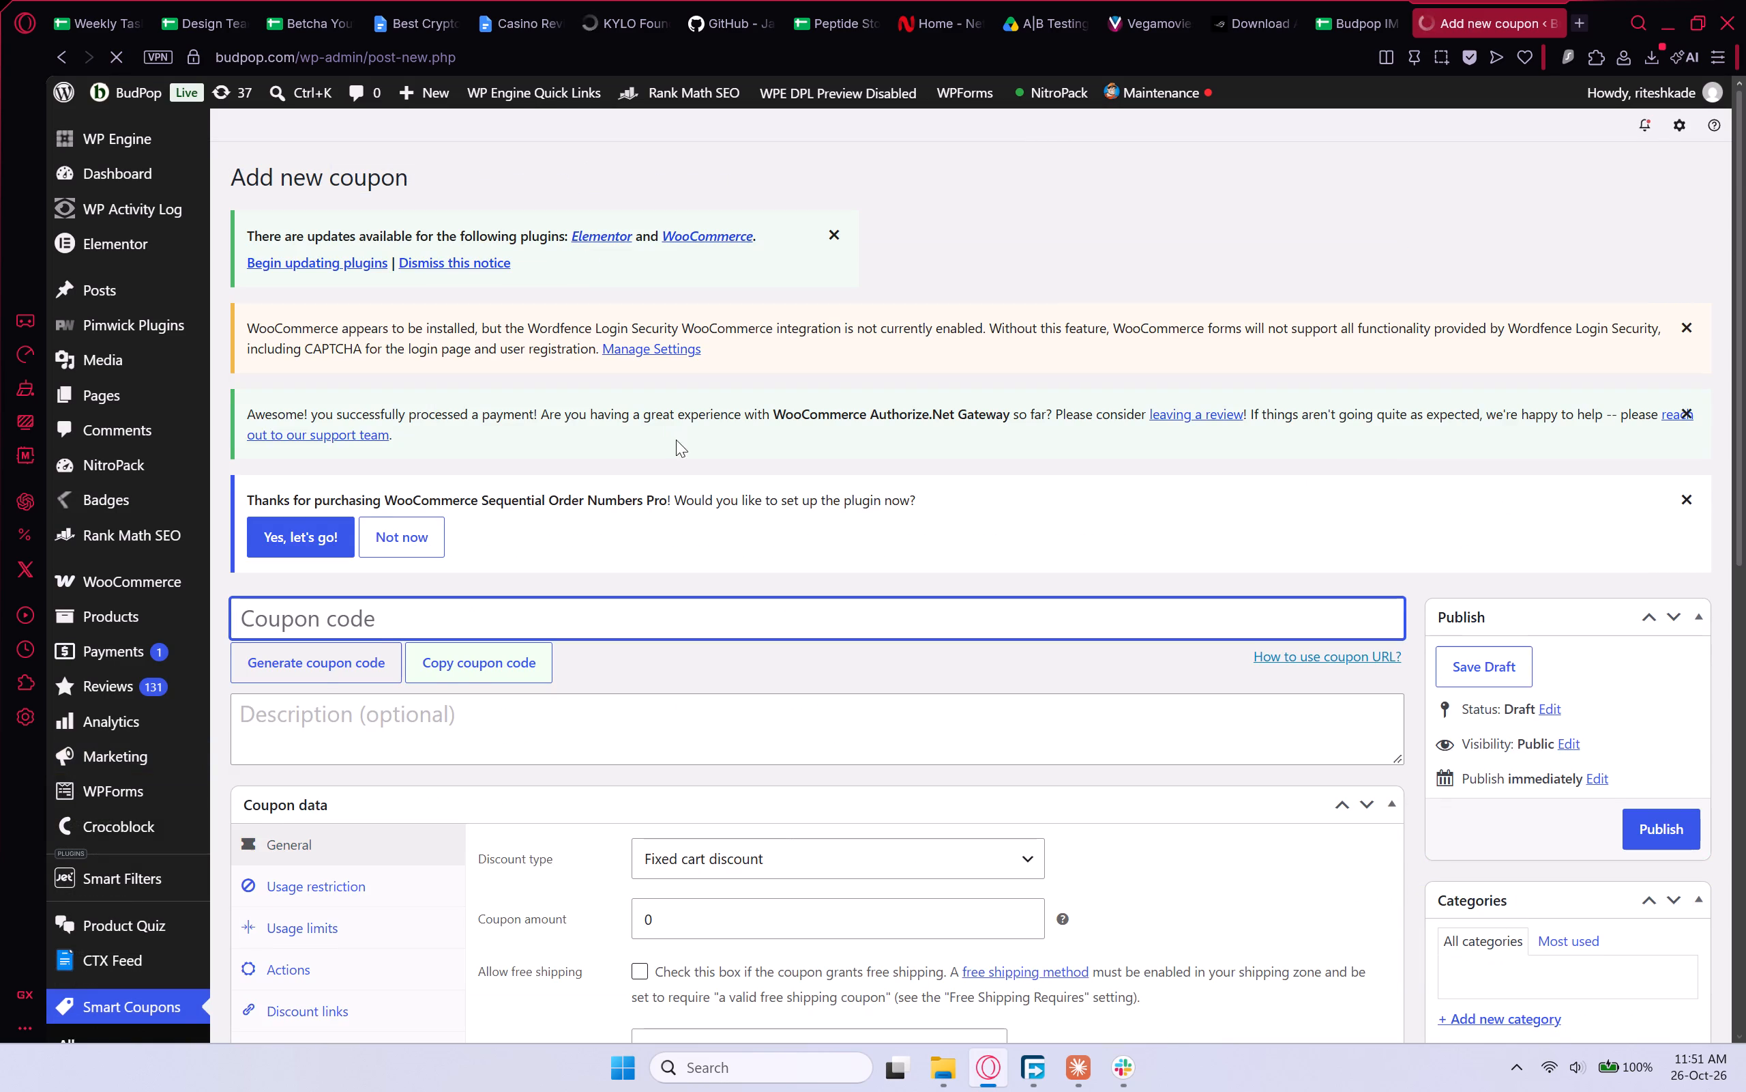
Check the creator's Instagram profile linked in row 14 of the Budpop IM mastersheet, dismissing the Meta notice and closing the profile when done.
scroll(710, 478, down, 5)
click(621, 286)
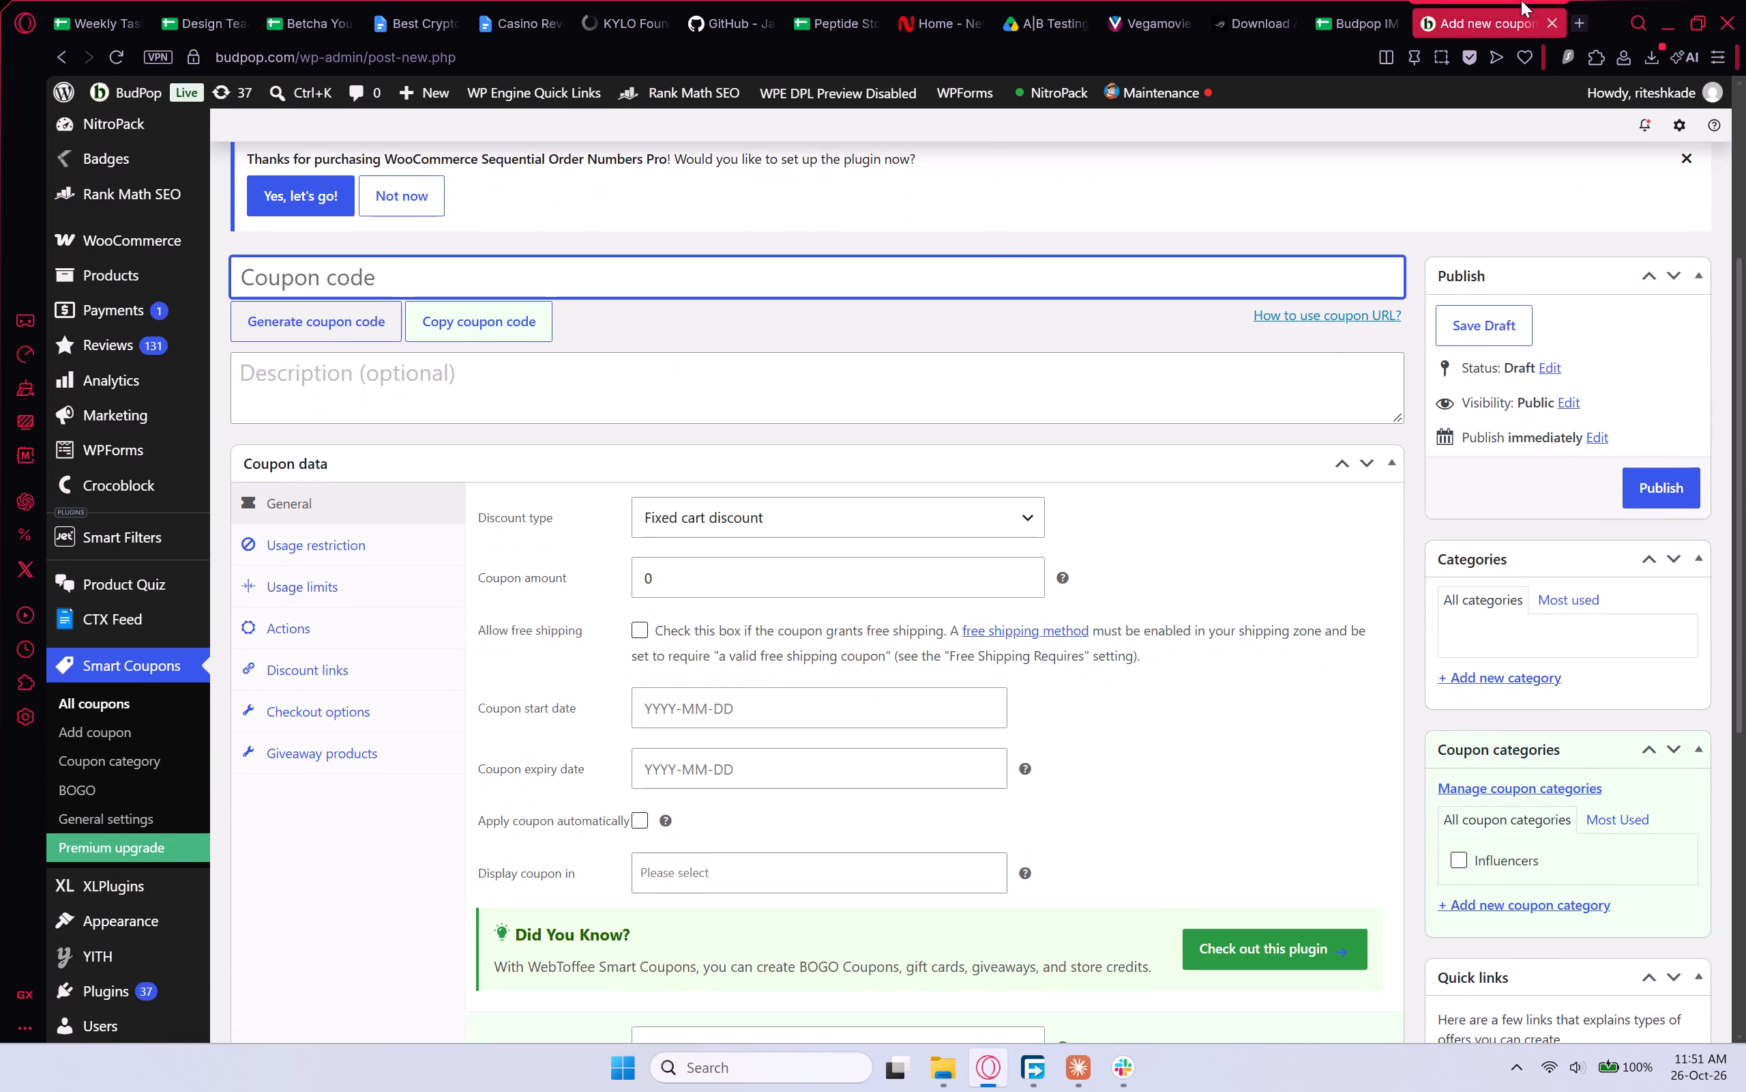
click(1374, 0)
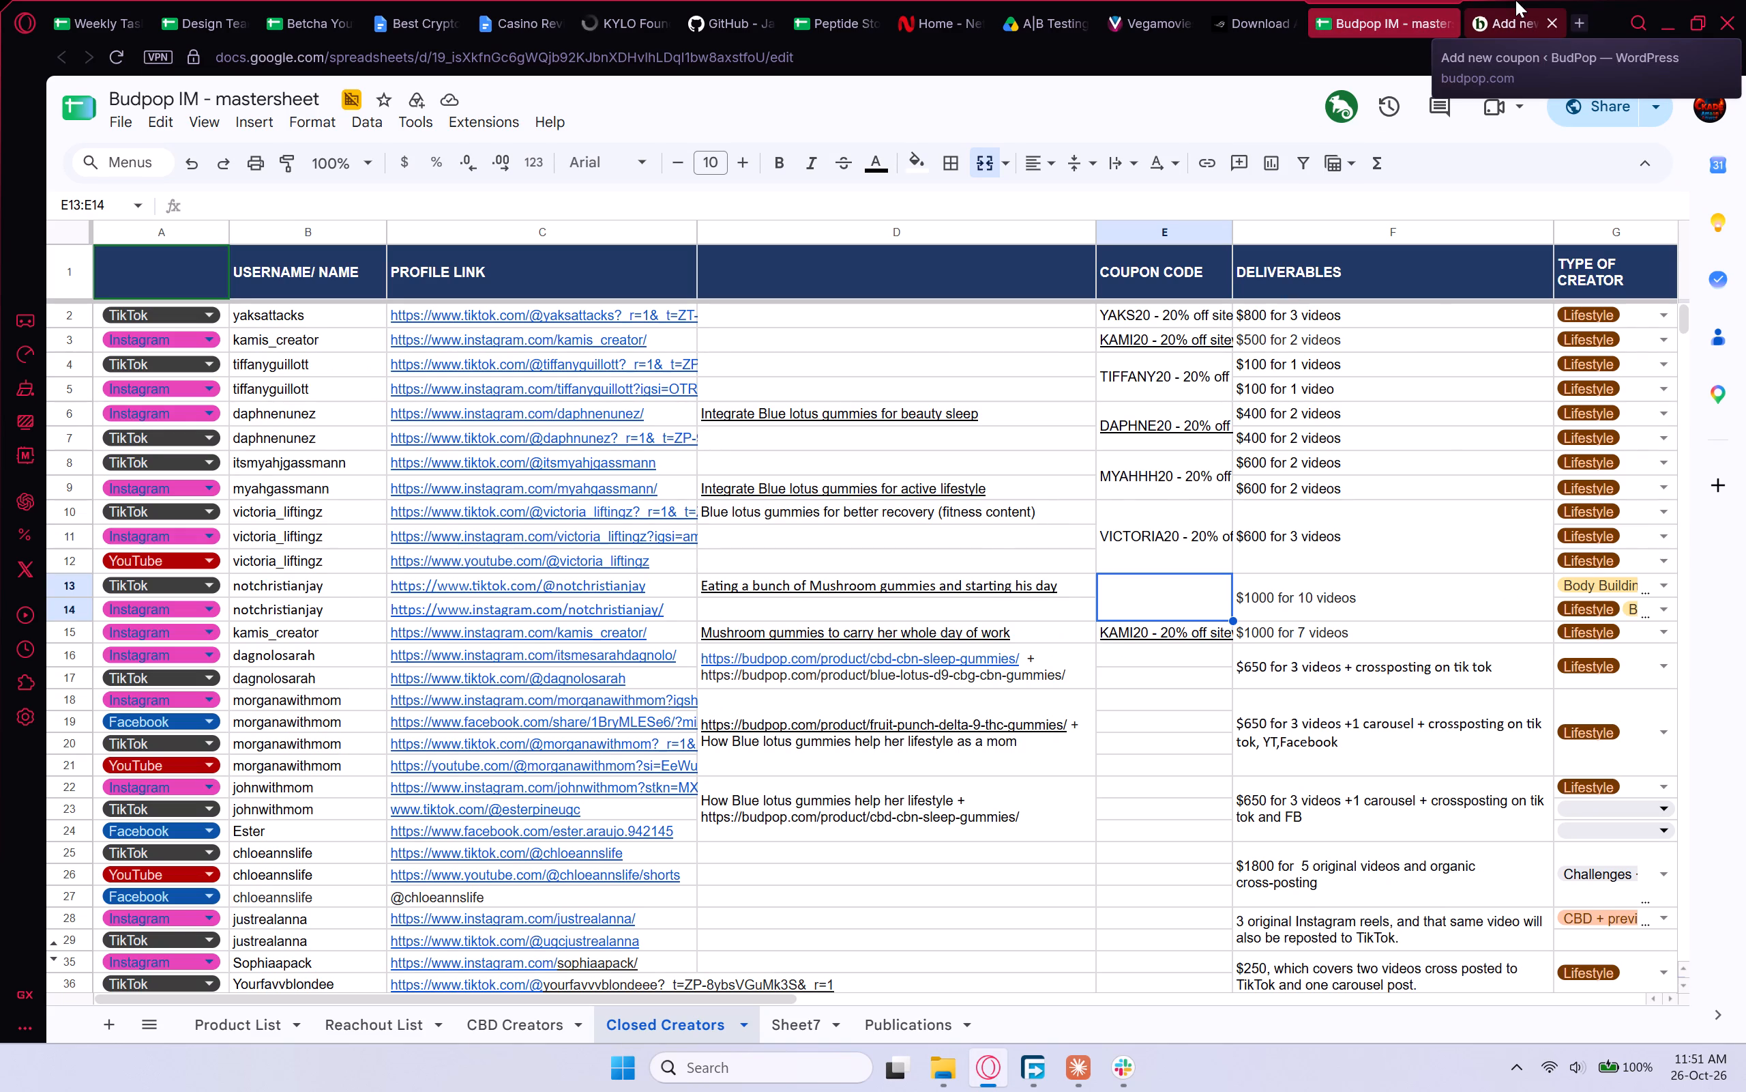
click(527, 609)
click(530, 645)
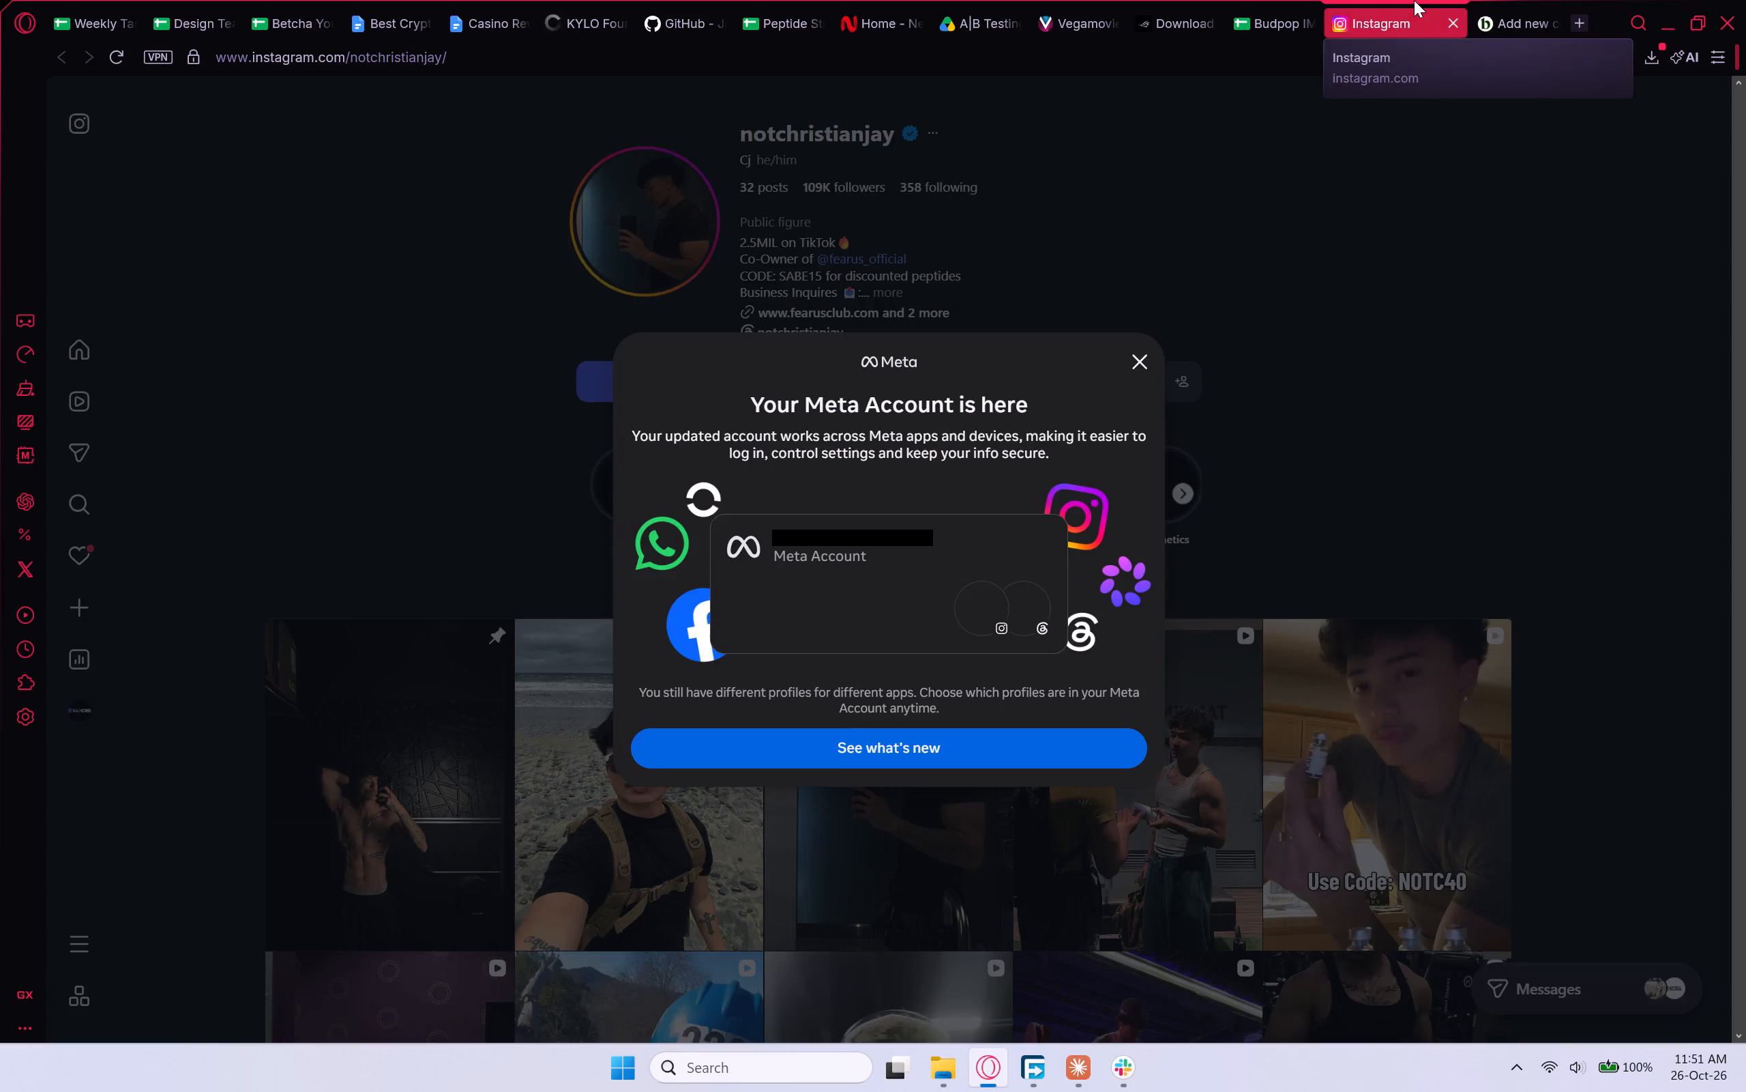
click(1143, 356)
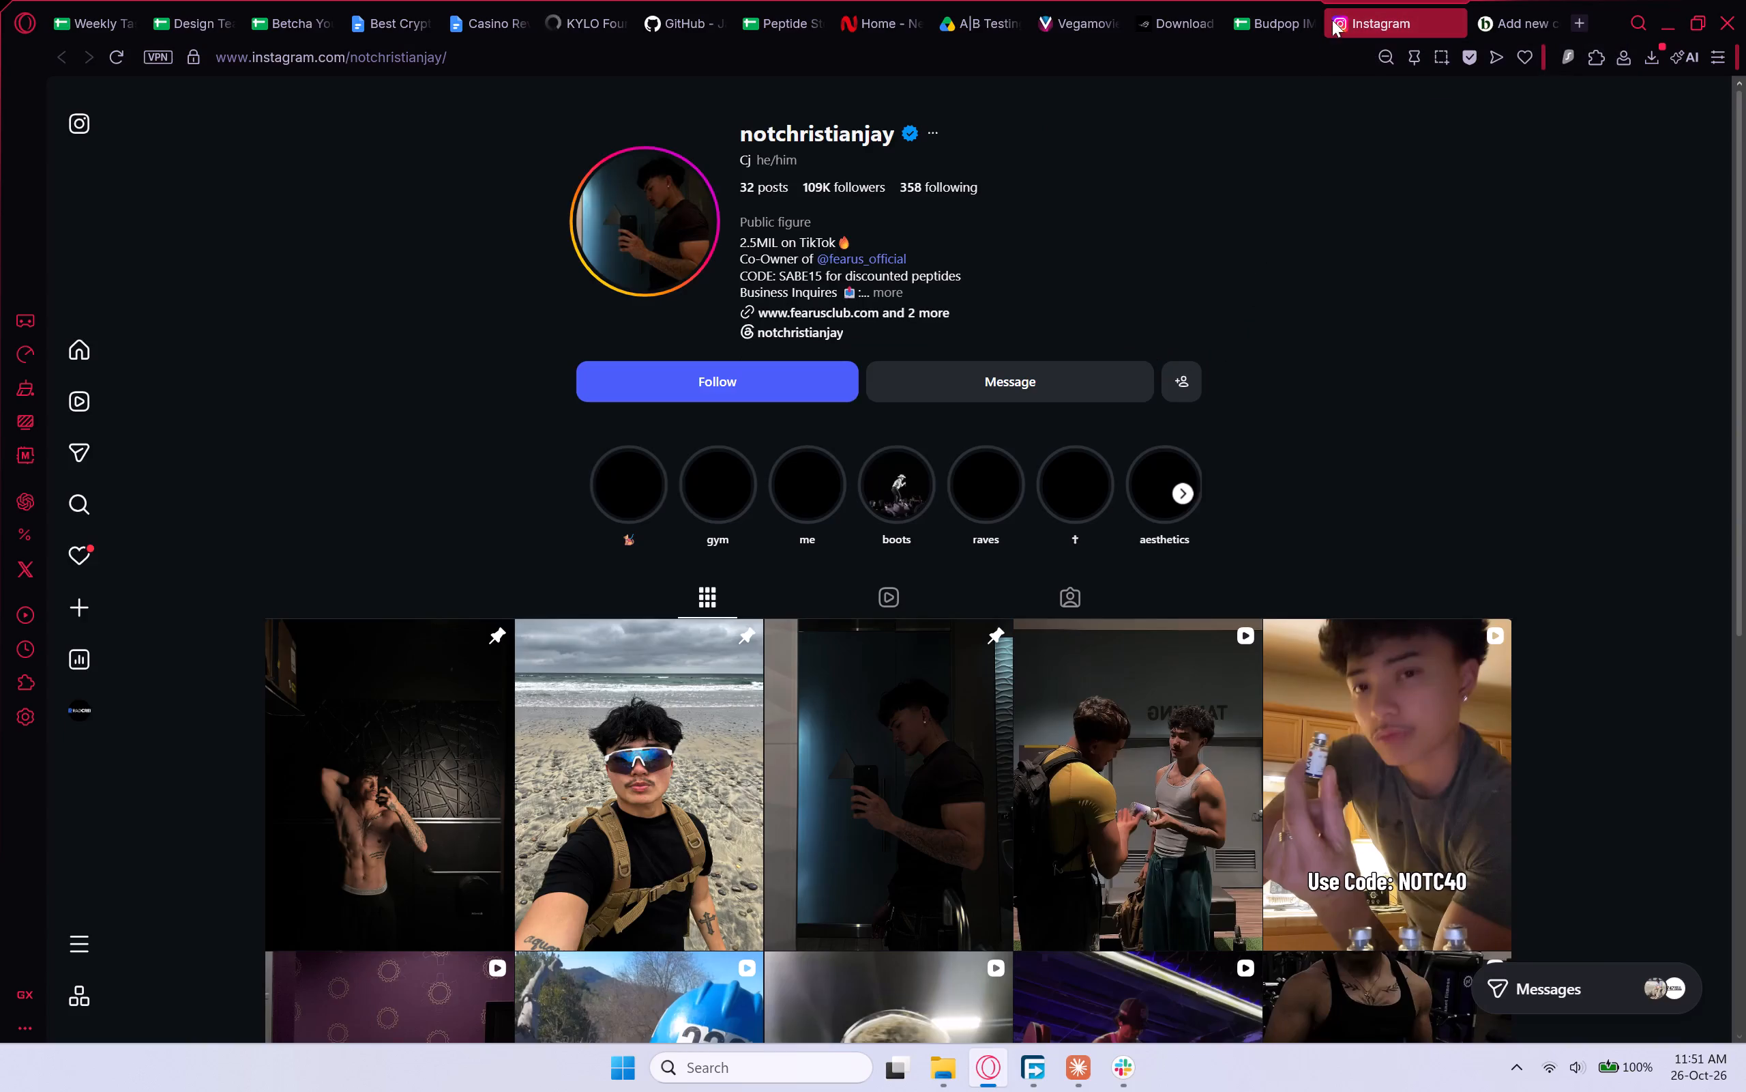
middle_click(1415, 0)
Return to the new BudPop coupon and enter JAY20 as its coupon code.
click(1520, 0)
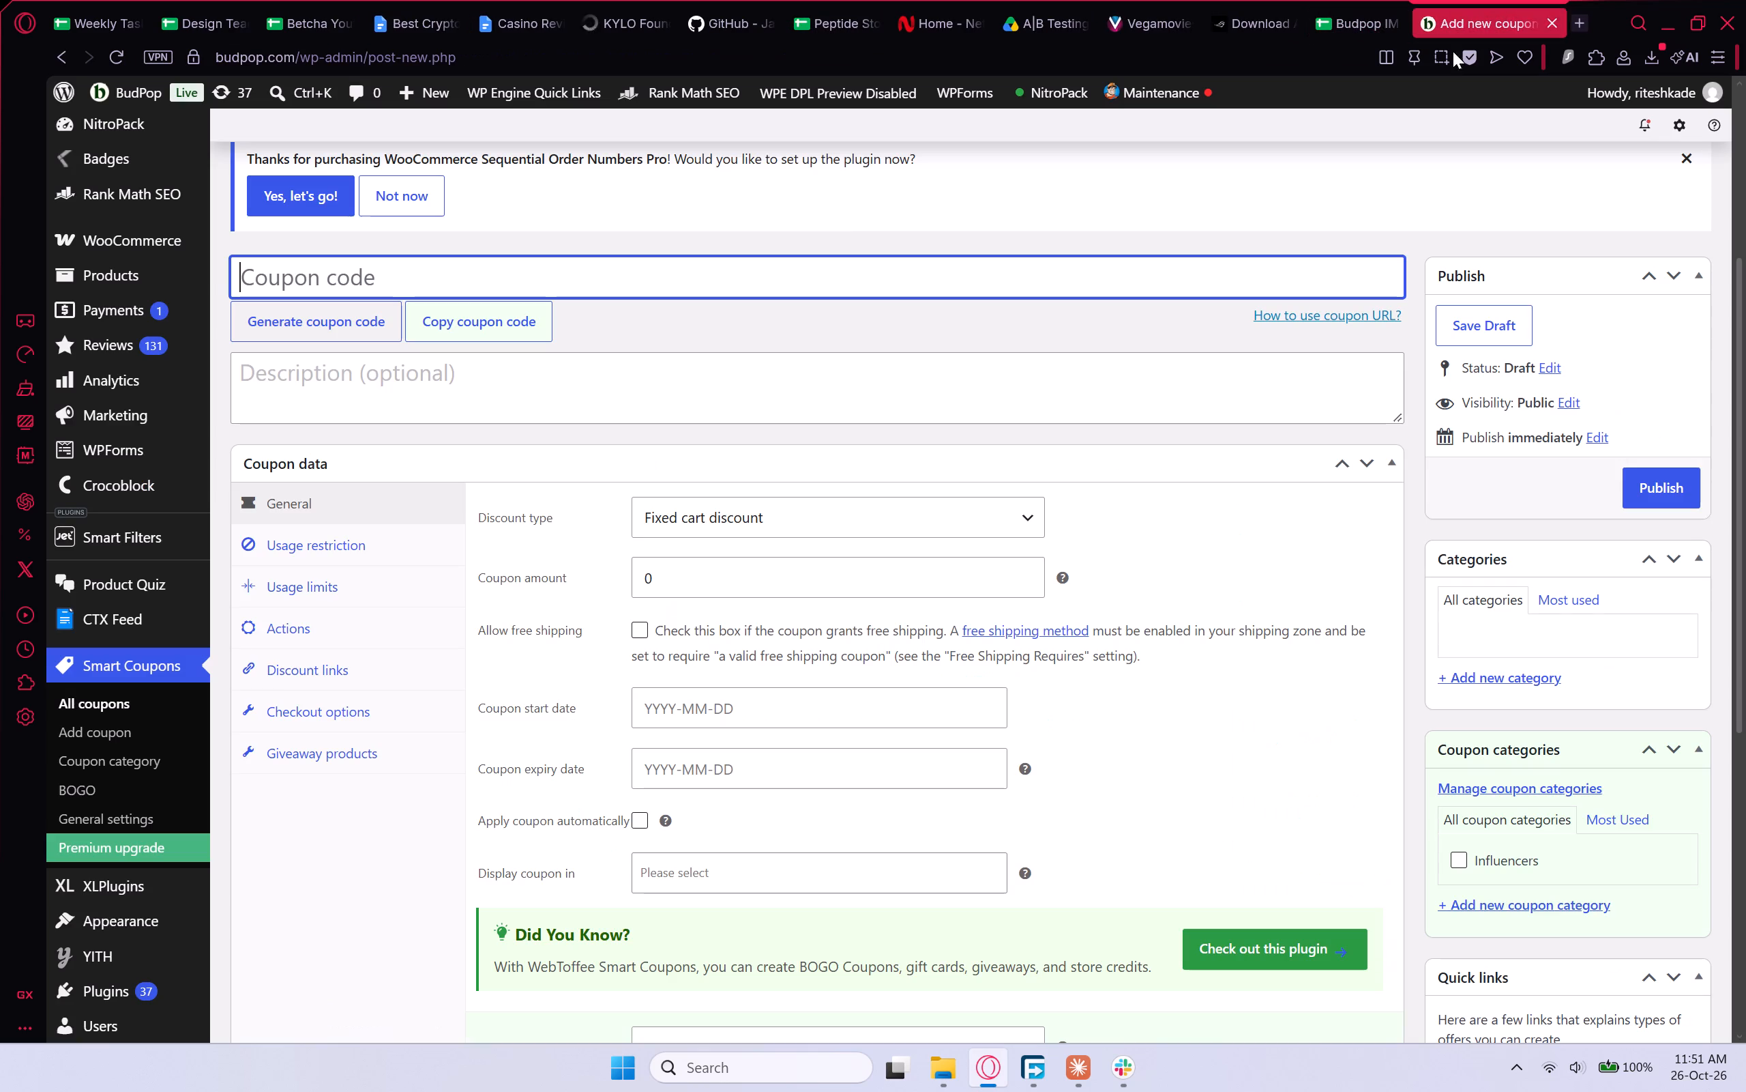
click(842, 272)
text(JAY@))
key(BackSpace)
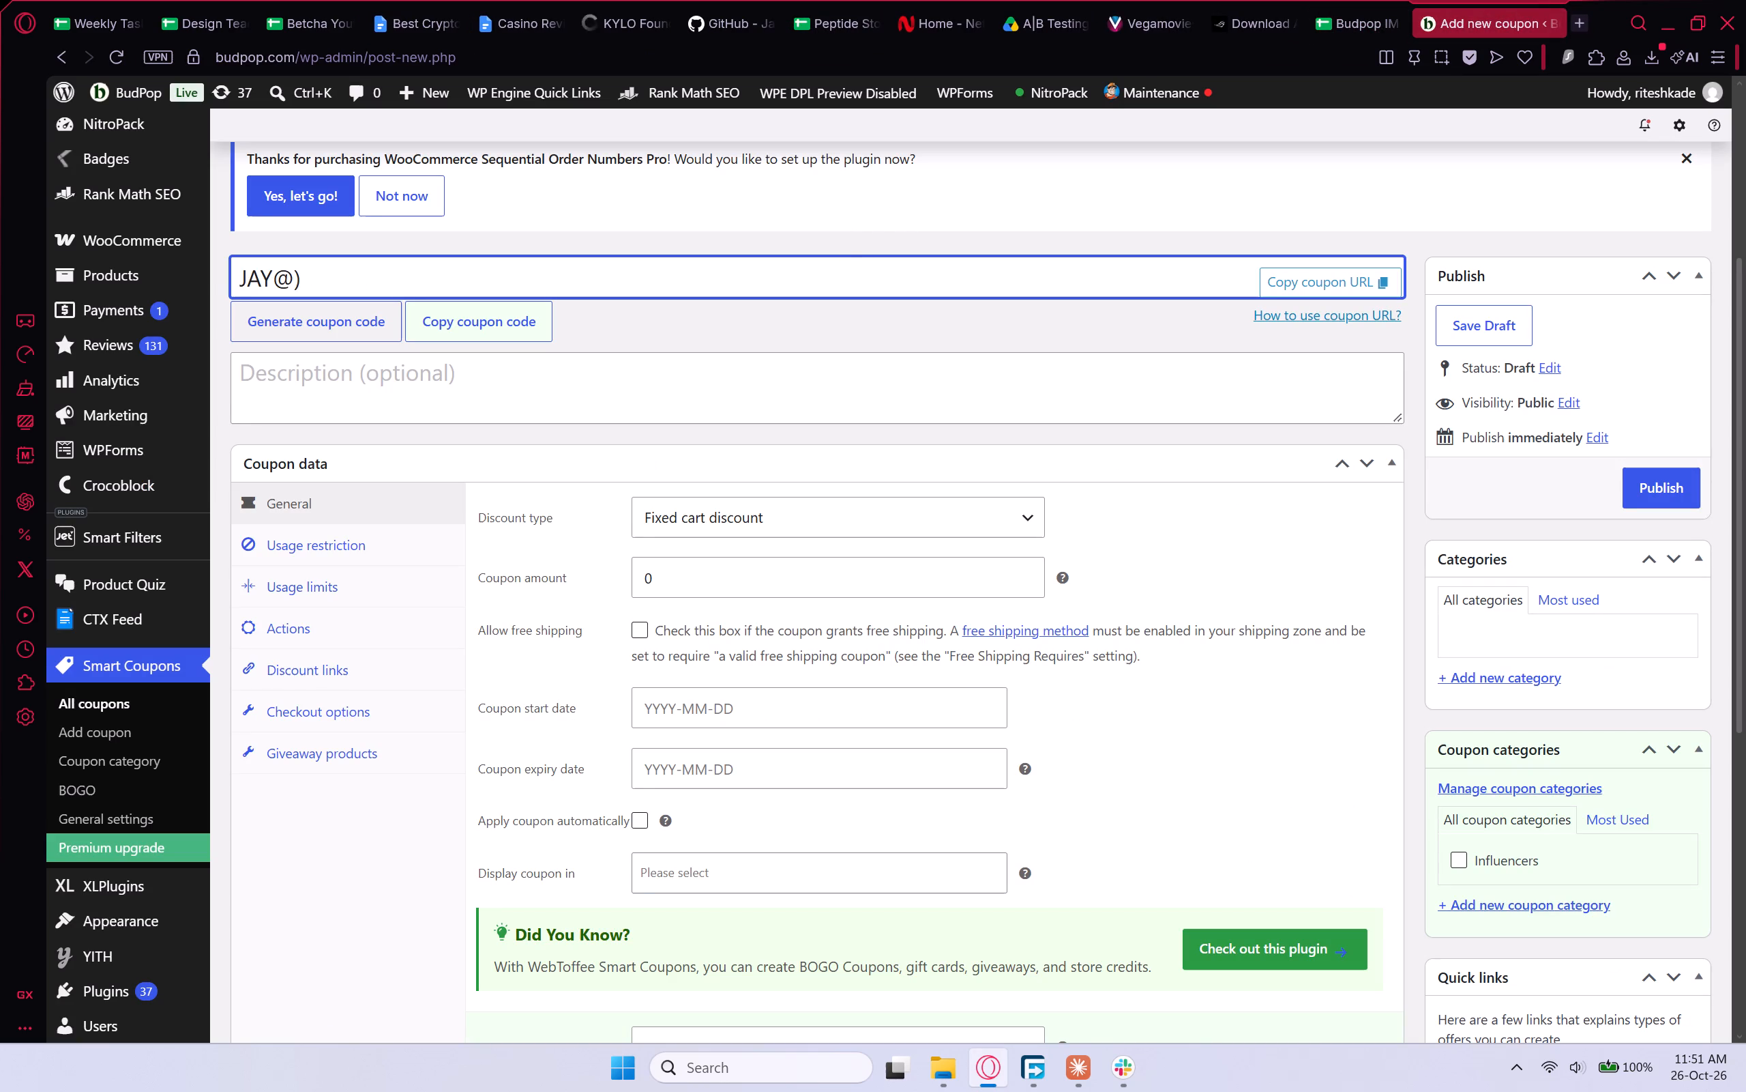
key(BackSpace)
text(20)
Set the coupon's discount type to Percentage discount and its coupon amount to 20.
click(755, 517)
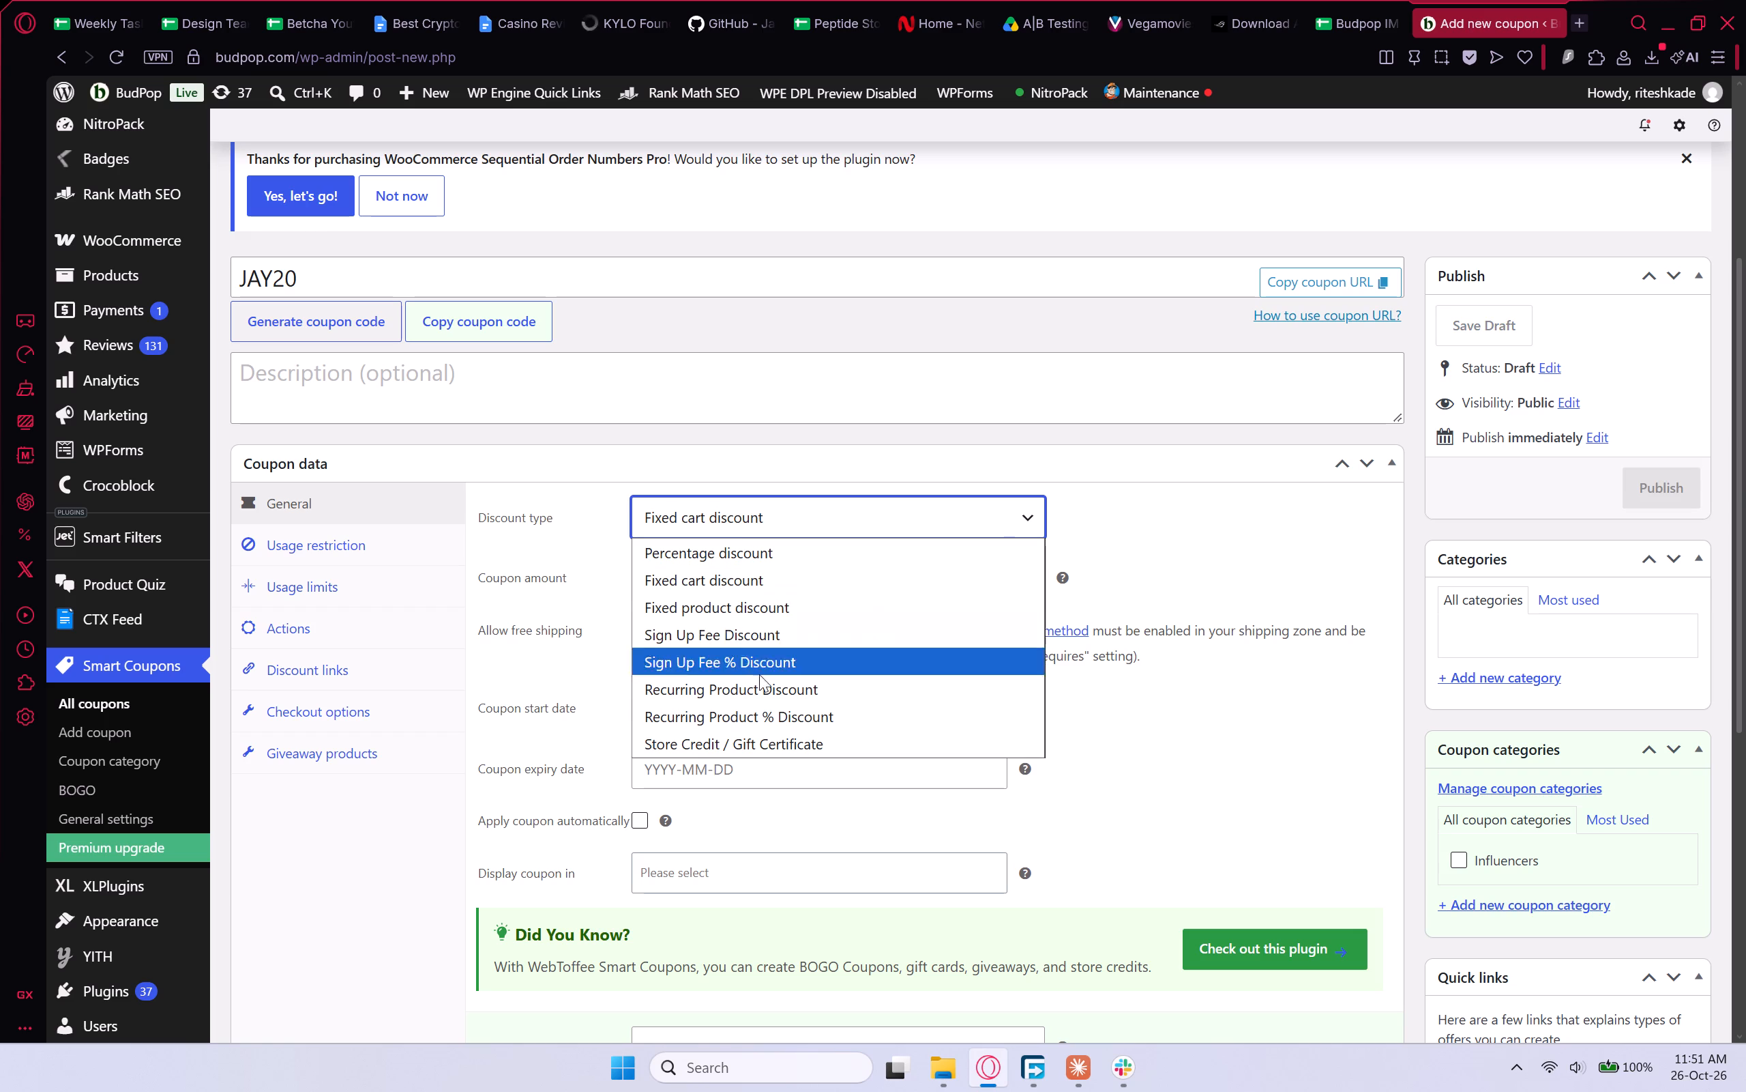
click(716, 558)
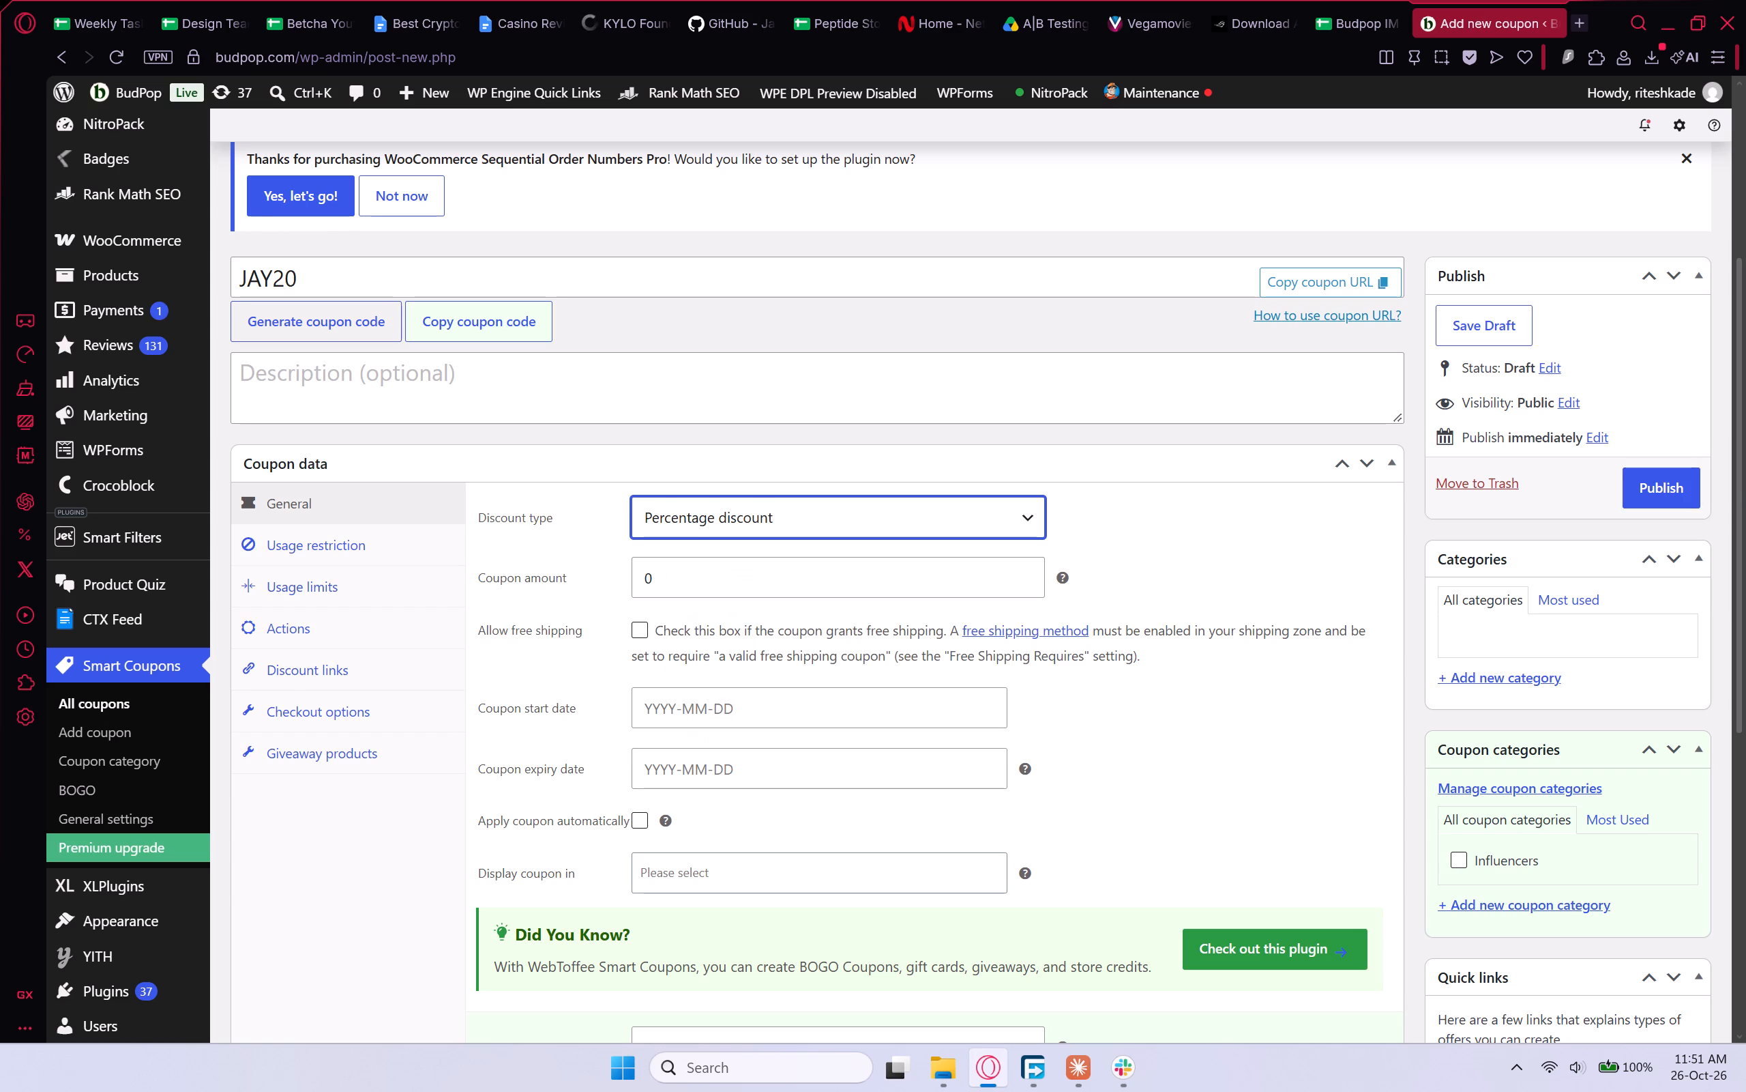
double_click(689, 580)
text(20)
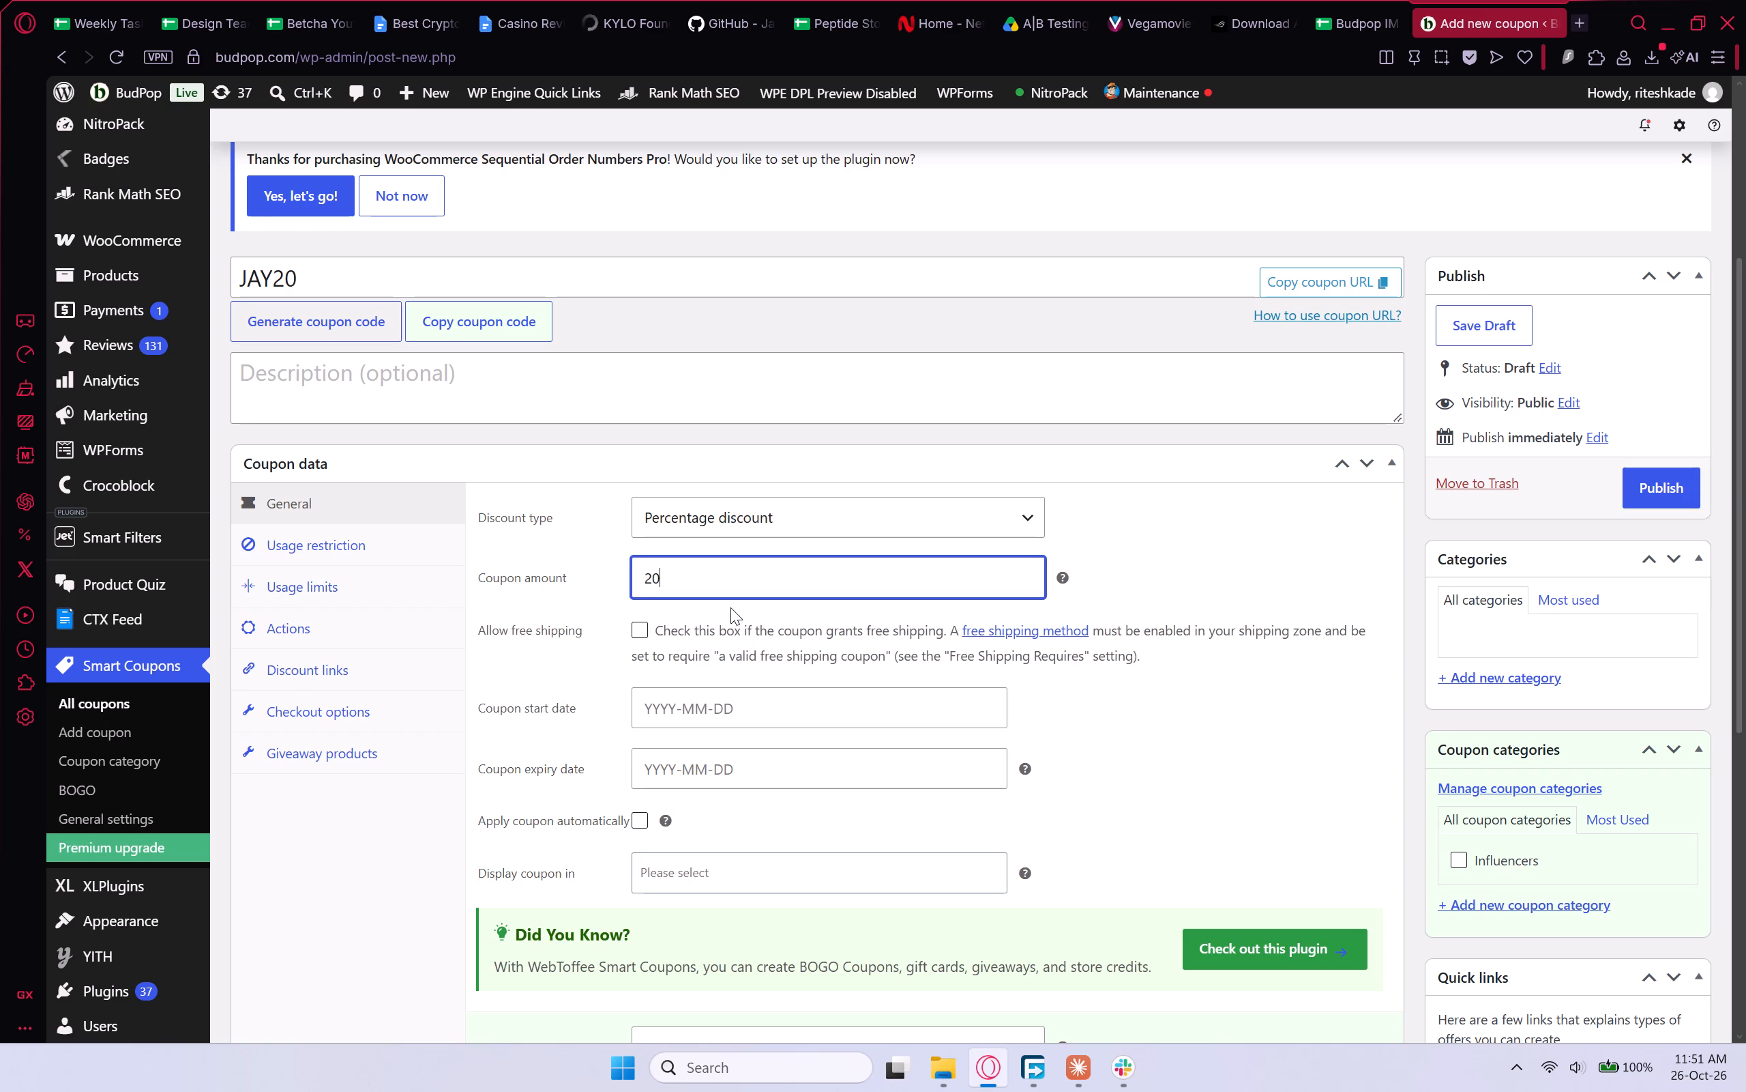
Review the new JAY20 coupon's general settings, usage restrictions and the options for where the coupon is displayed.
scroll(745, 730, down, 4)
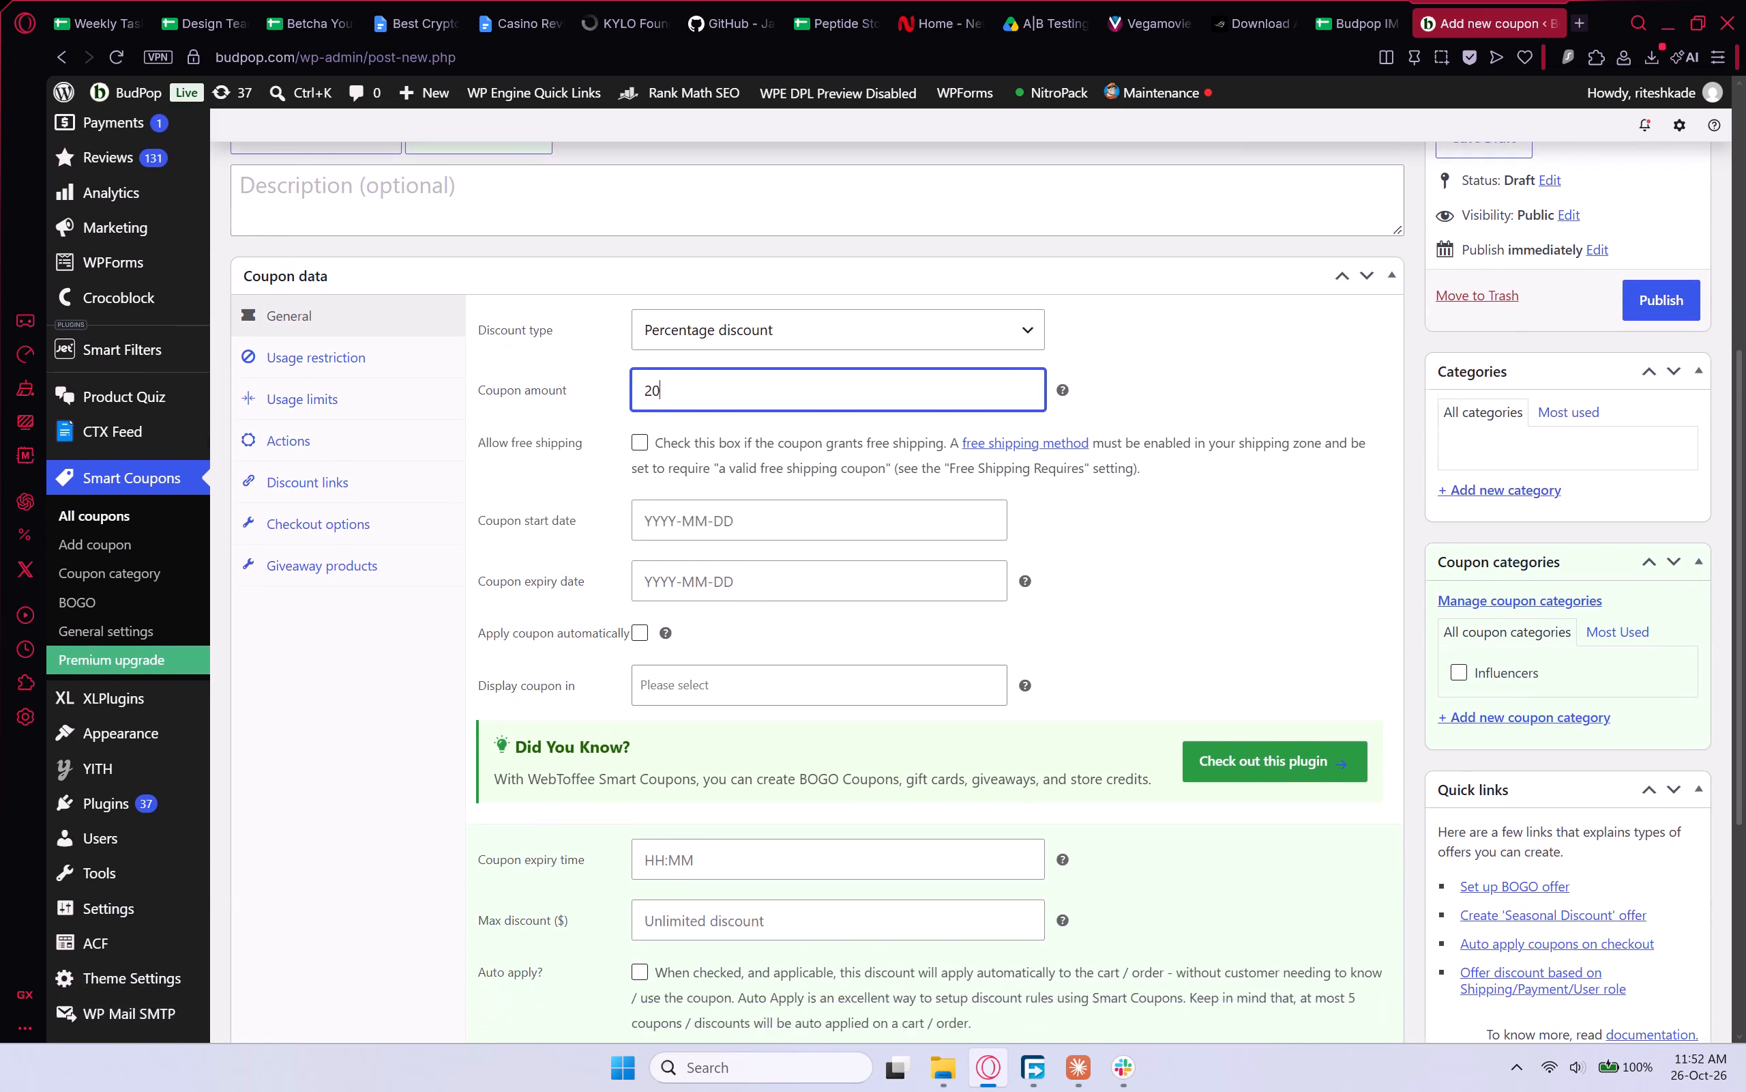
scroll(763, 646, down, 2)
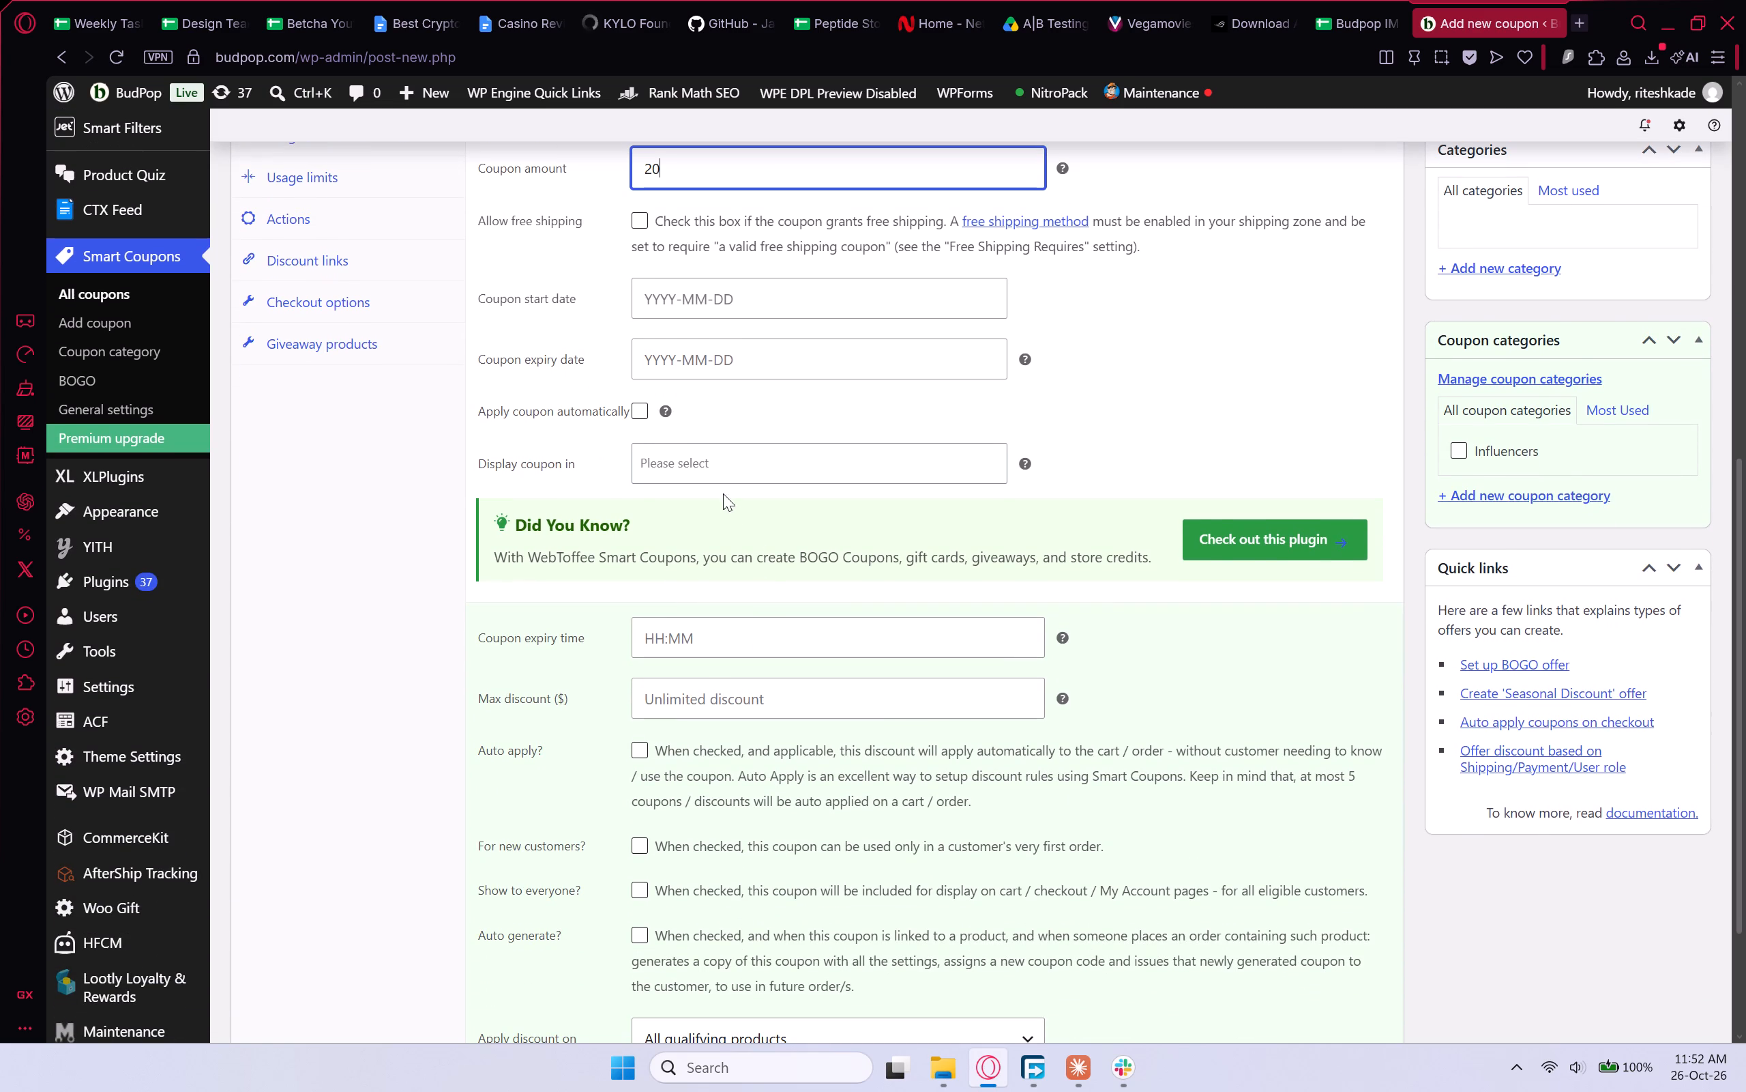
scroll(739, 622, down, 1)
scroll(739, 620, up, 5)
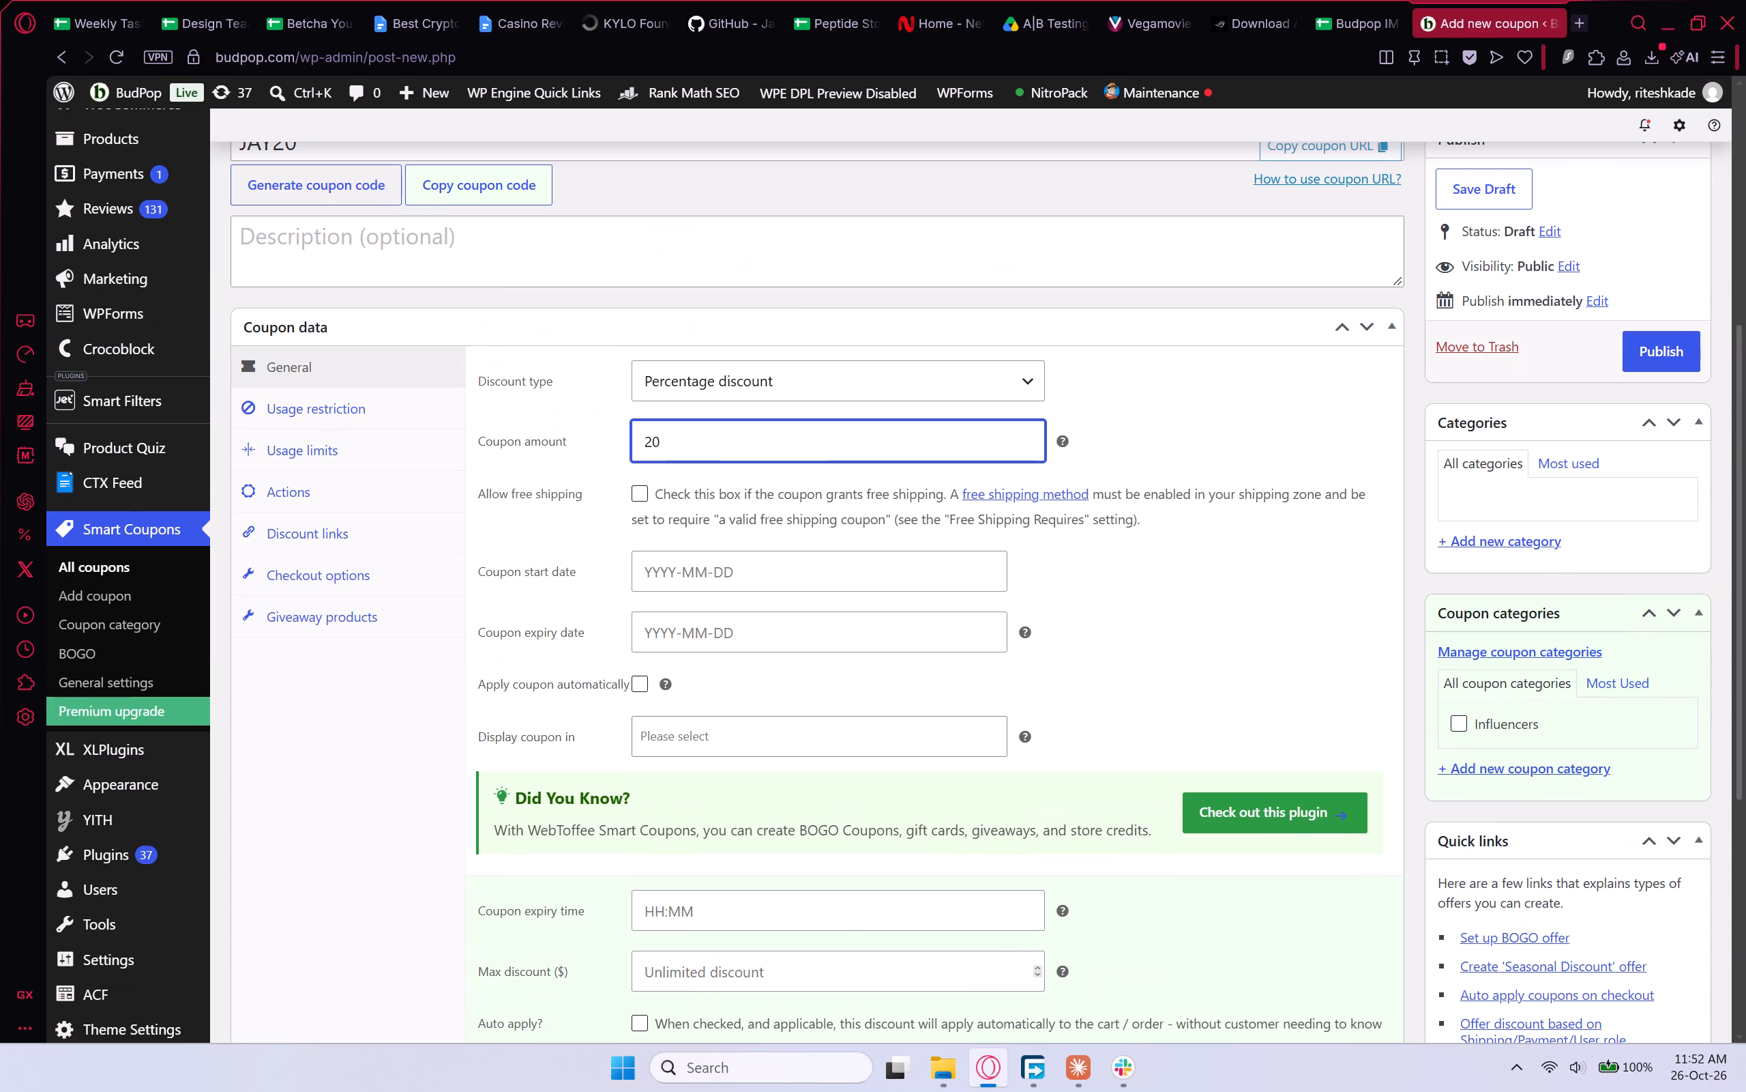
click(395, 413)
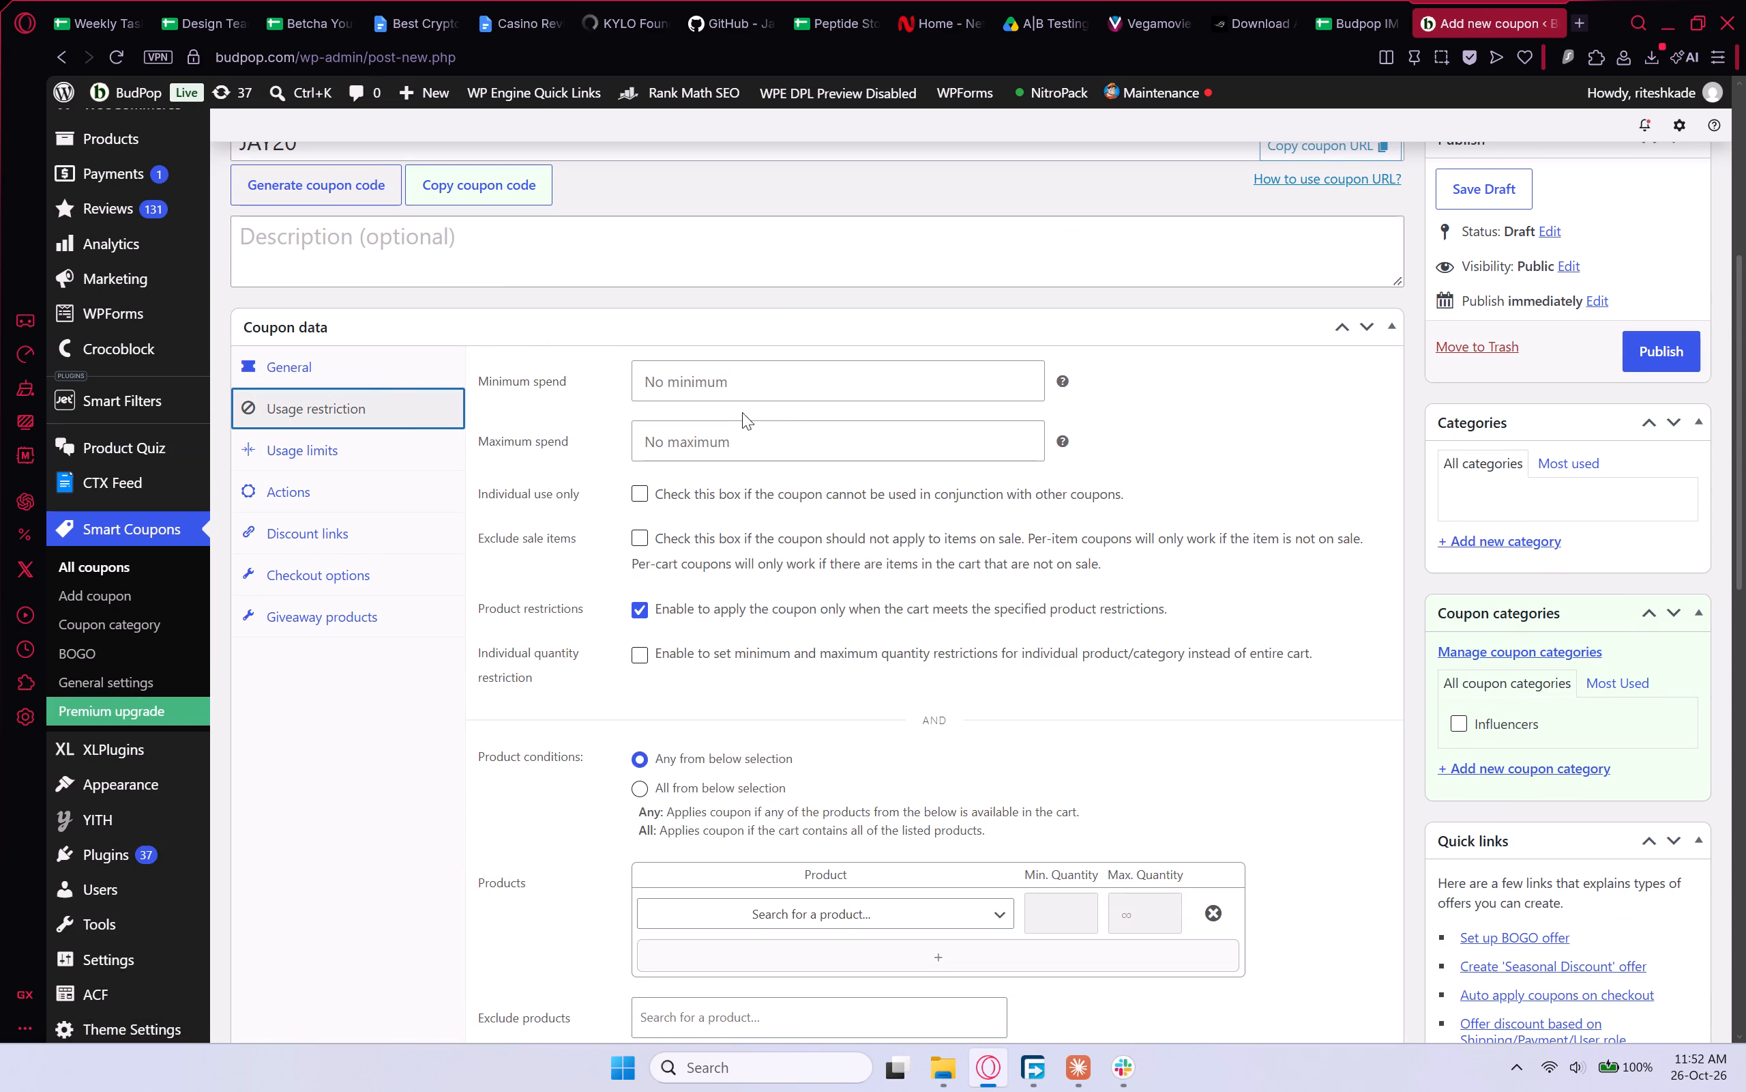
click(387, 381)
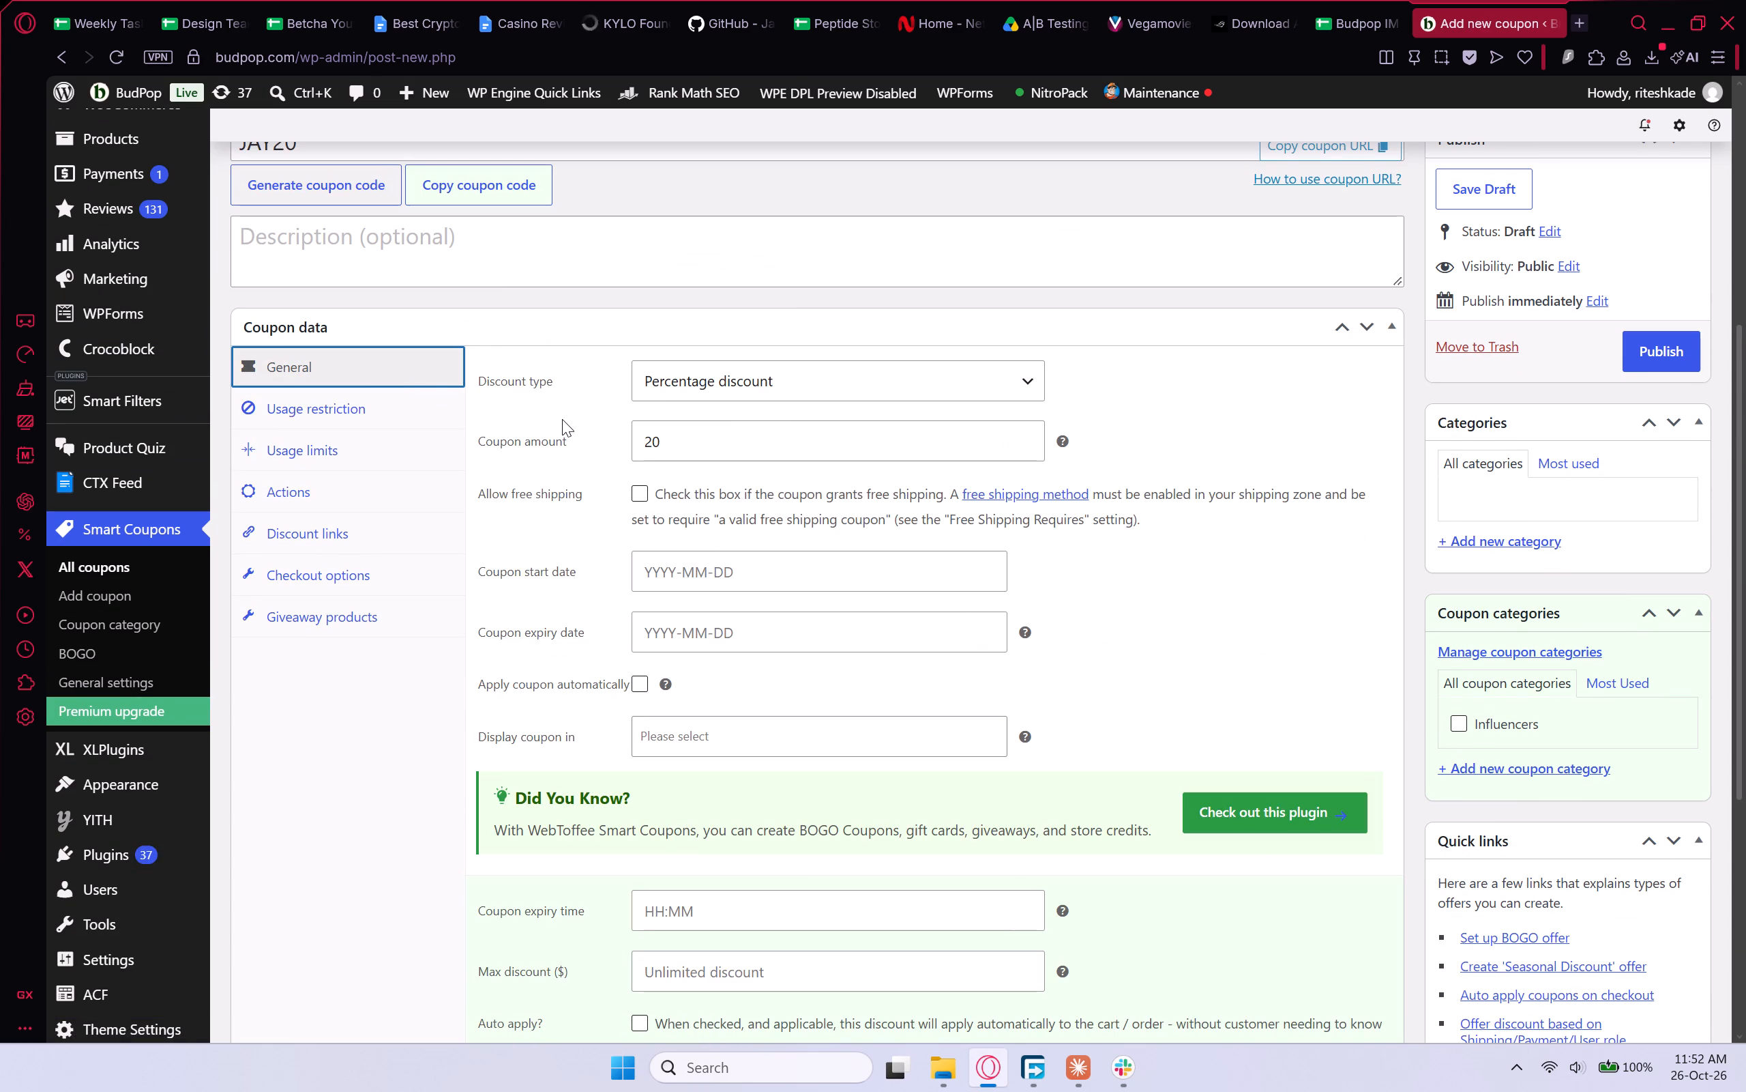
click(724, 743)
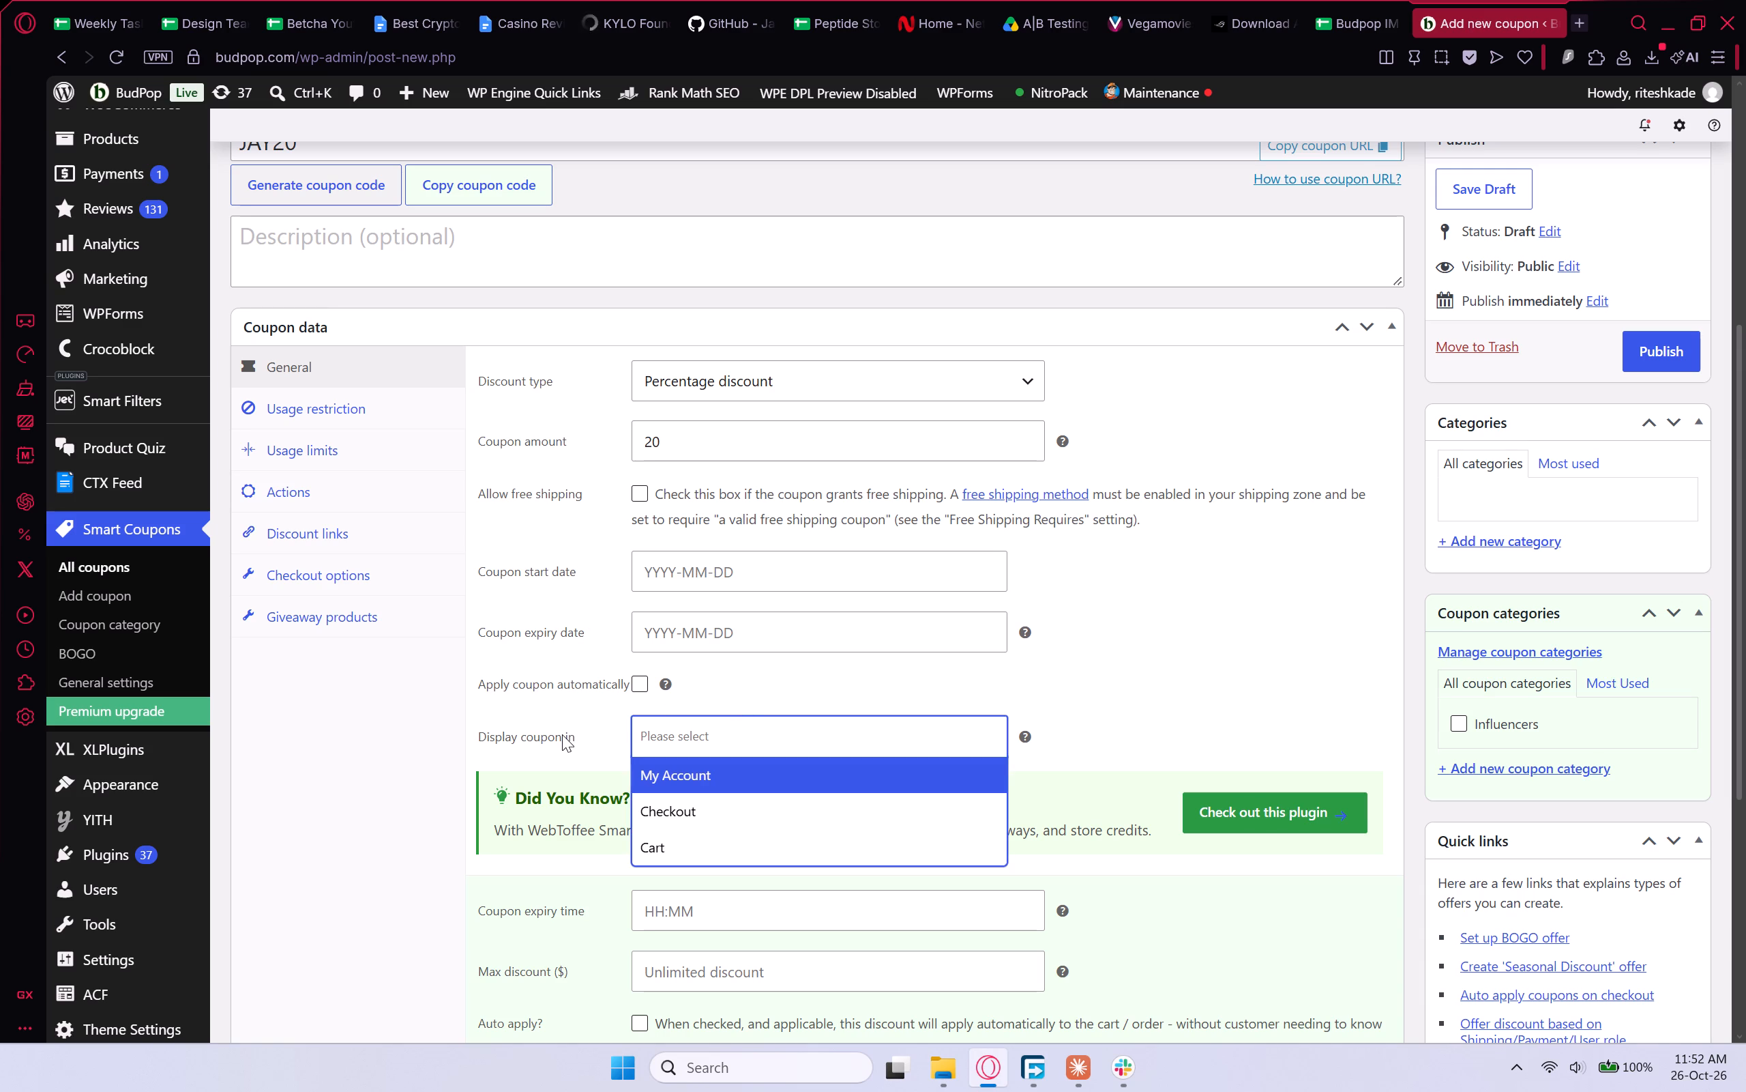
click(536, 741)
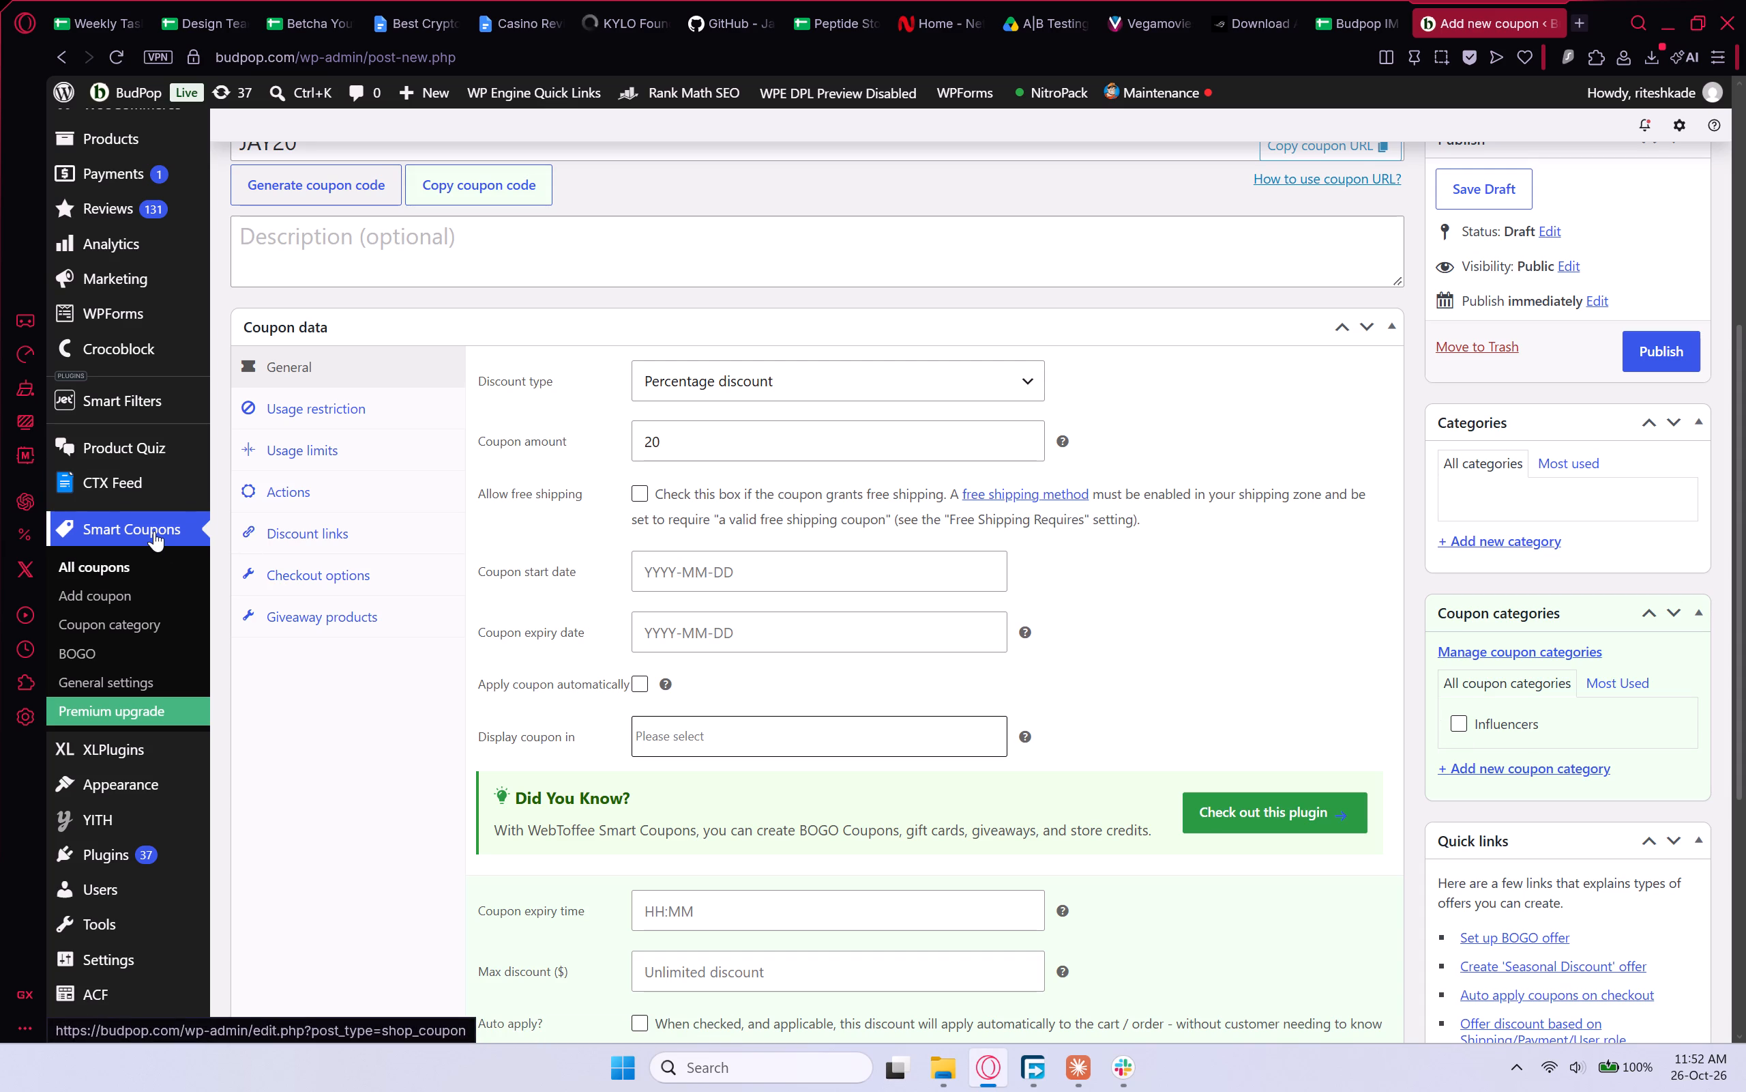
click(136, 566)
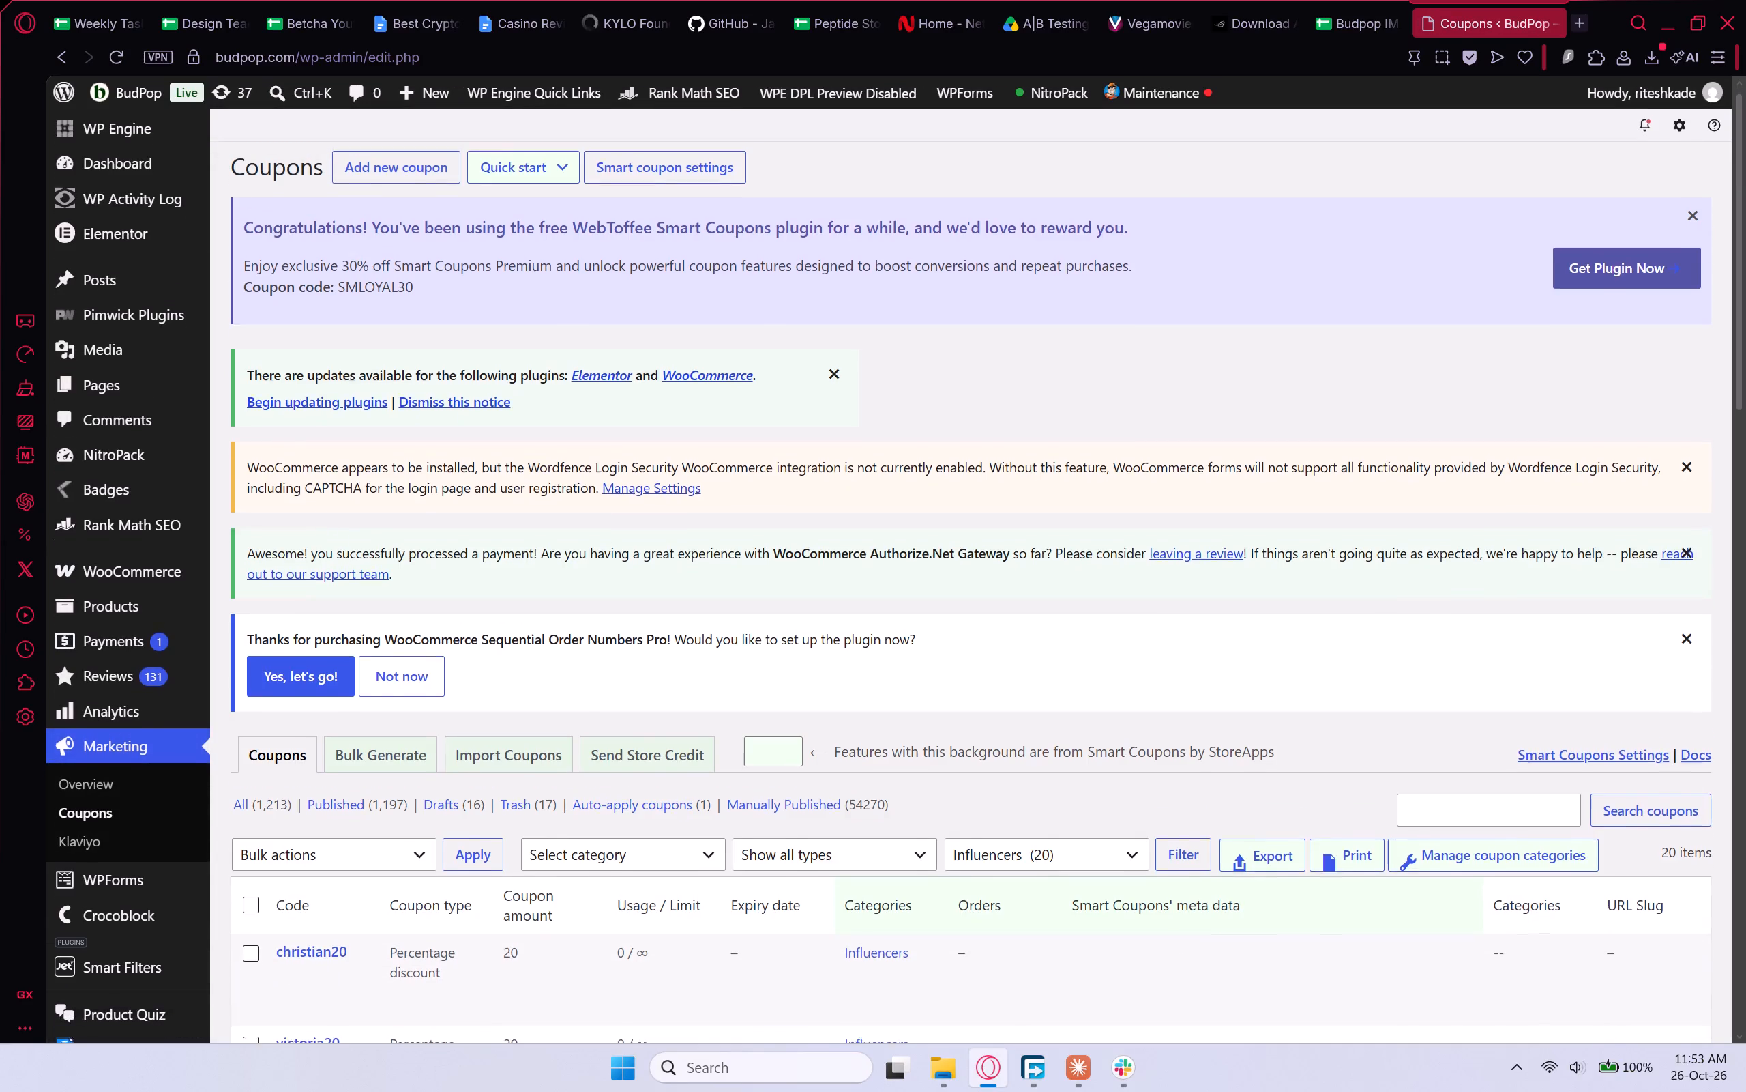
scroll(621, 653, down, 2)
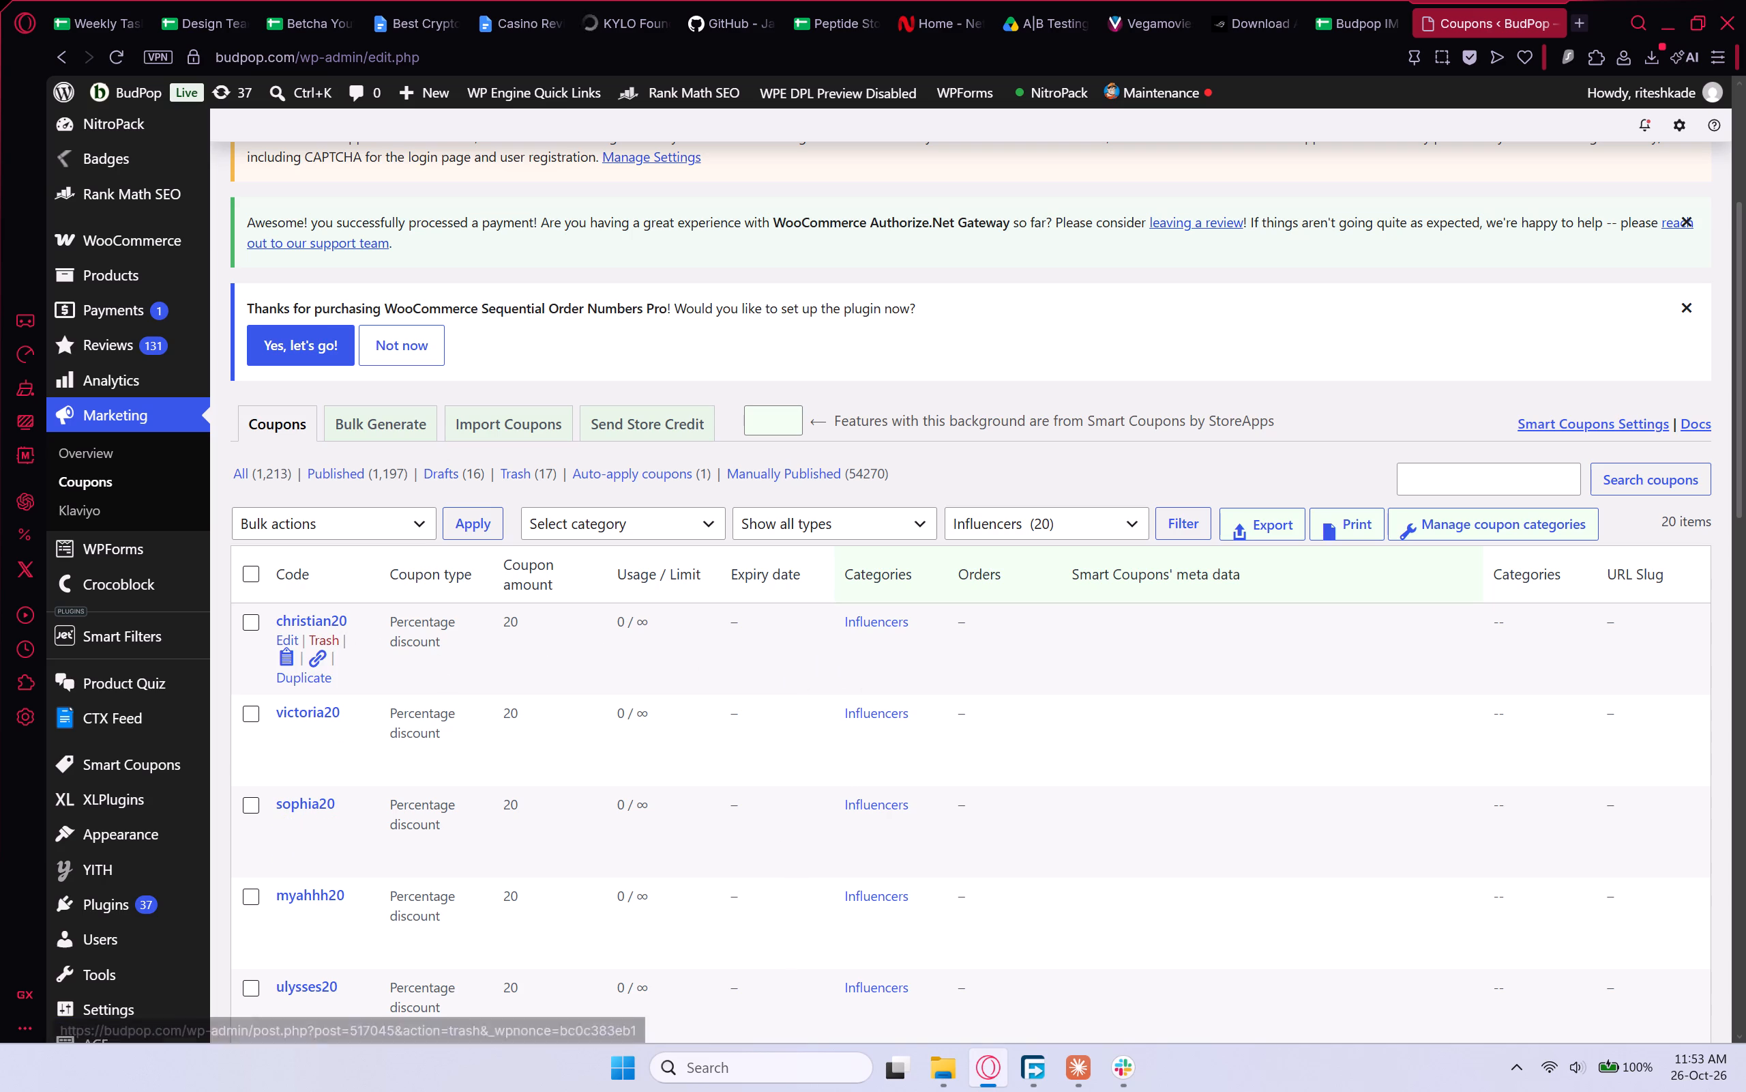
click(289, 642)
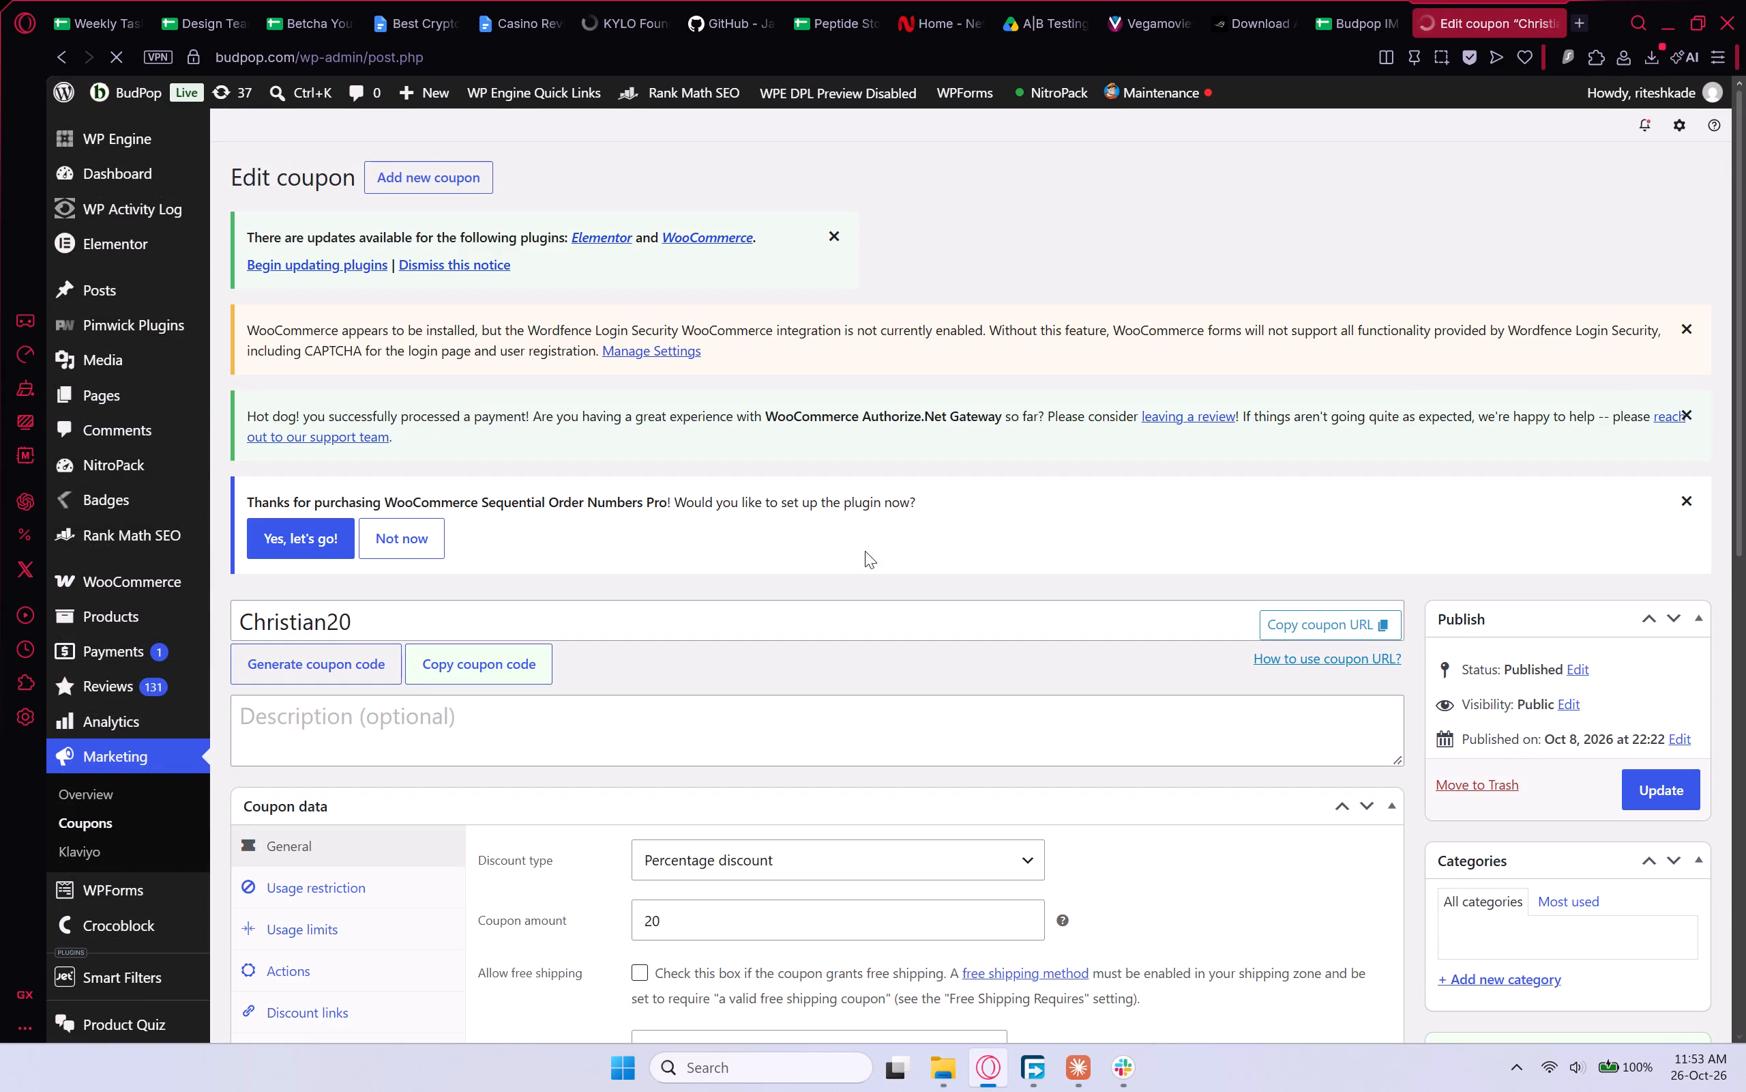
Examine the Christian20 coupon's general settings, usage restrictions, usage limits and assigned coupon category.
scroll(881, 551, down, 9)
scroll(779, 609, down, 3)
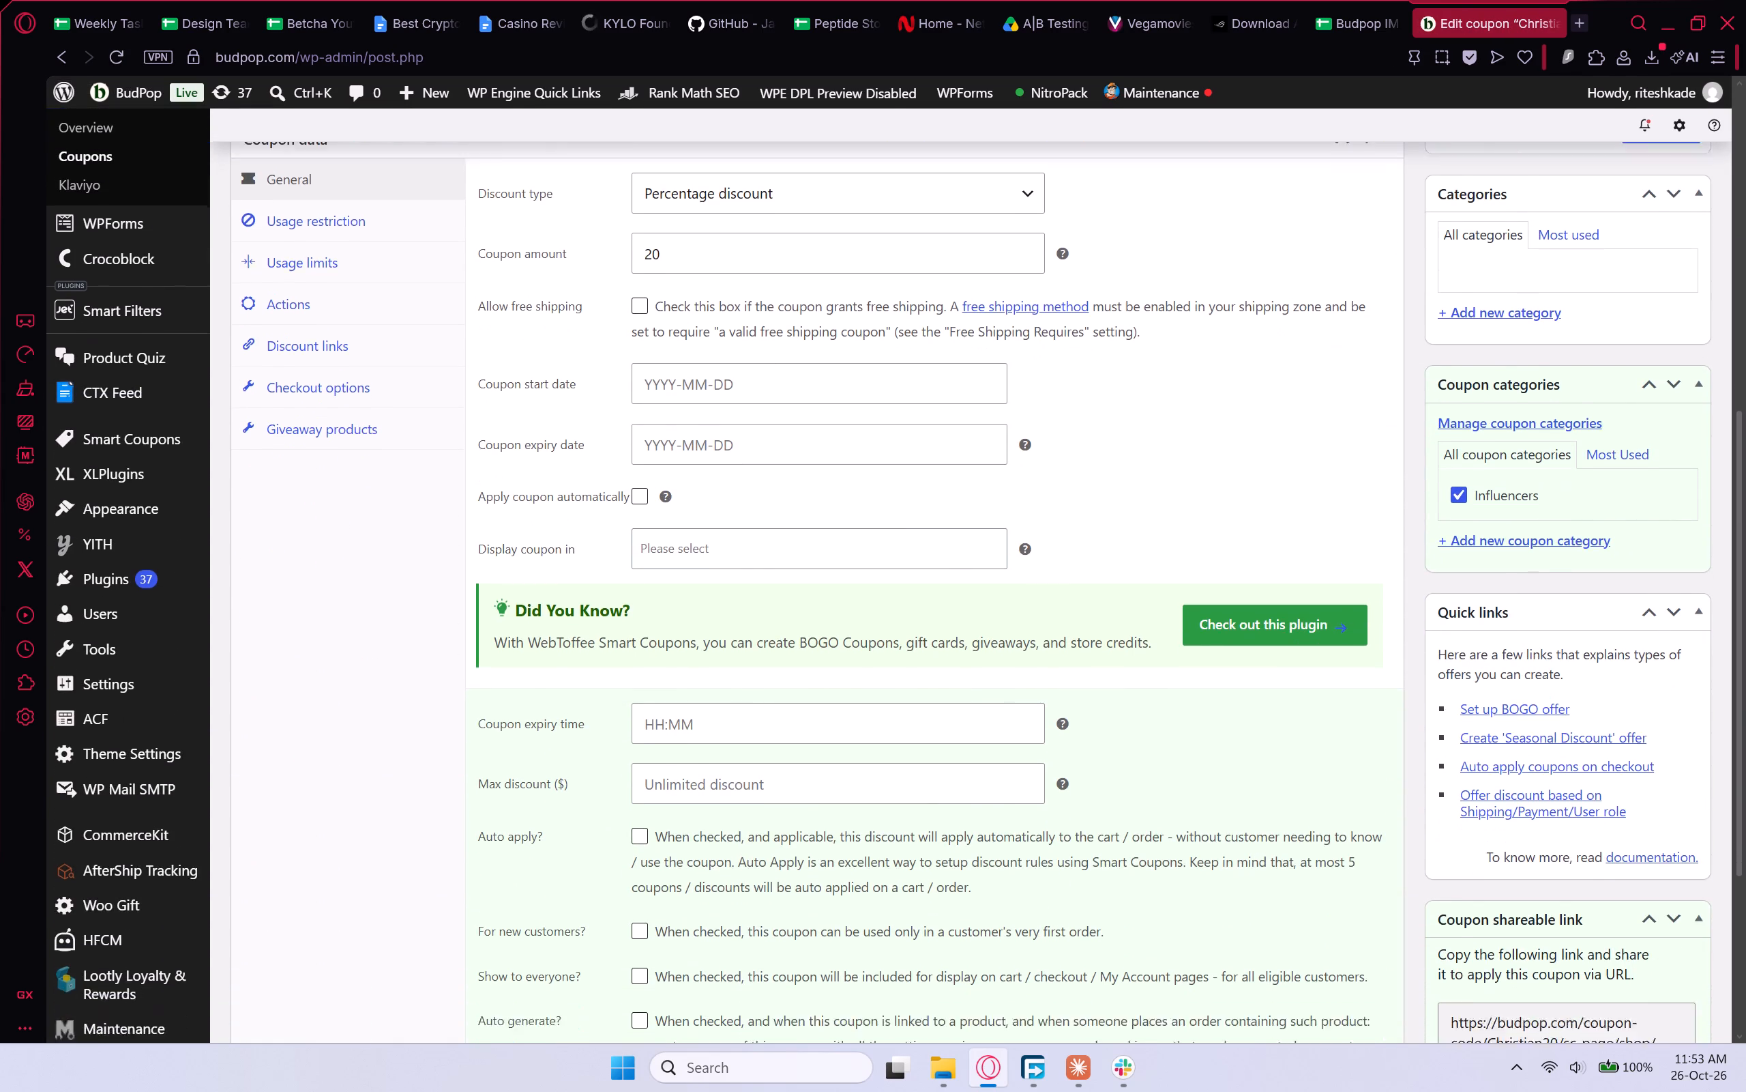
scroll(779, 609, down, 3)
scroll(781, 608, up, 6)
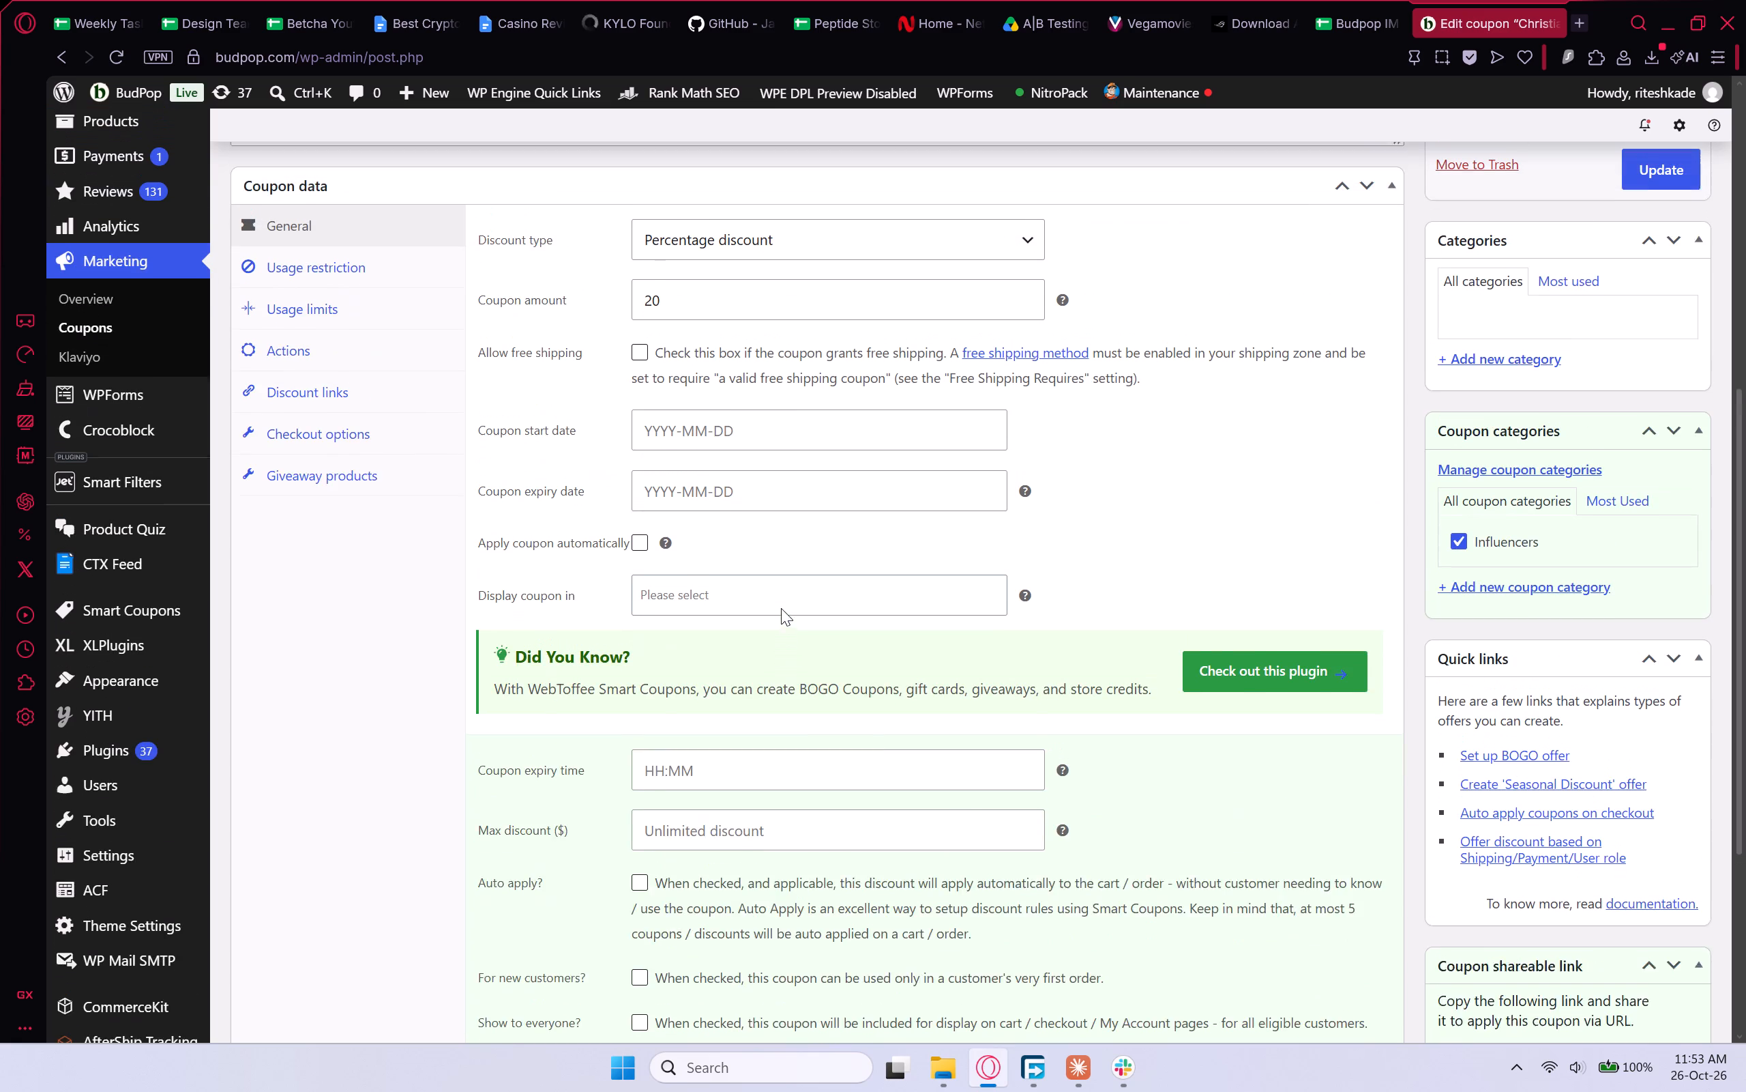
click(364, 313)
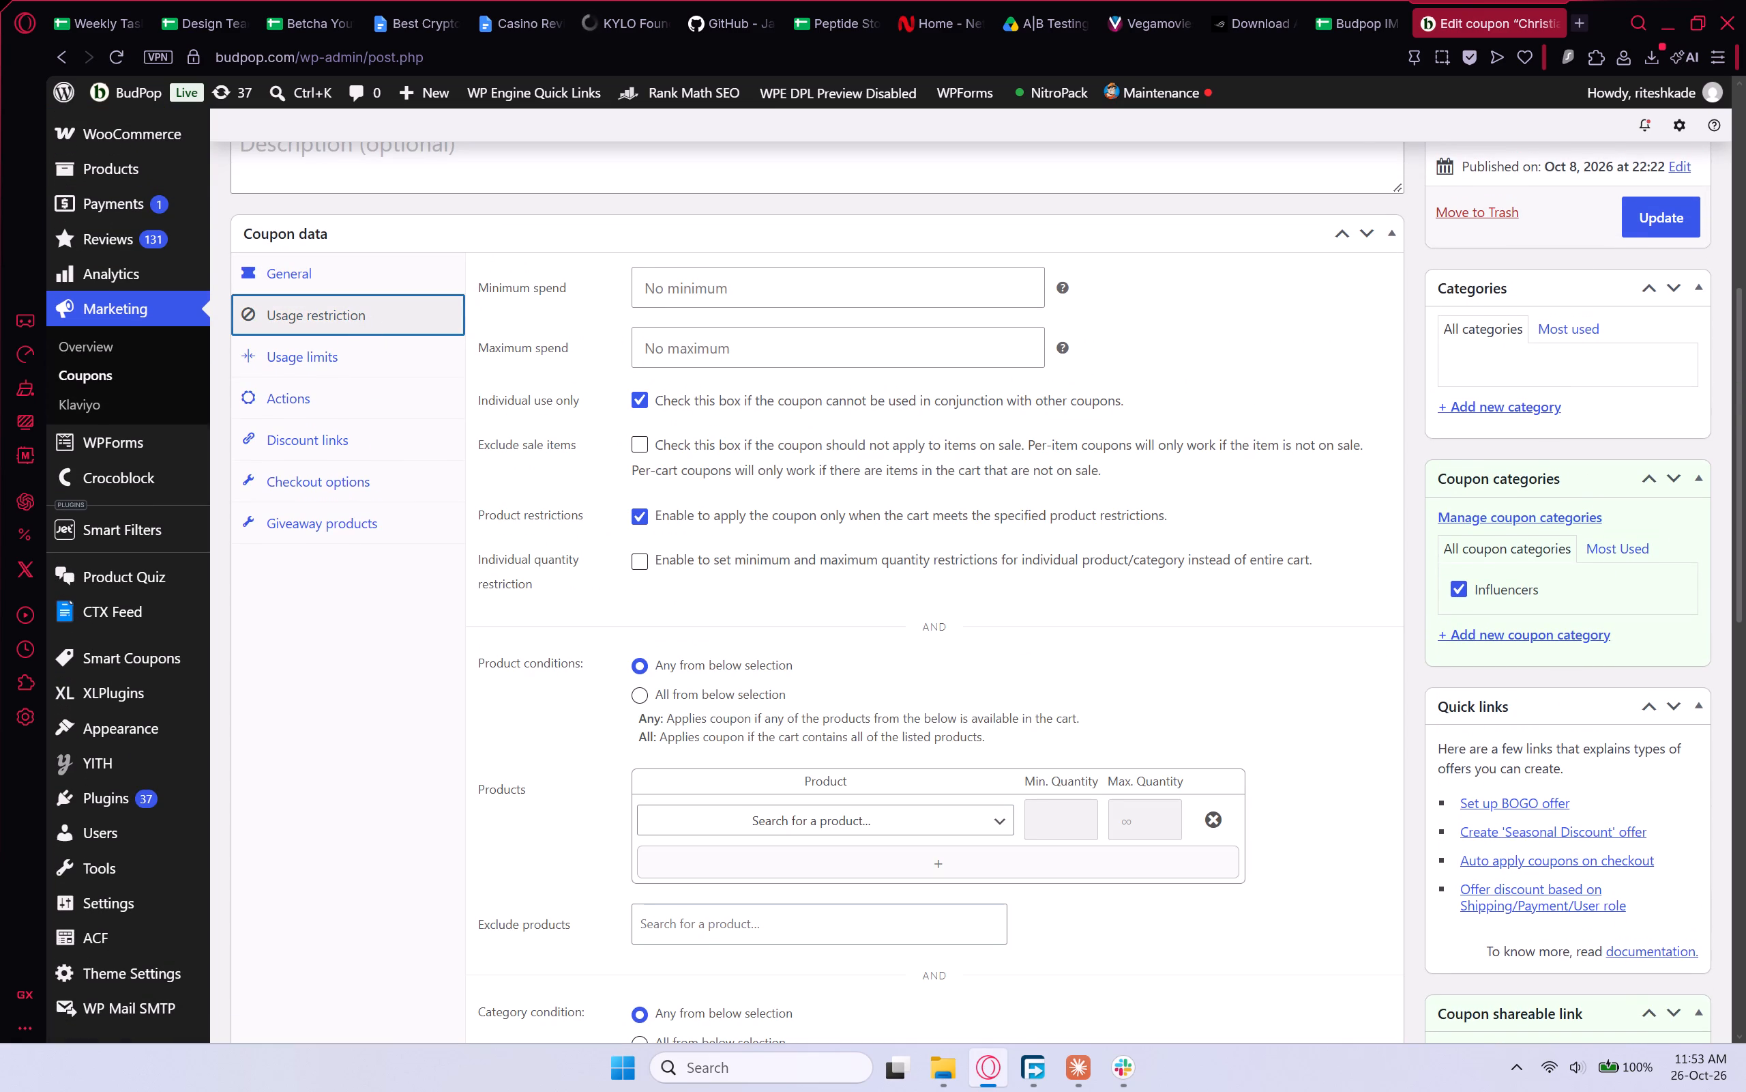
scroll(707, 464, up, 5)
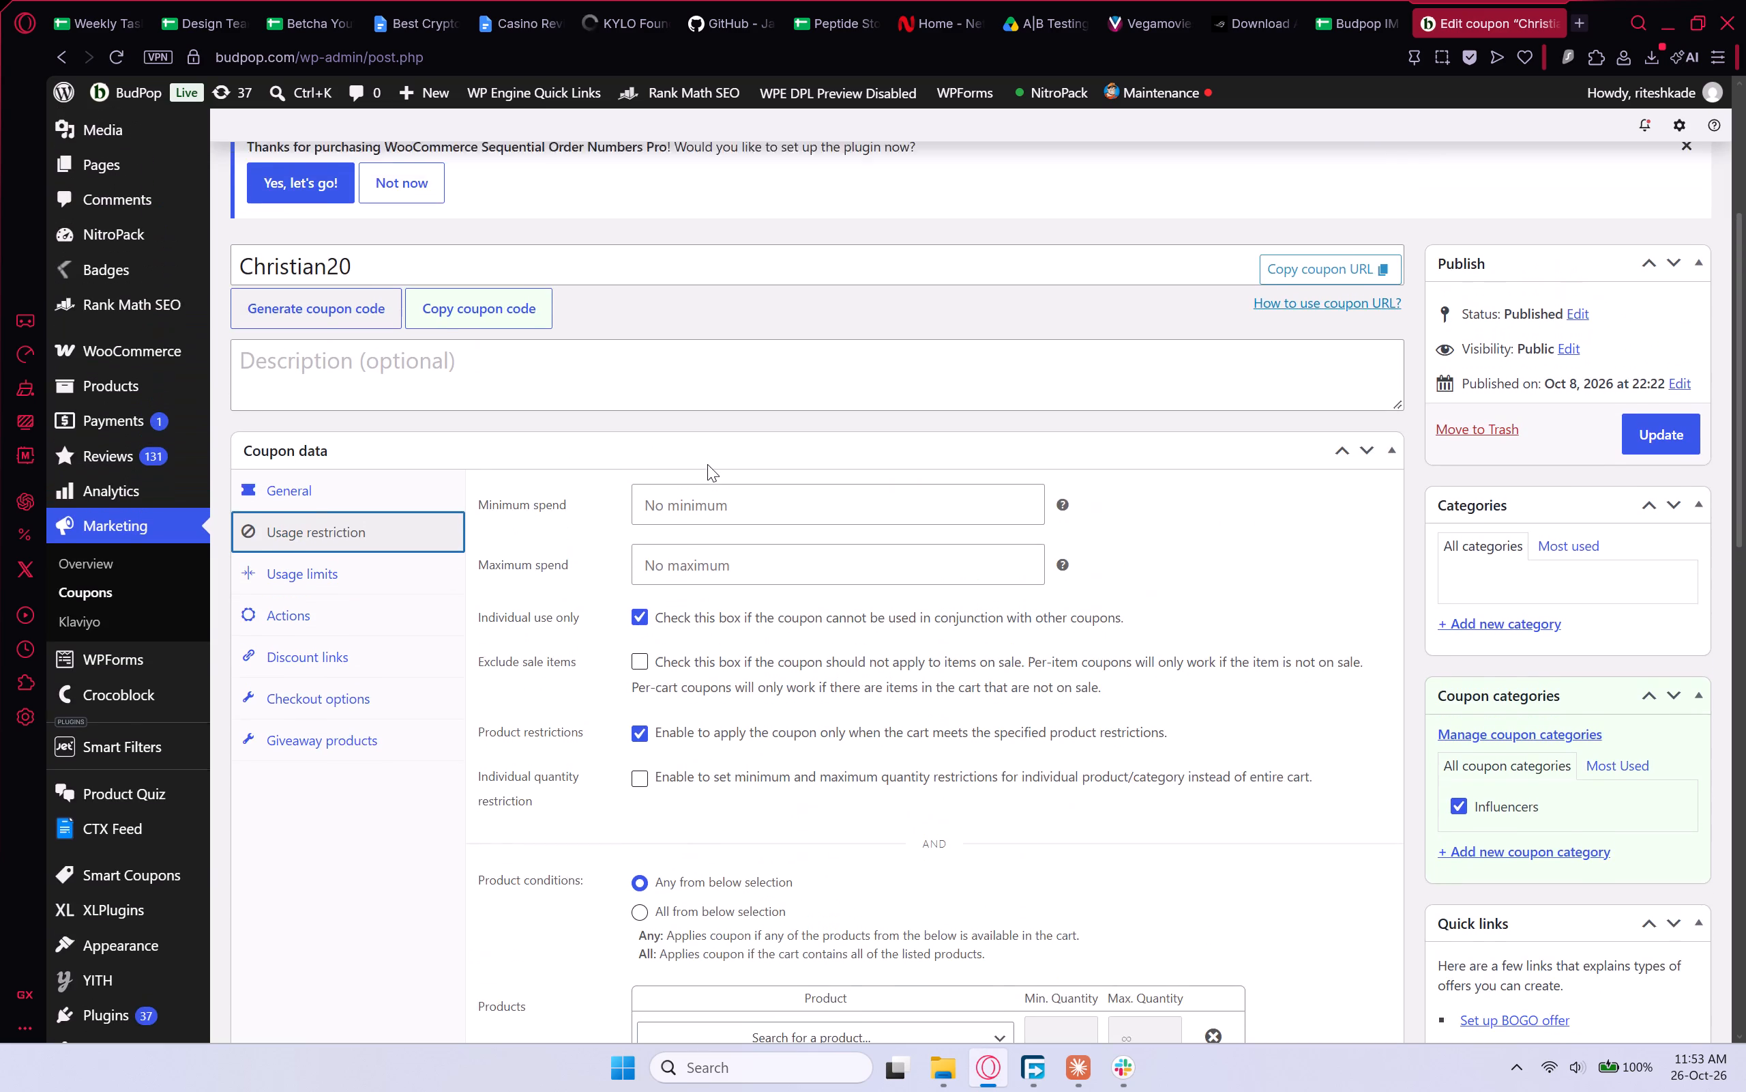
scroll(707, 464, up, 1)
scroll(707, 464, down, 3)
click(413, 481)
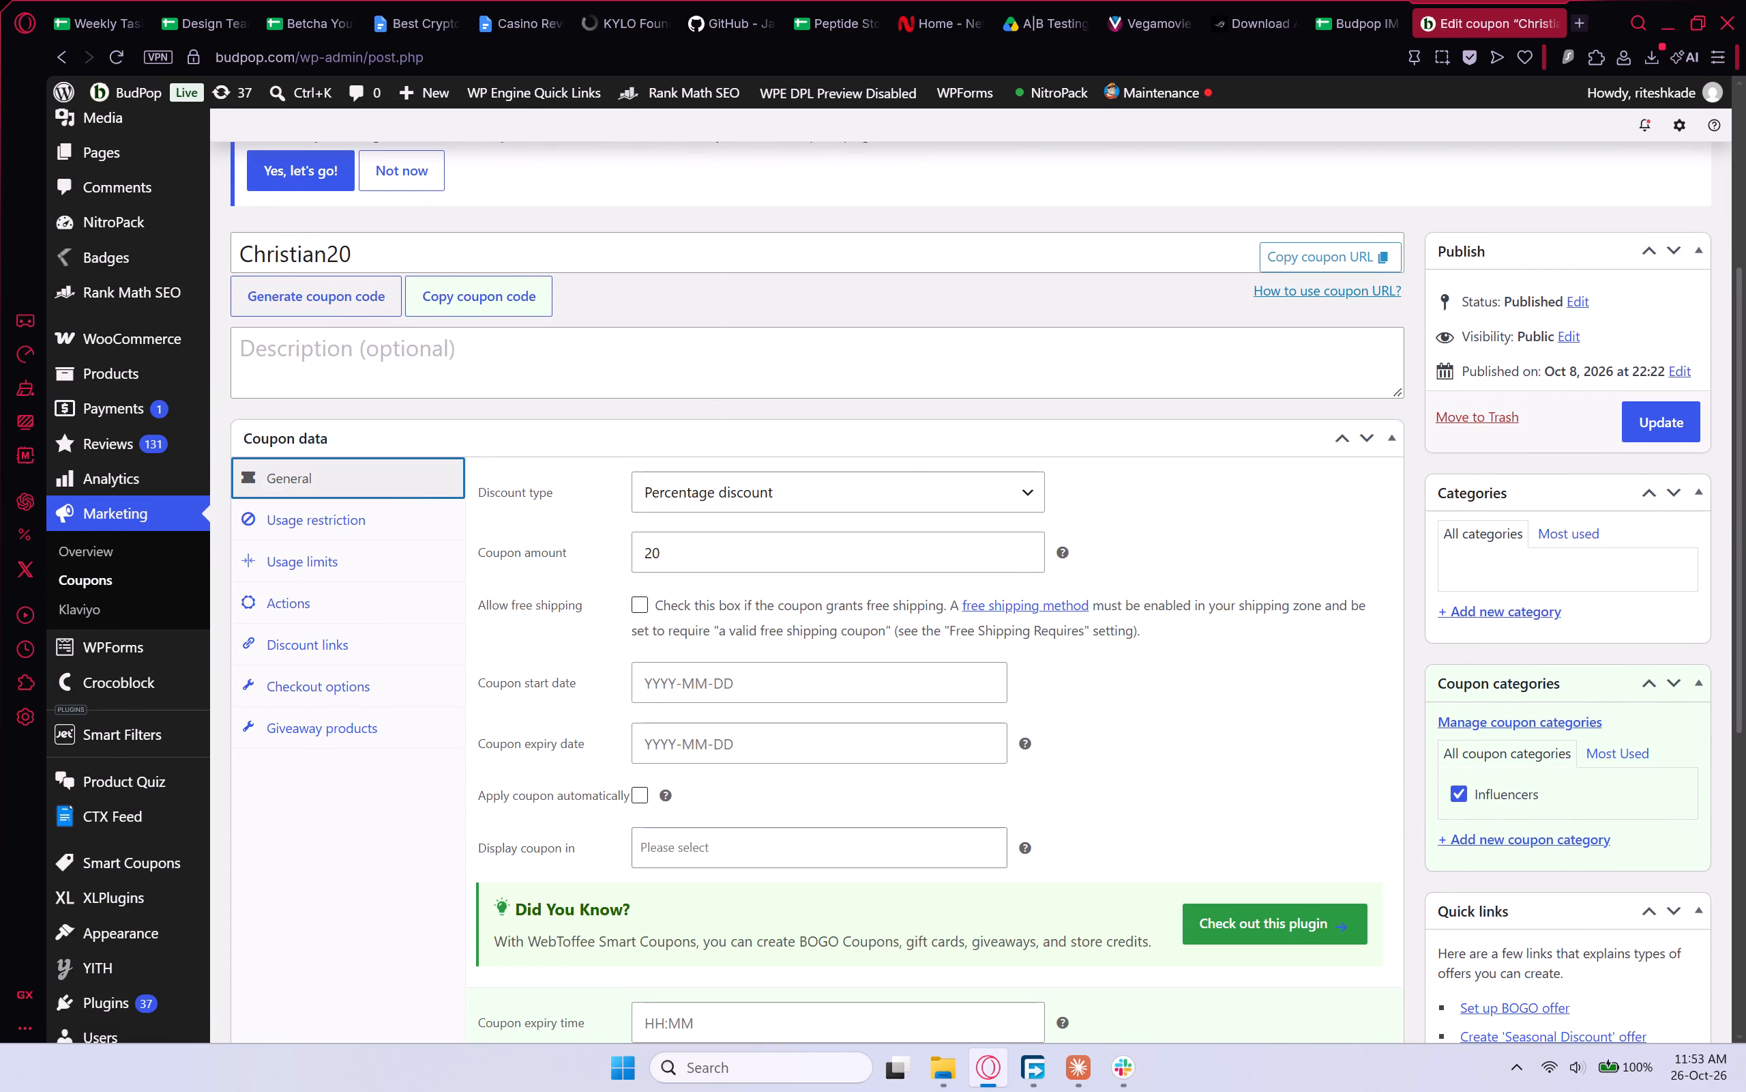
scroll(766, 671, down, 6)
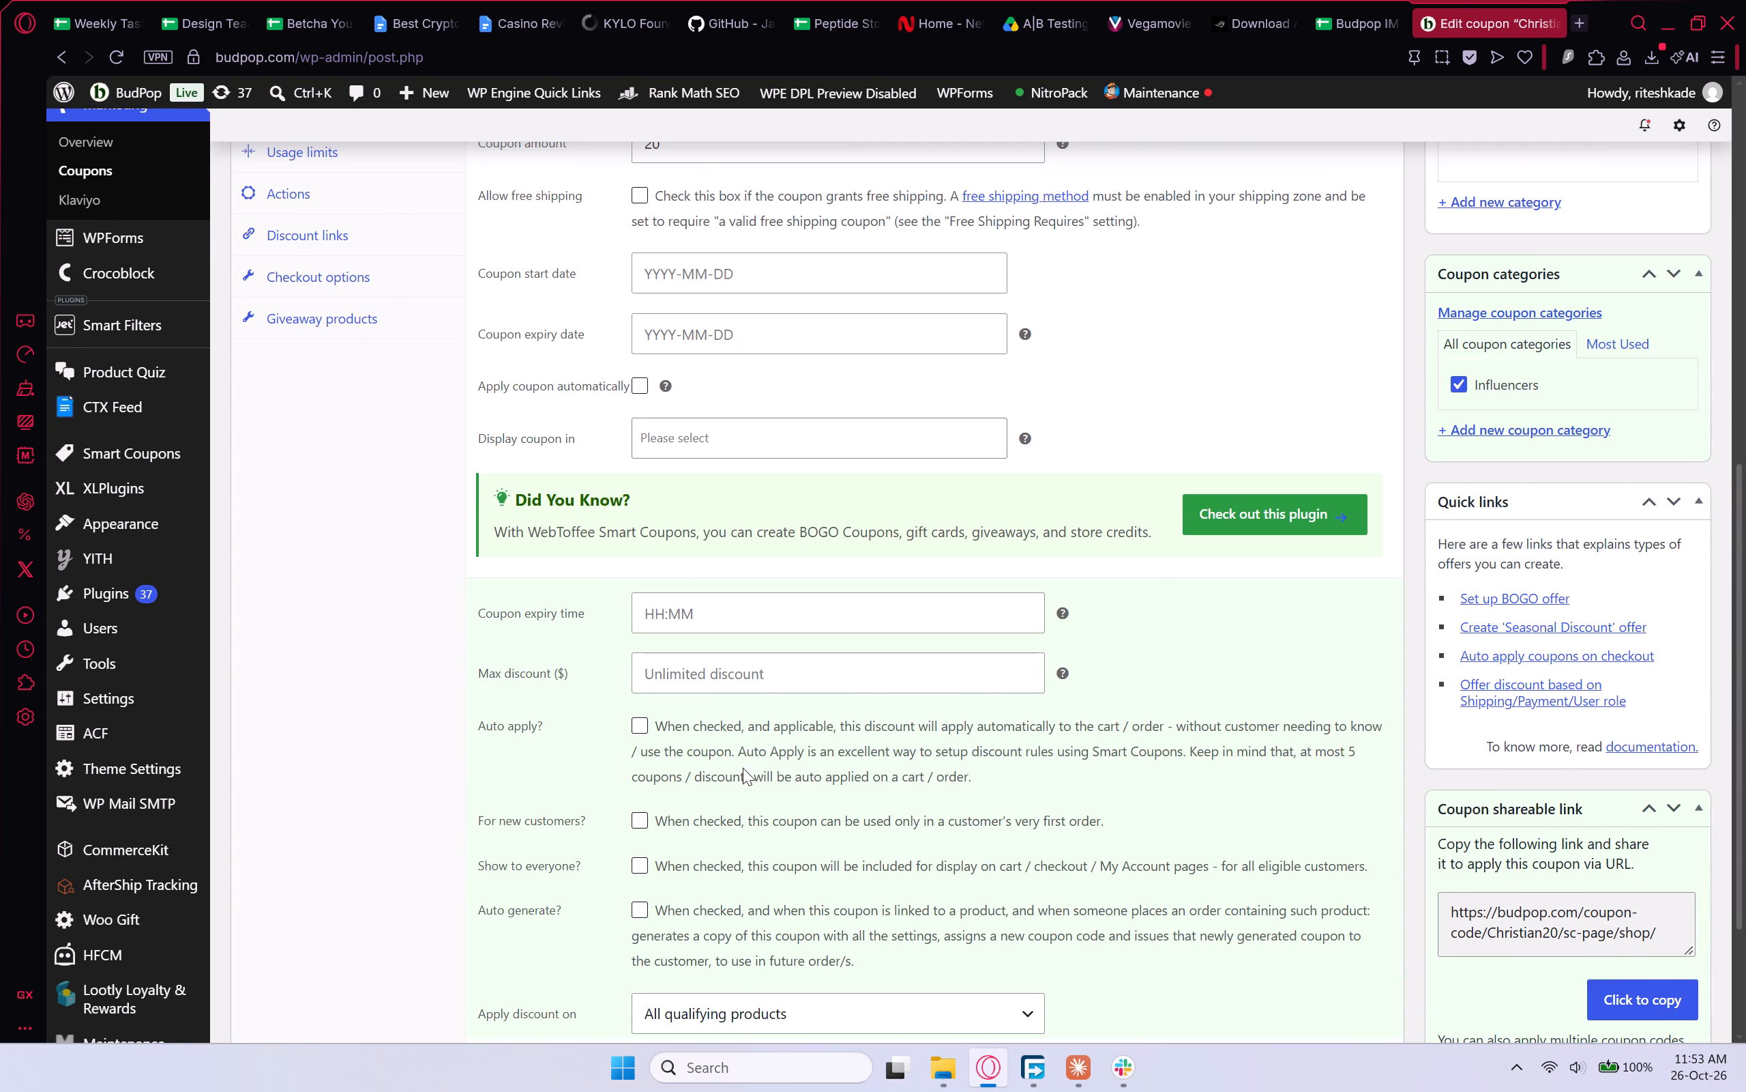
scroll(711, 419, up, 2)
click(372, 246)
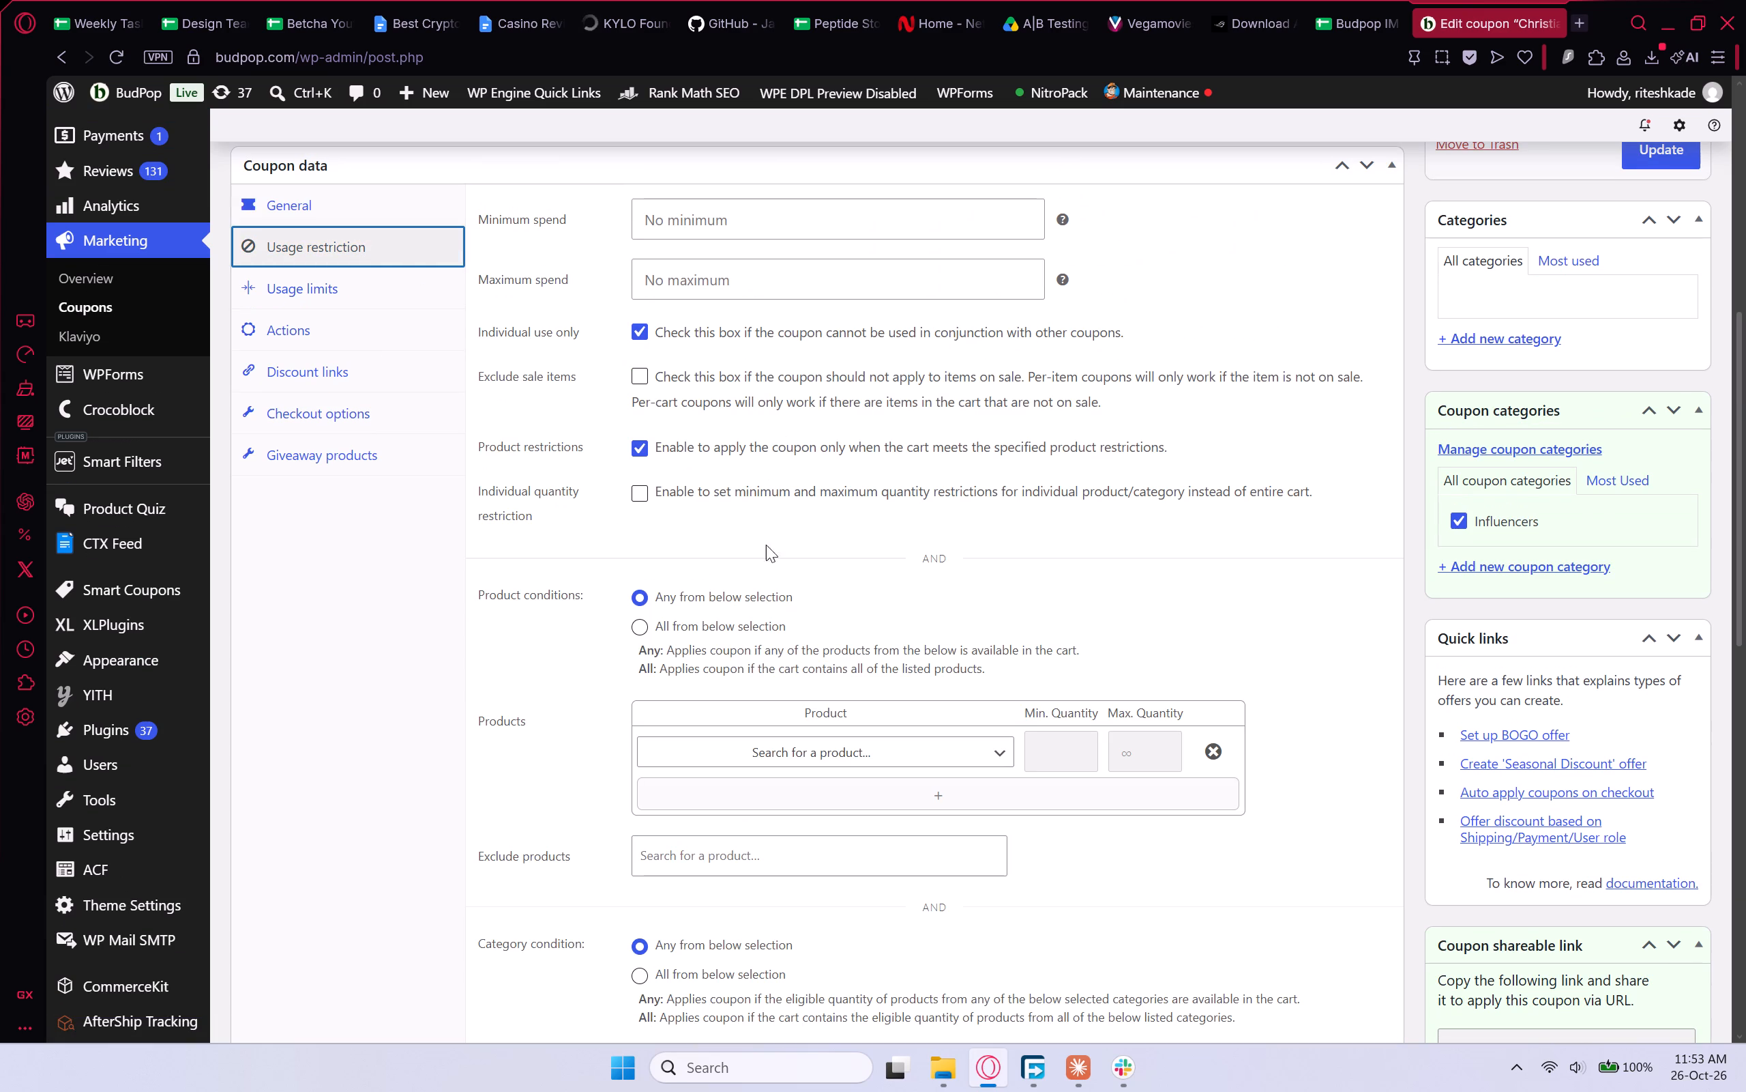
scroll(790, 569, up, 2)
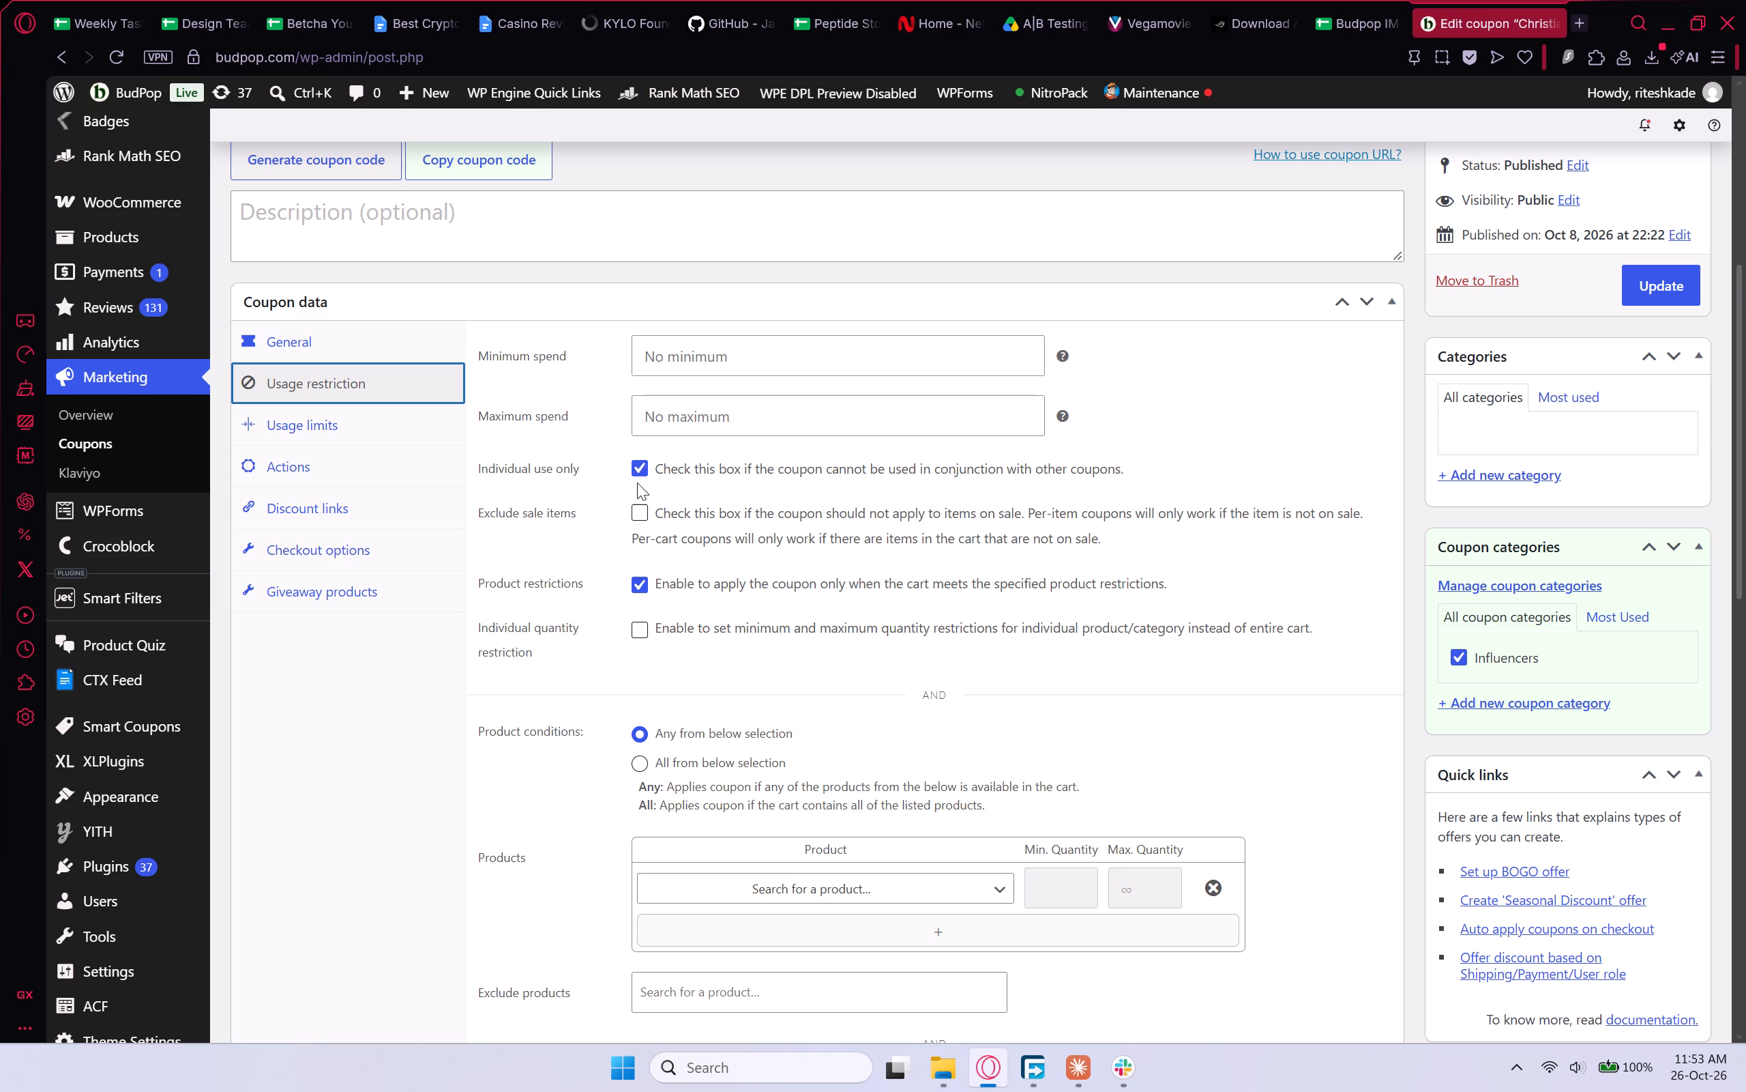
click(353, 429)
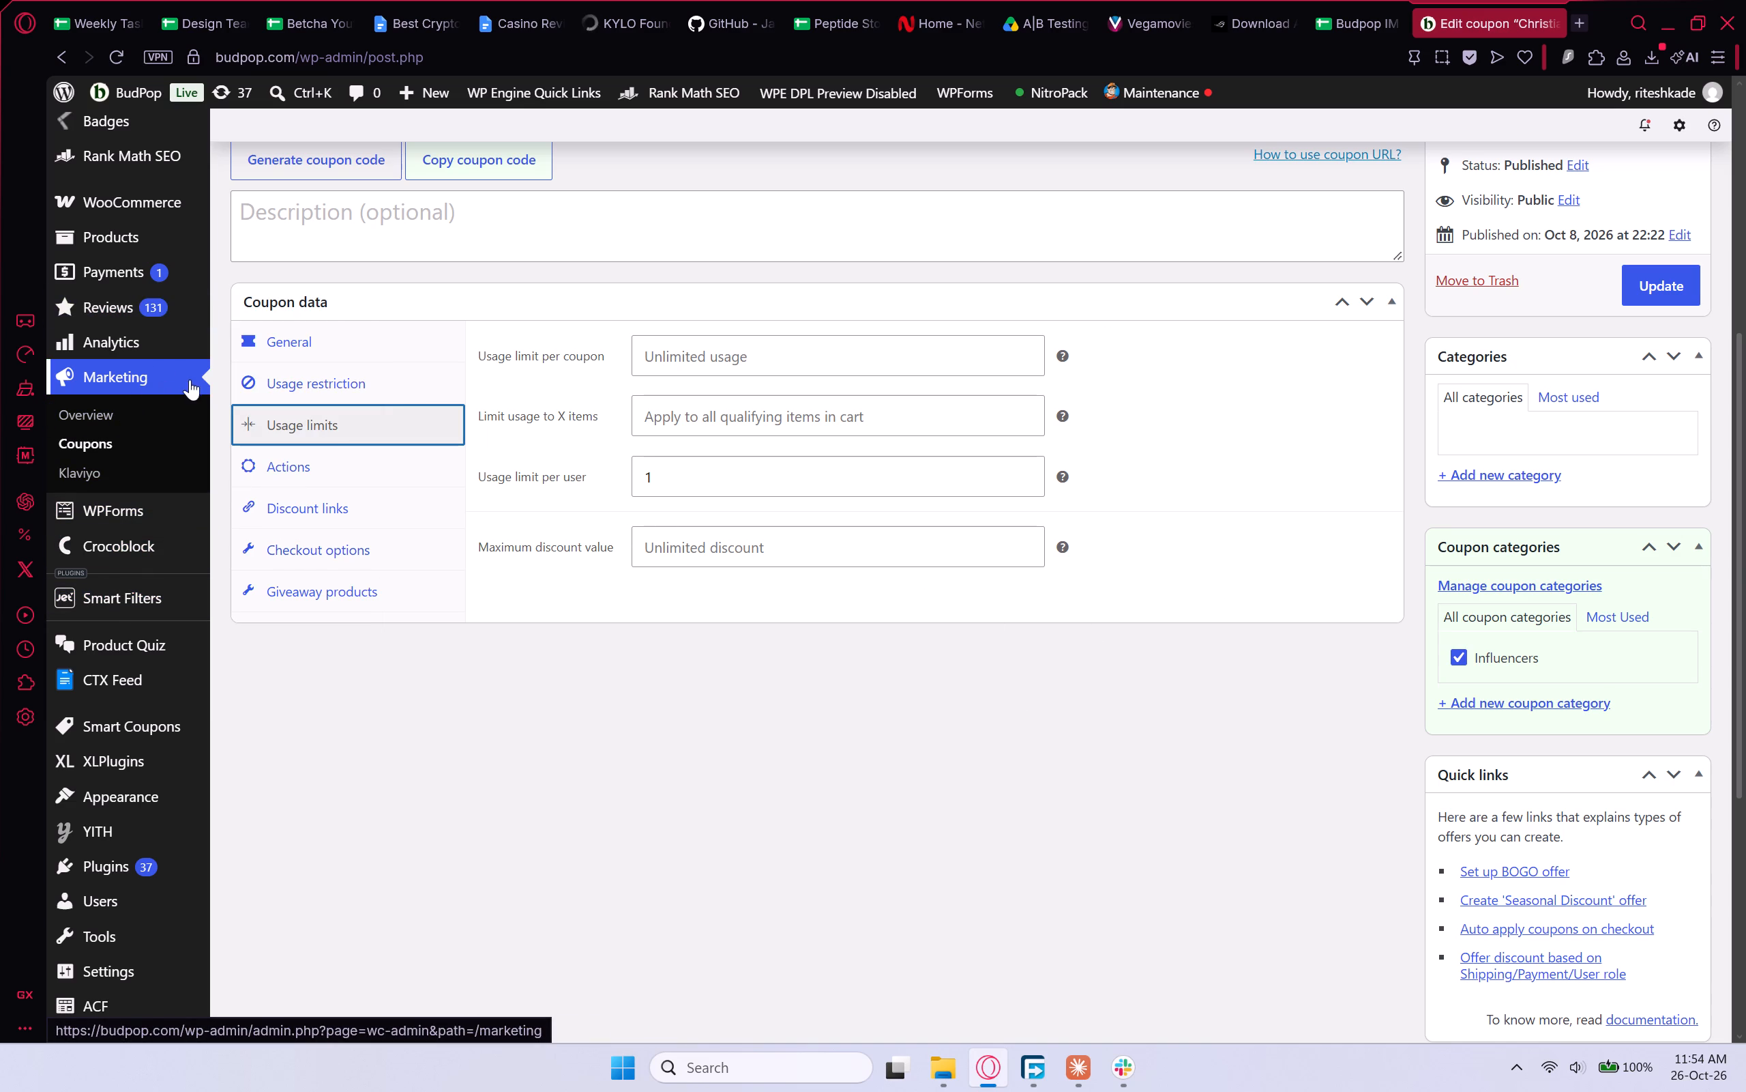
click(136, 377)
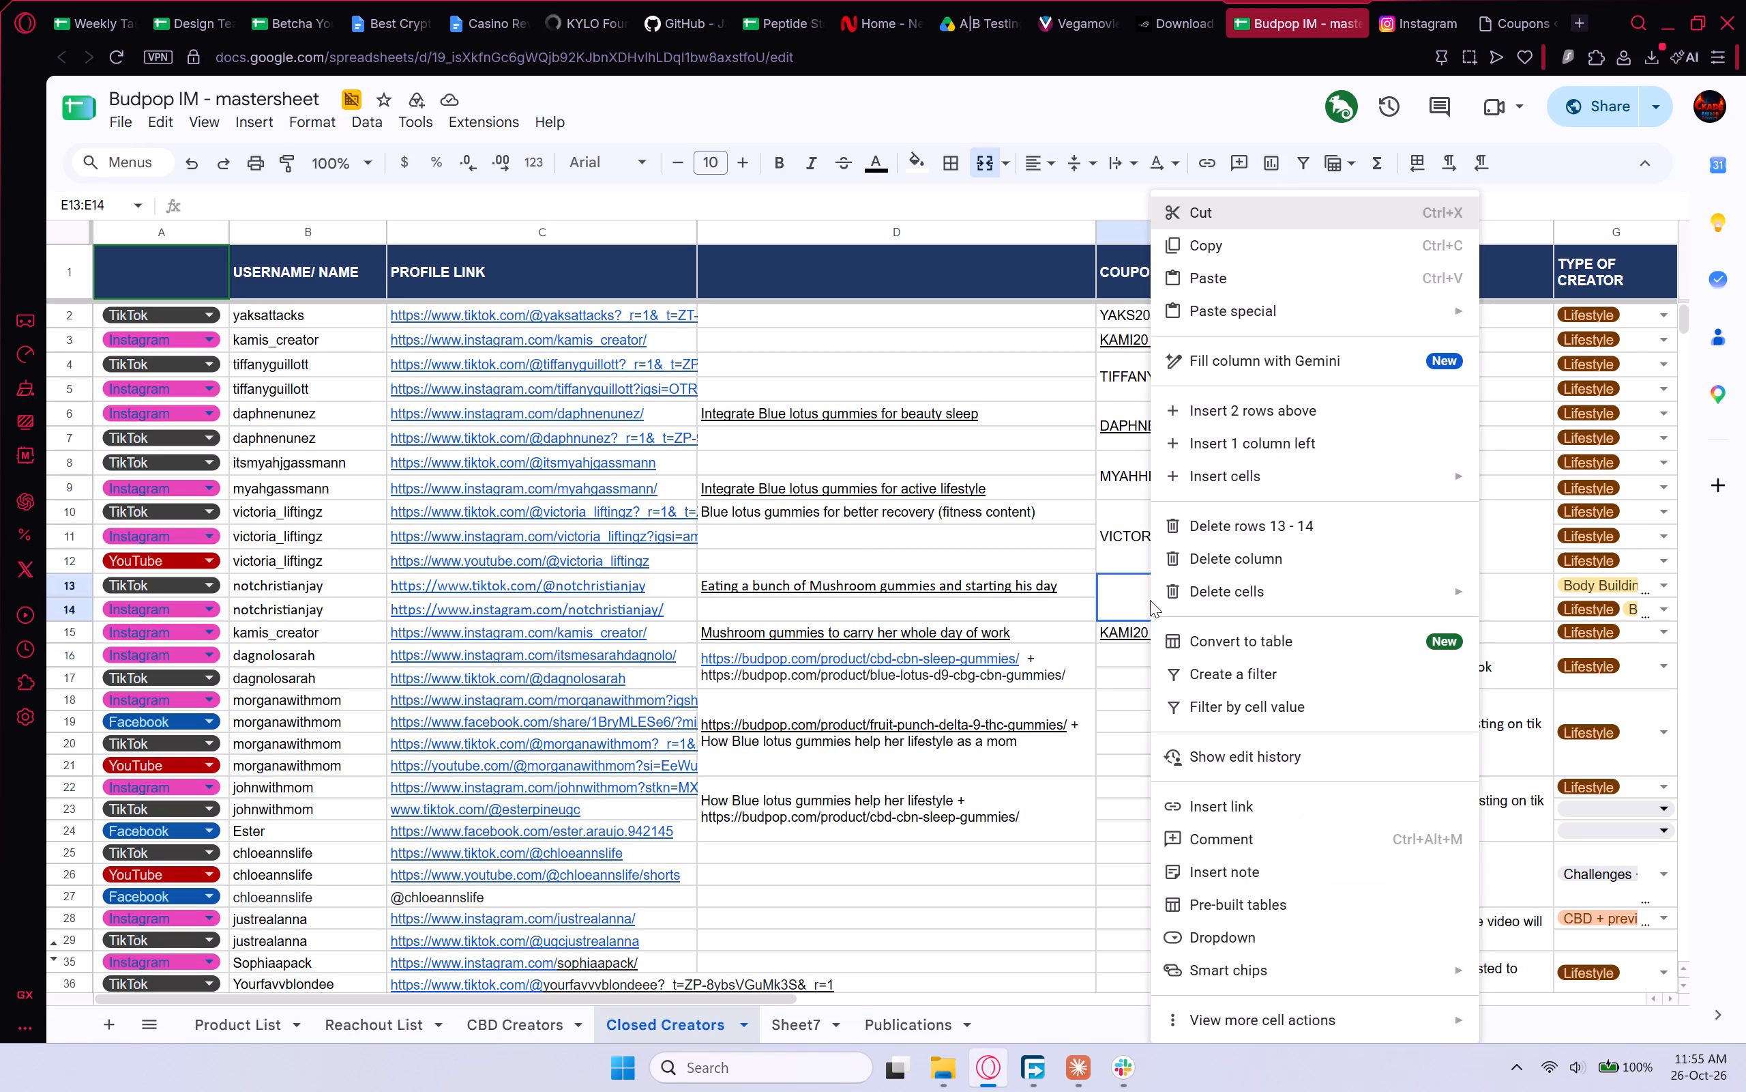
click(1258, 753)
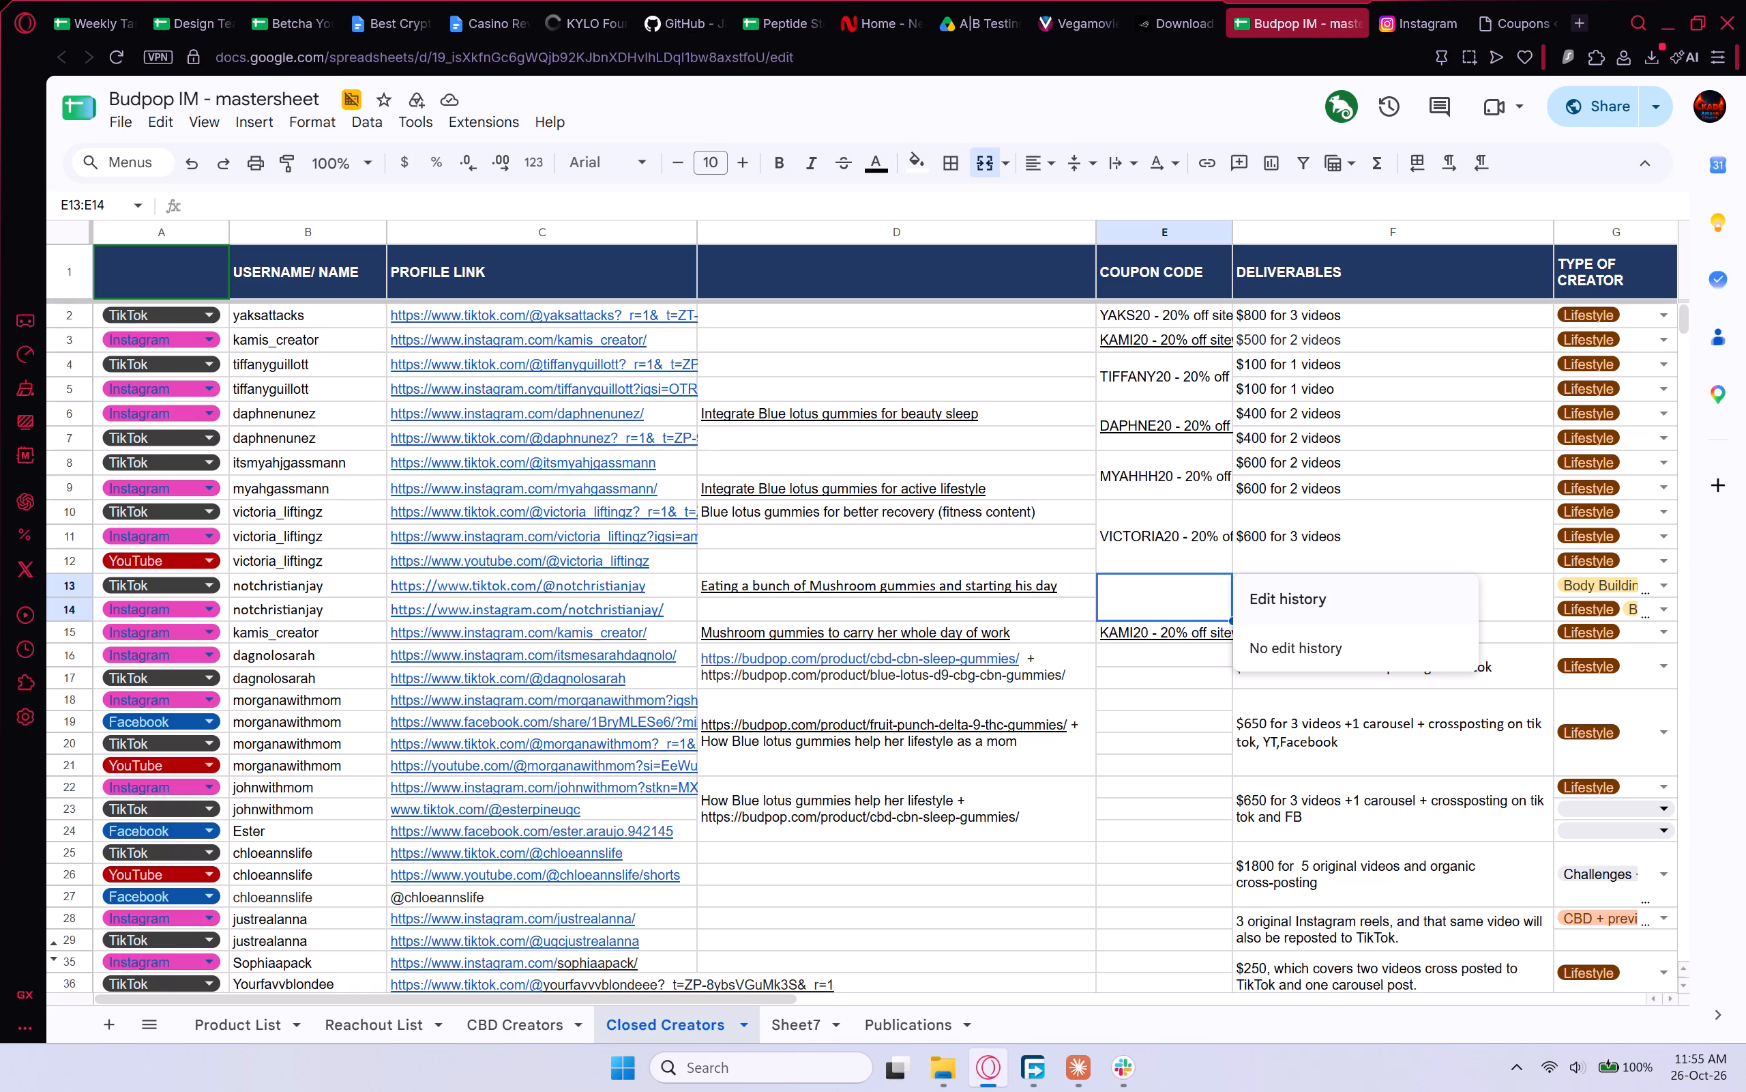
click(1142, 661)
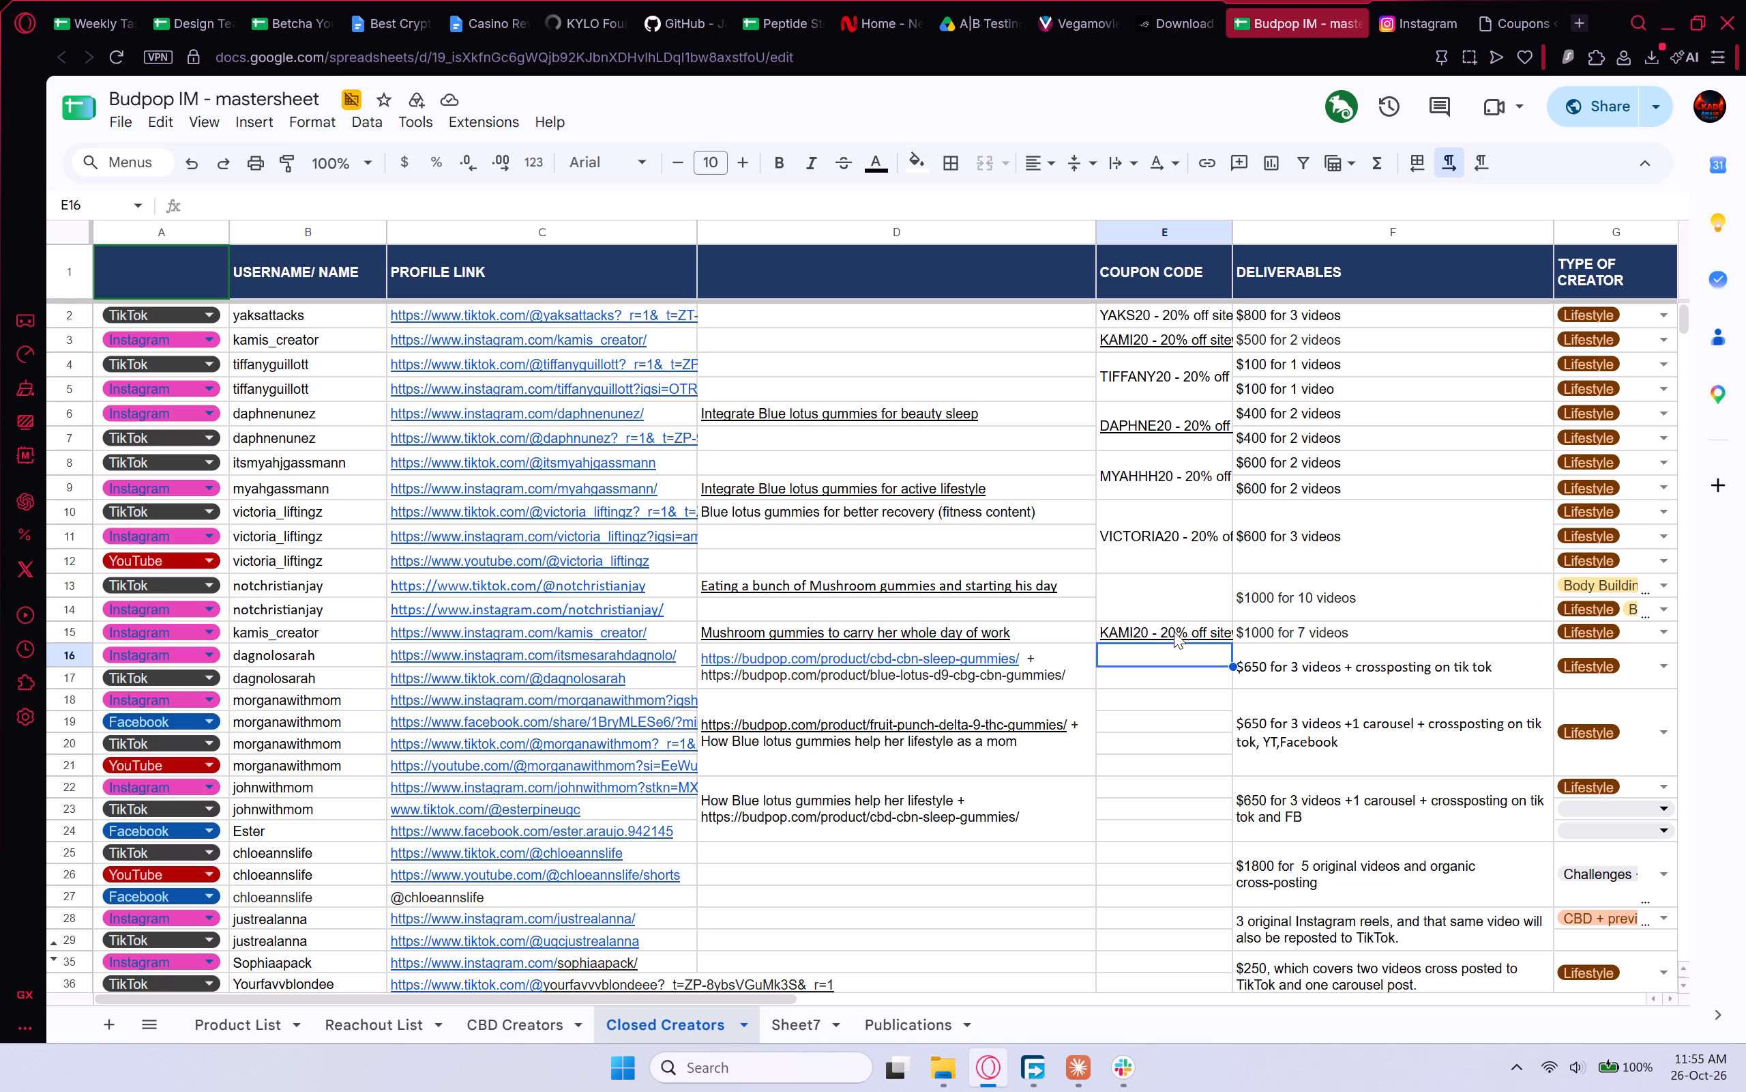
click(1171, 594)
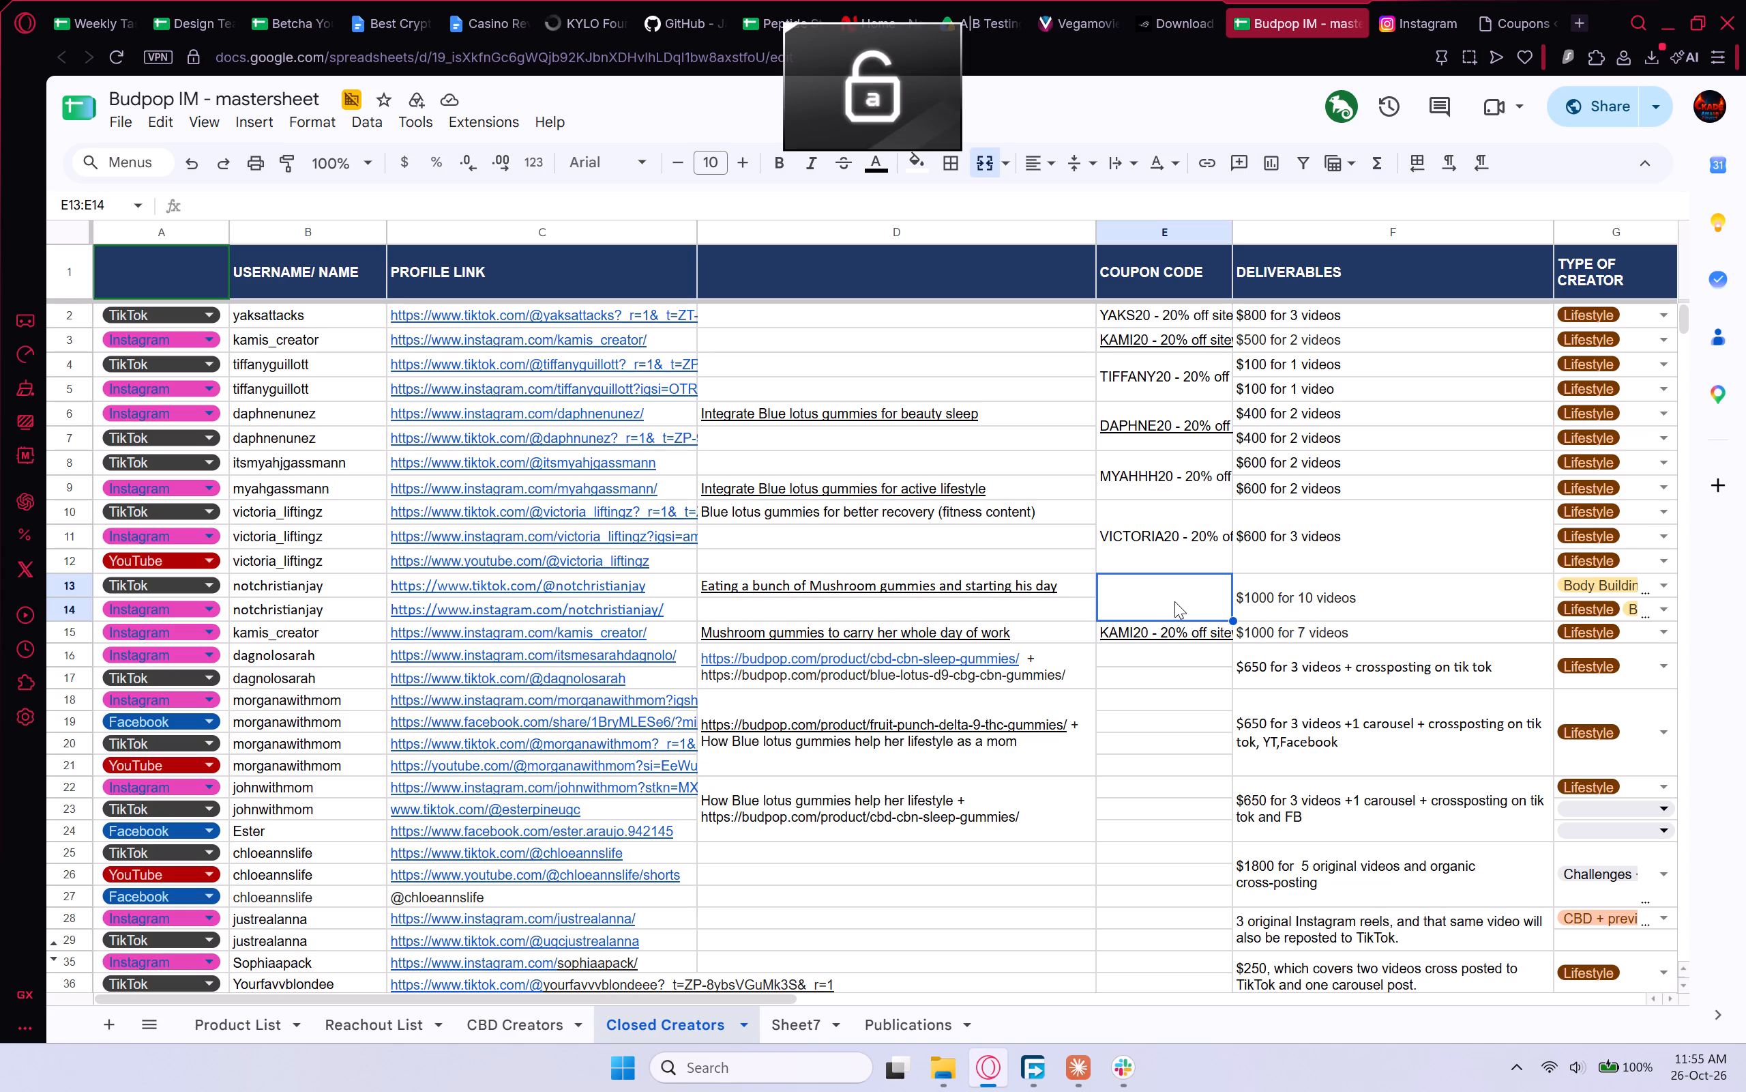
text(CHRIST)
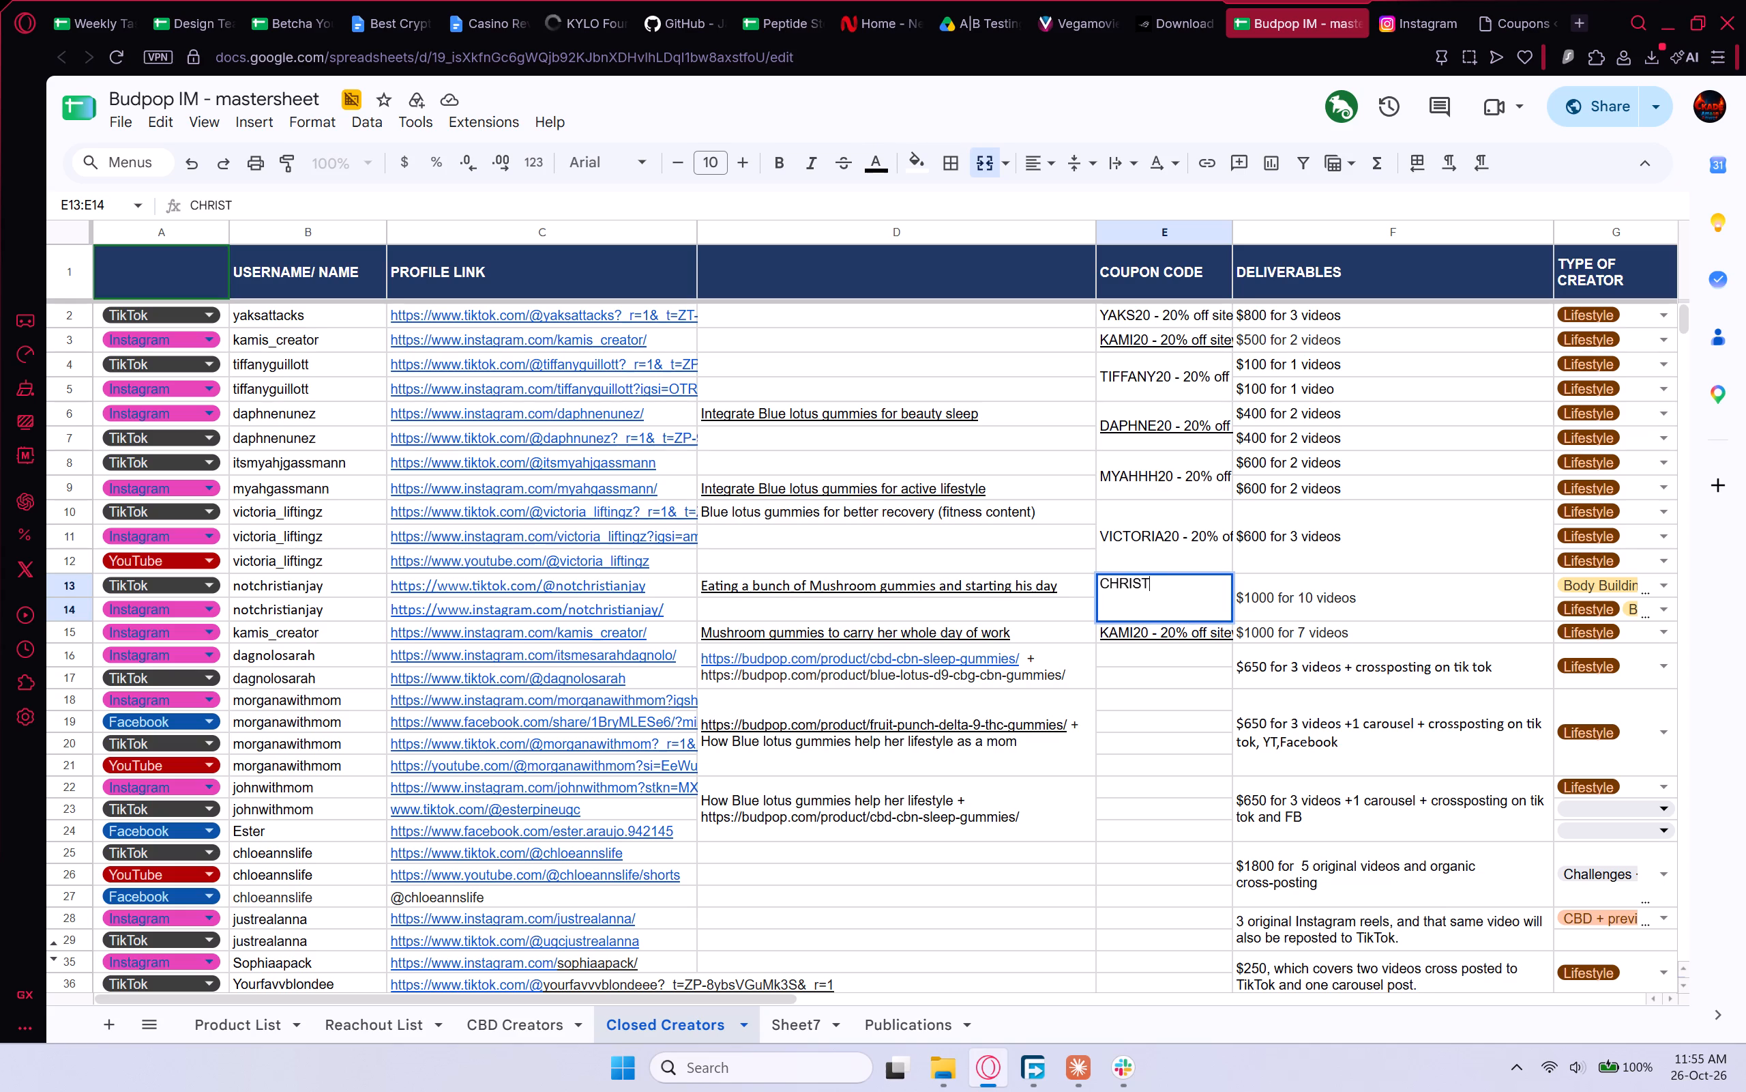
text(IAN)
text(20)
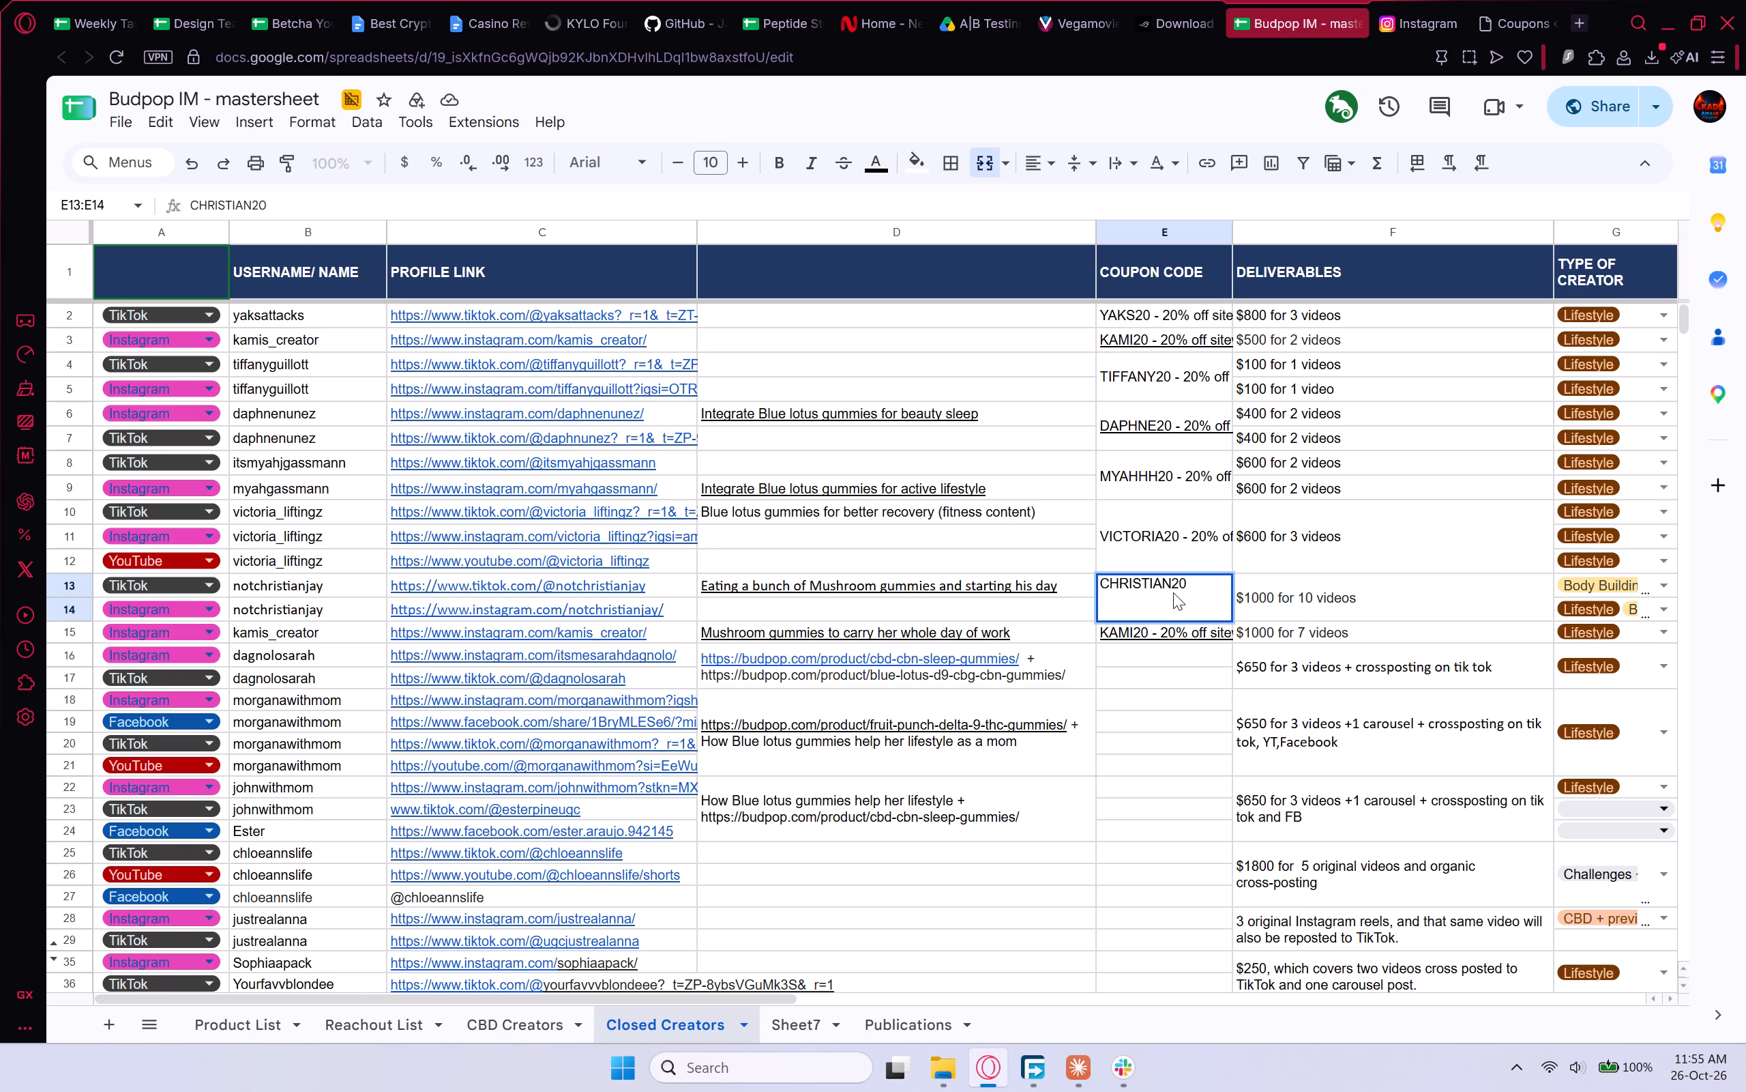
key(space)
text(-)
key(space)
text(20)
text(%)
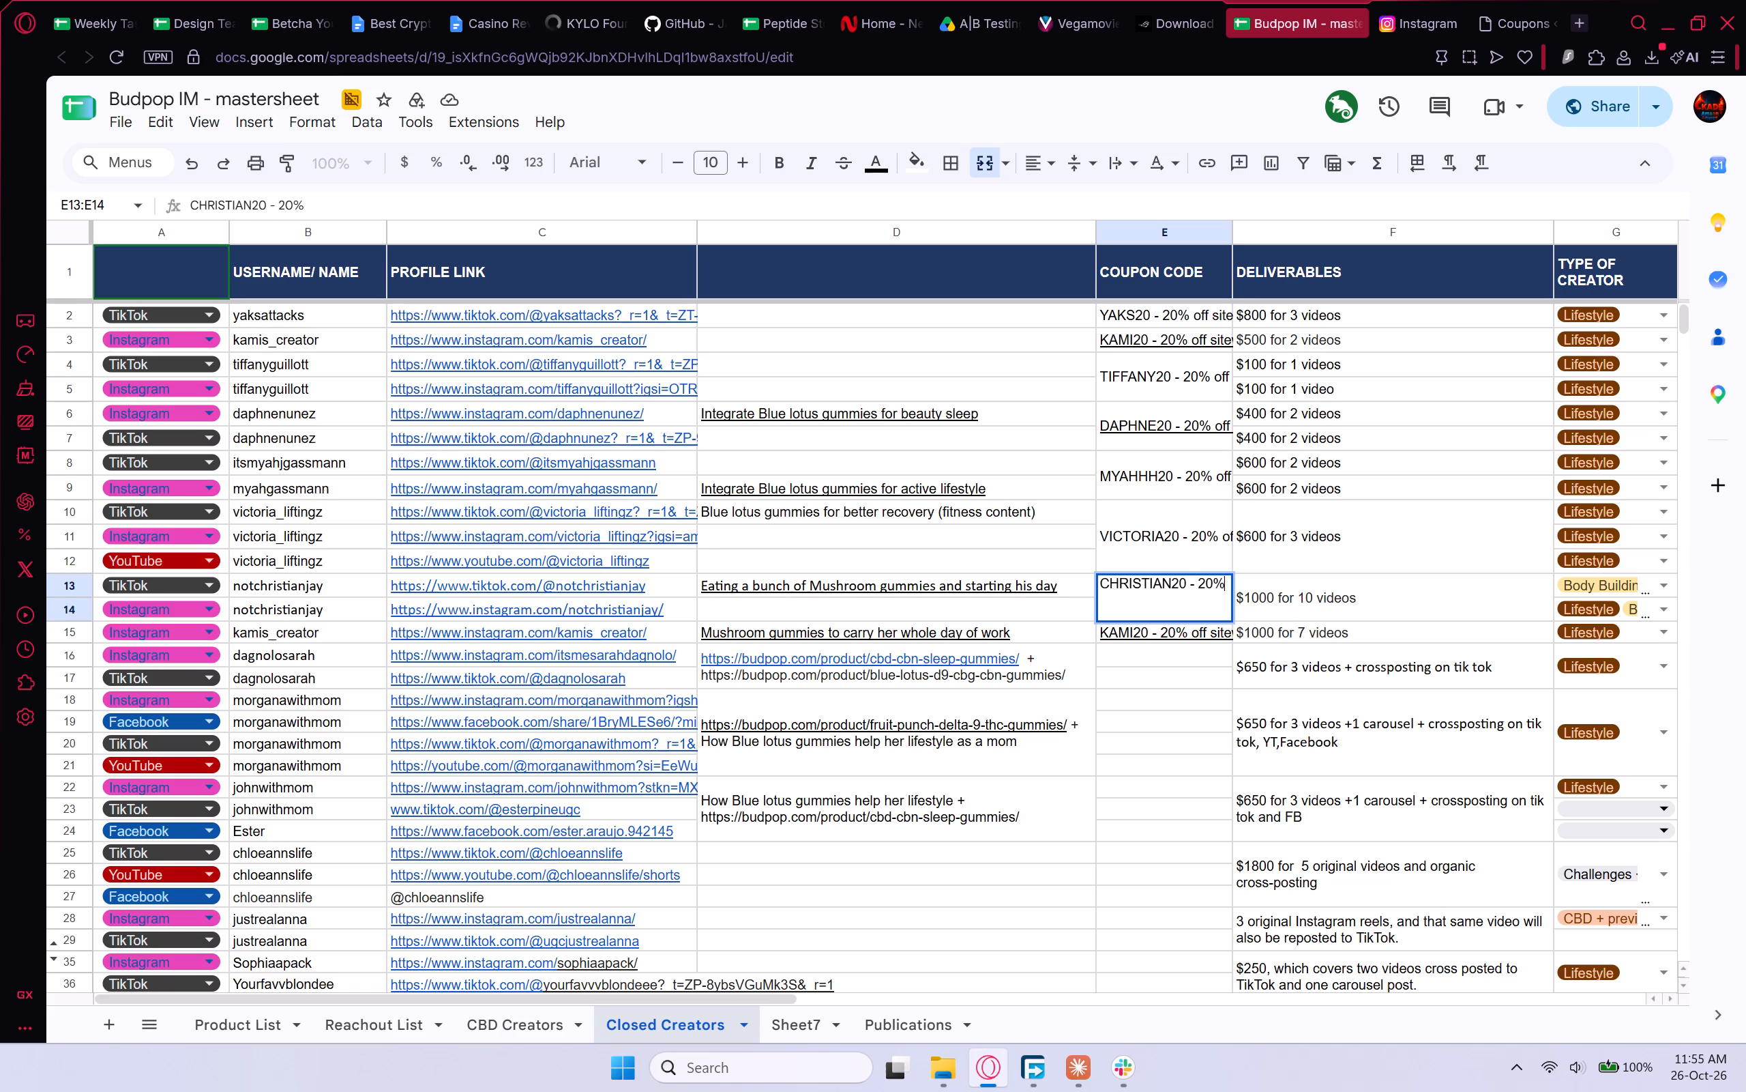
key(space)
text(off)
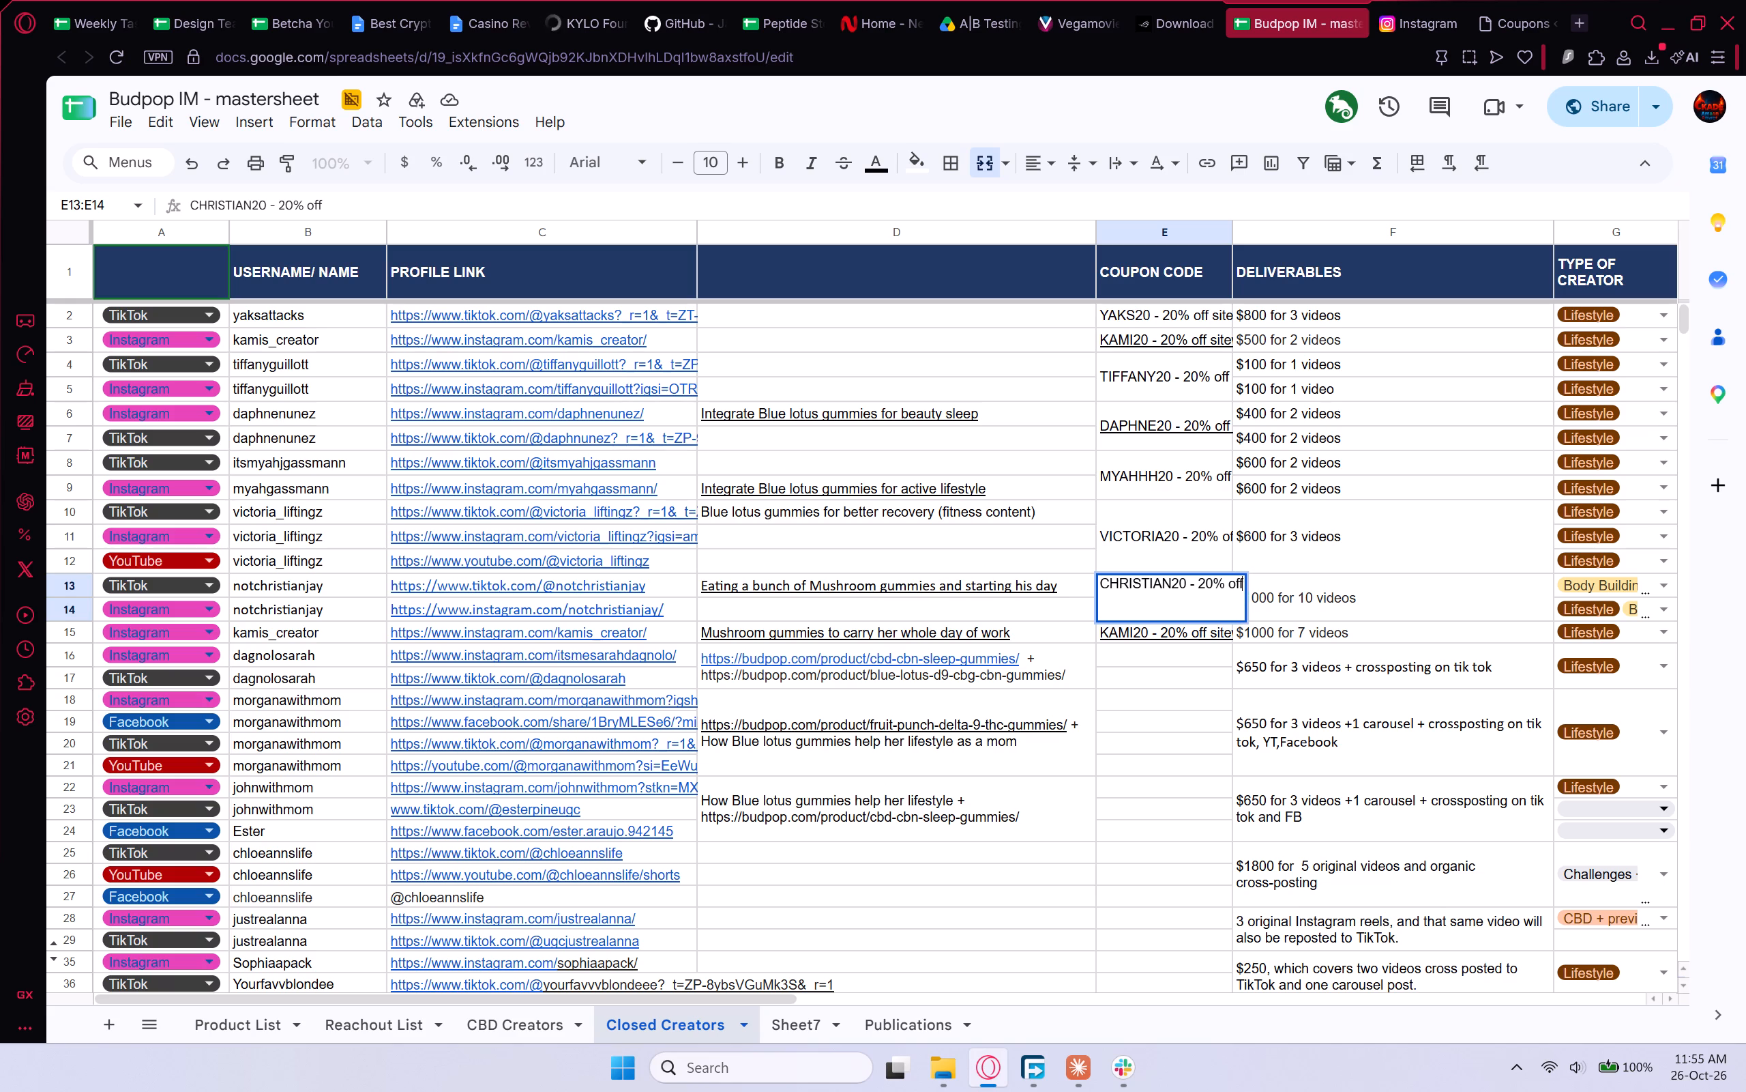
click(1194, 671)
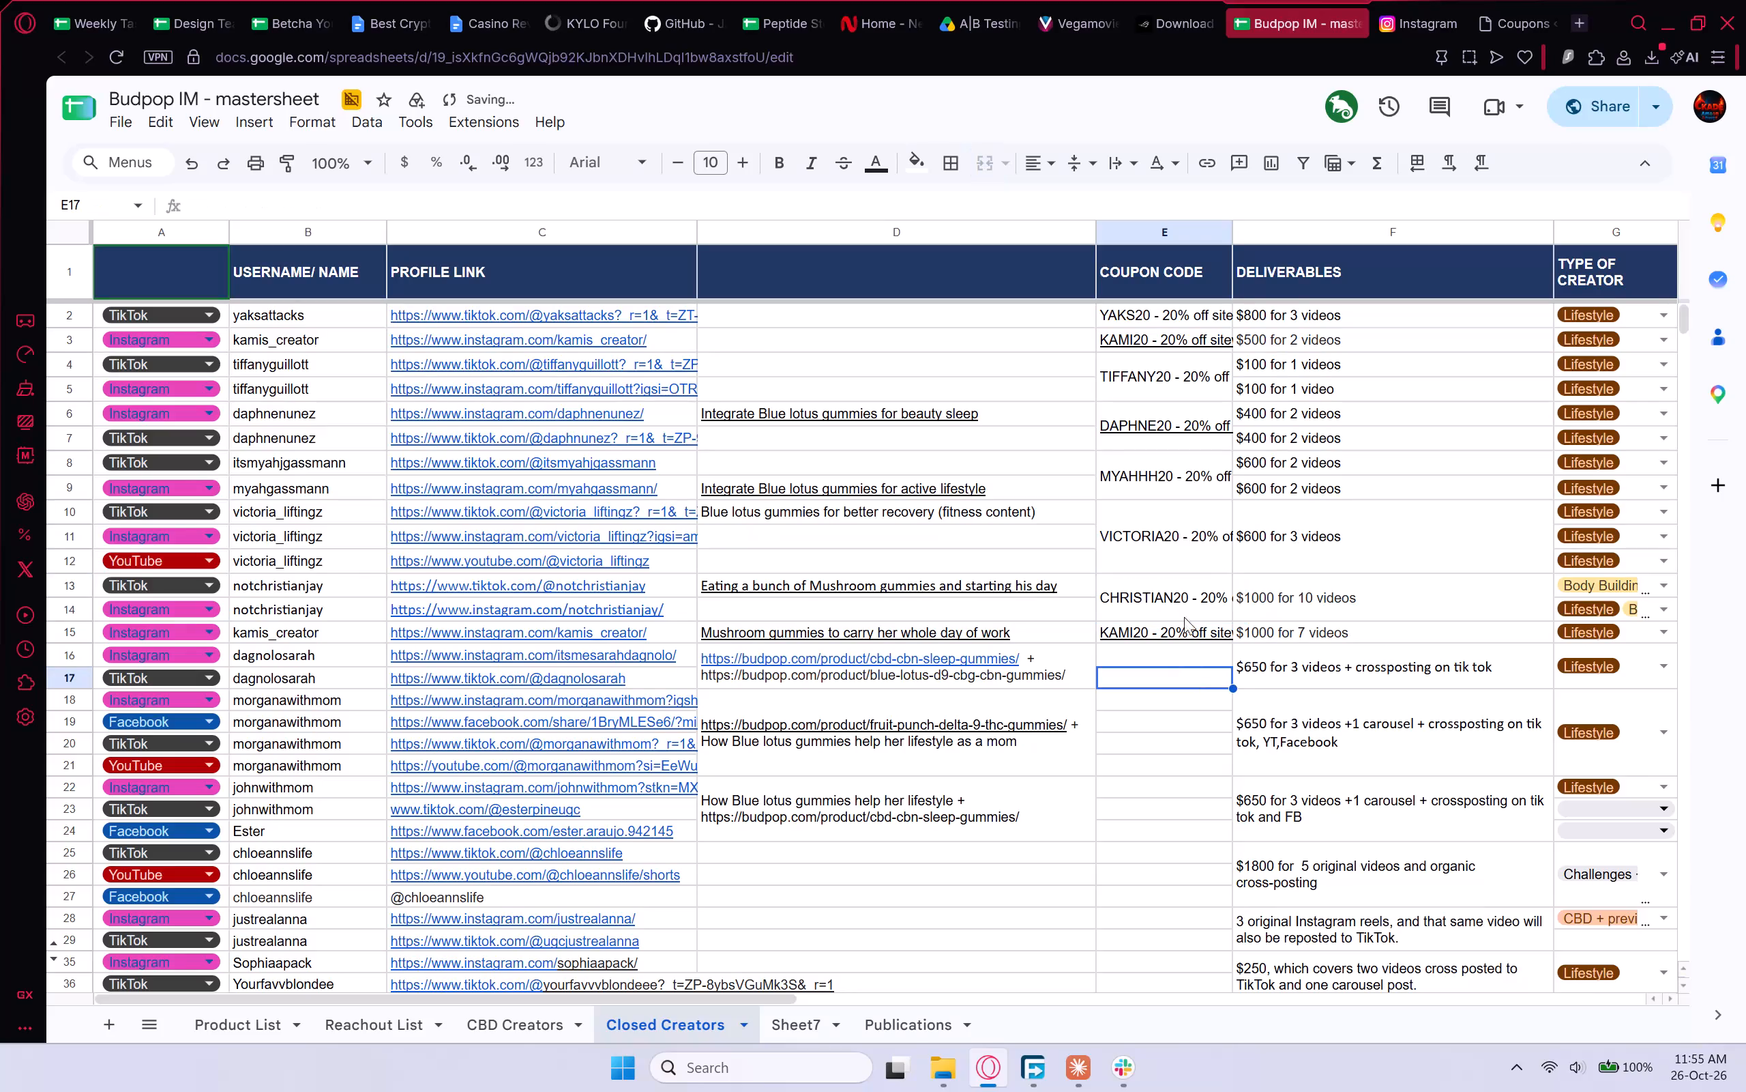
Widen the Coupon Code column in the Closed Creators sheet so the coupon entries fit better.
drag(1234, 238, 1282, 245)
click(1209, 650)
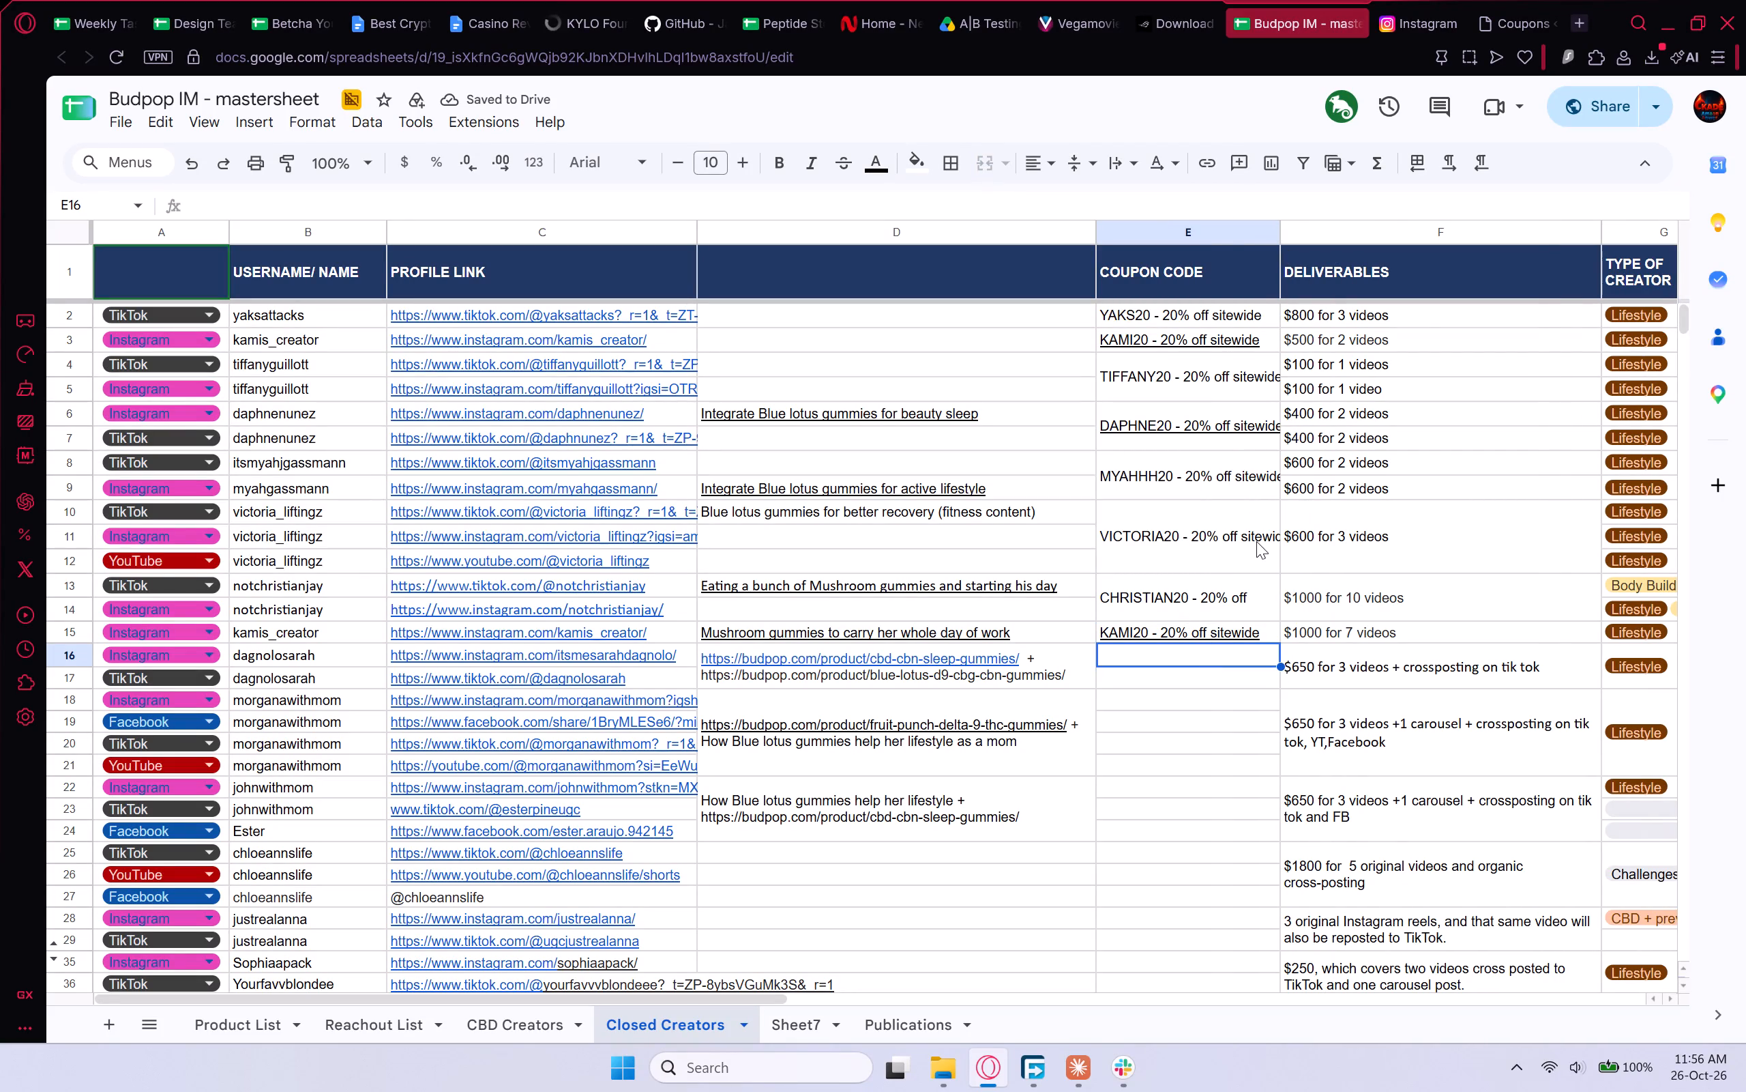
click(1254, 593)
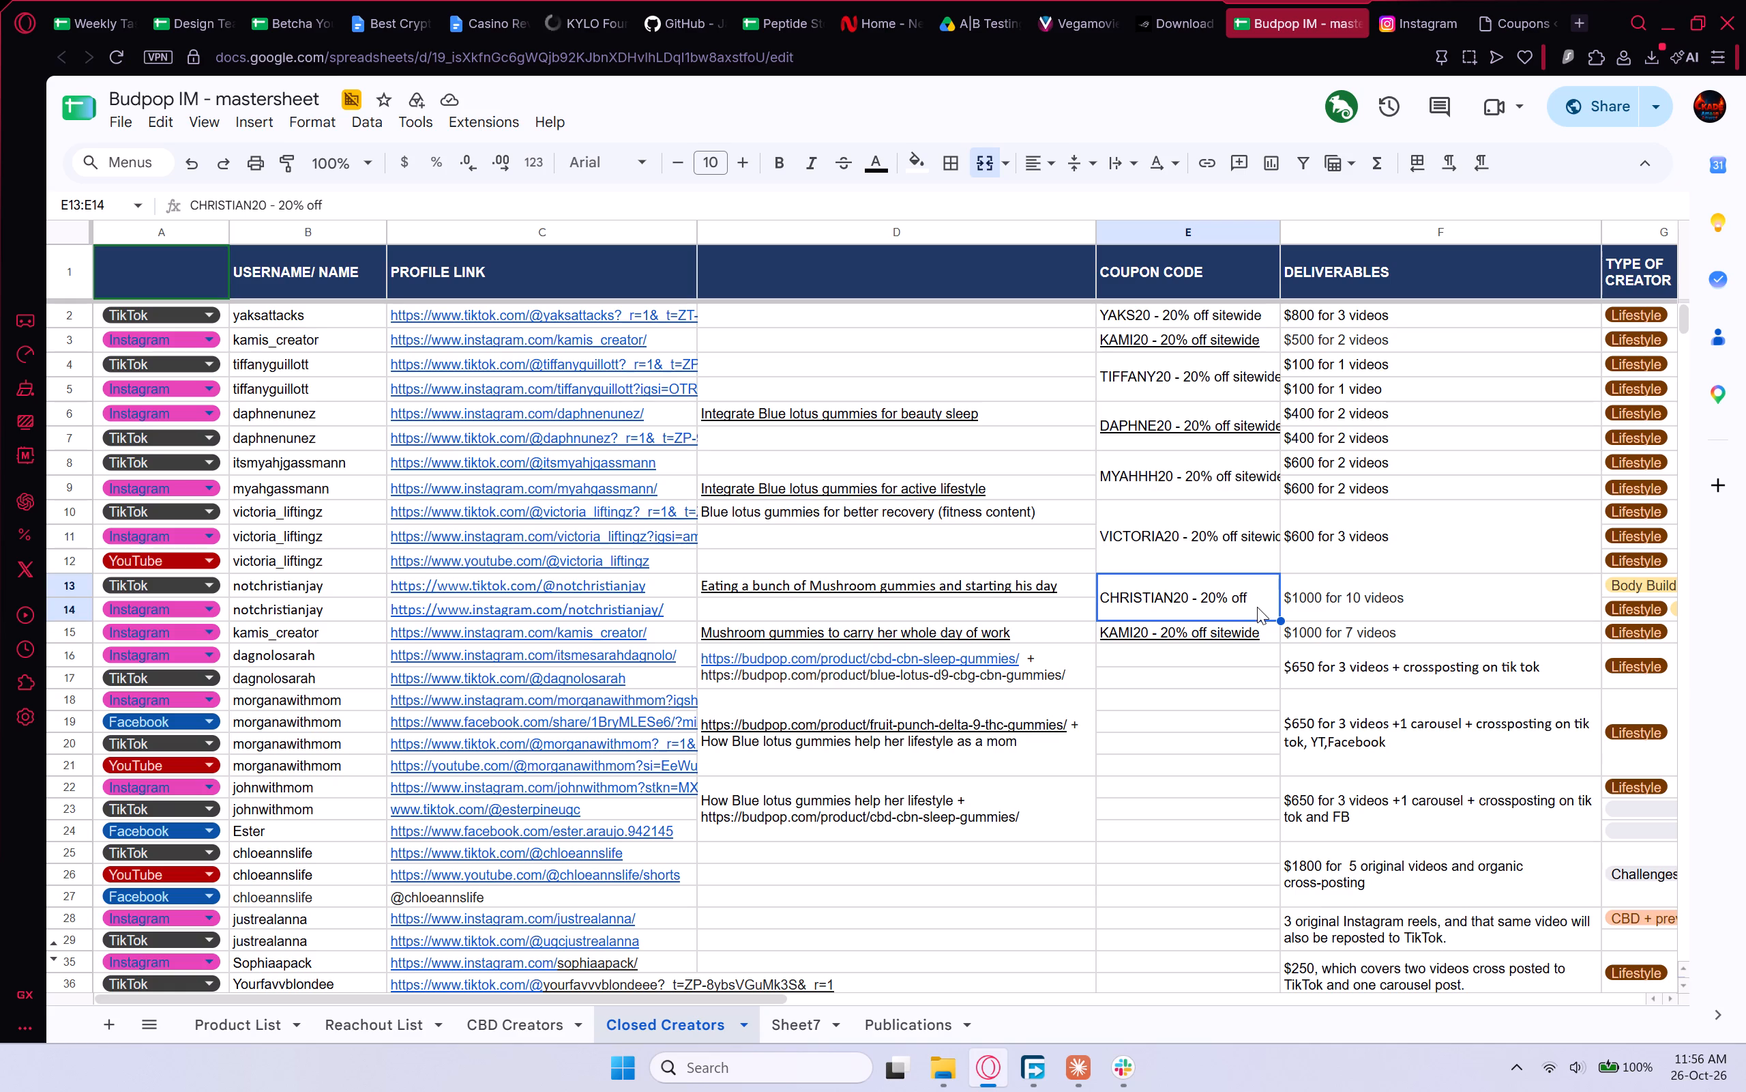
double_click(1257, 607)
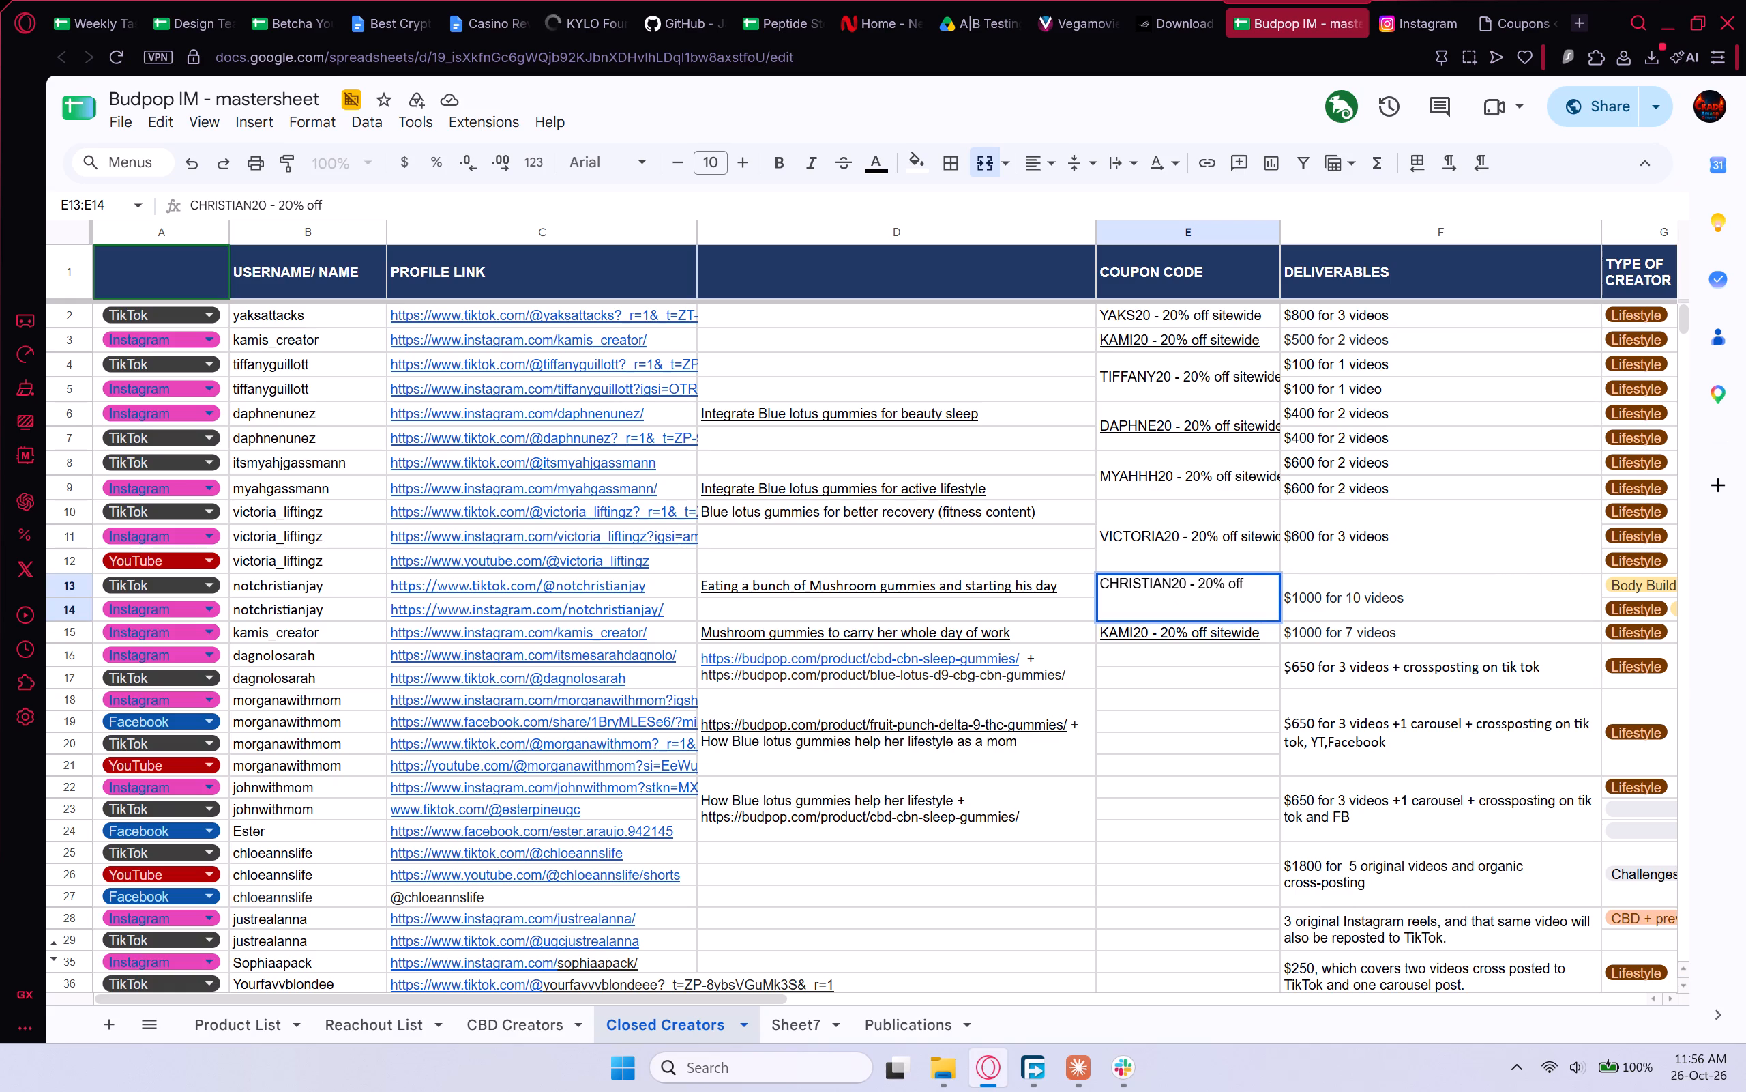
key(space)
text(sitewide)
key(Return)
click(1222, 652)
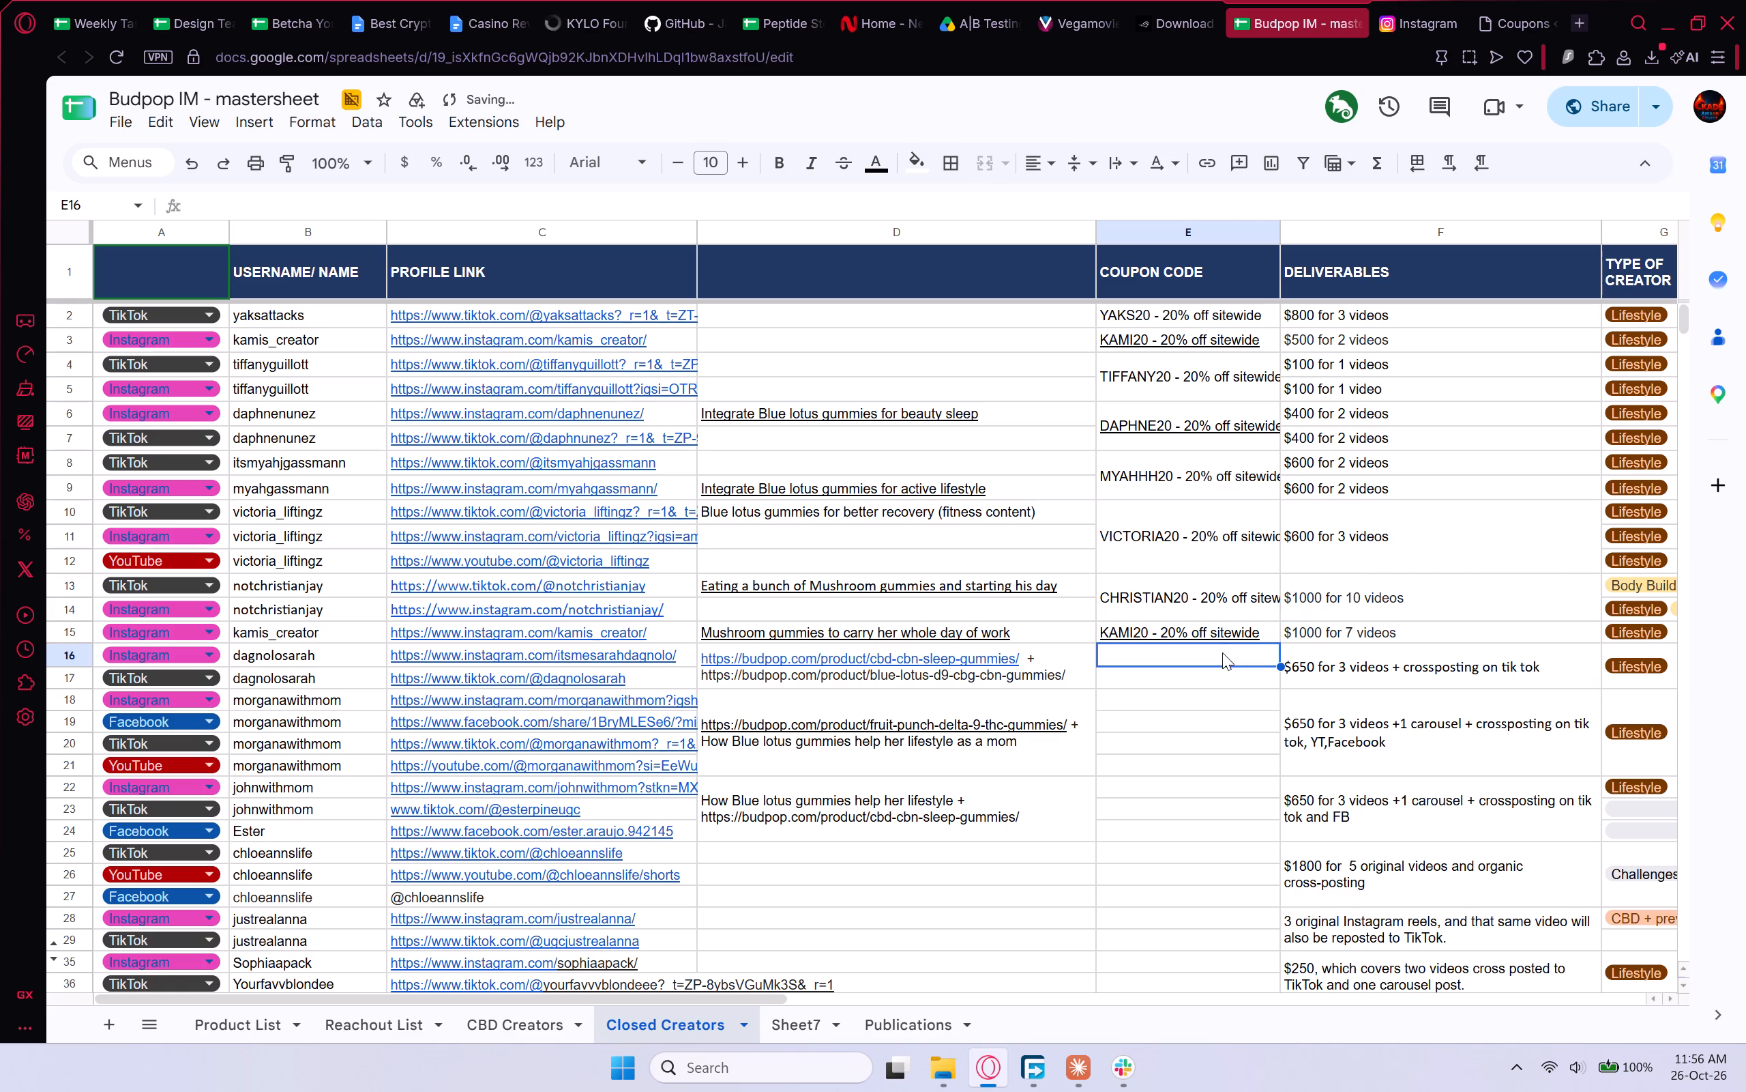
Copy the first name Sarah from the Instagram profile of the row 16 creator.
click(1438, 0)
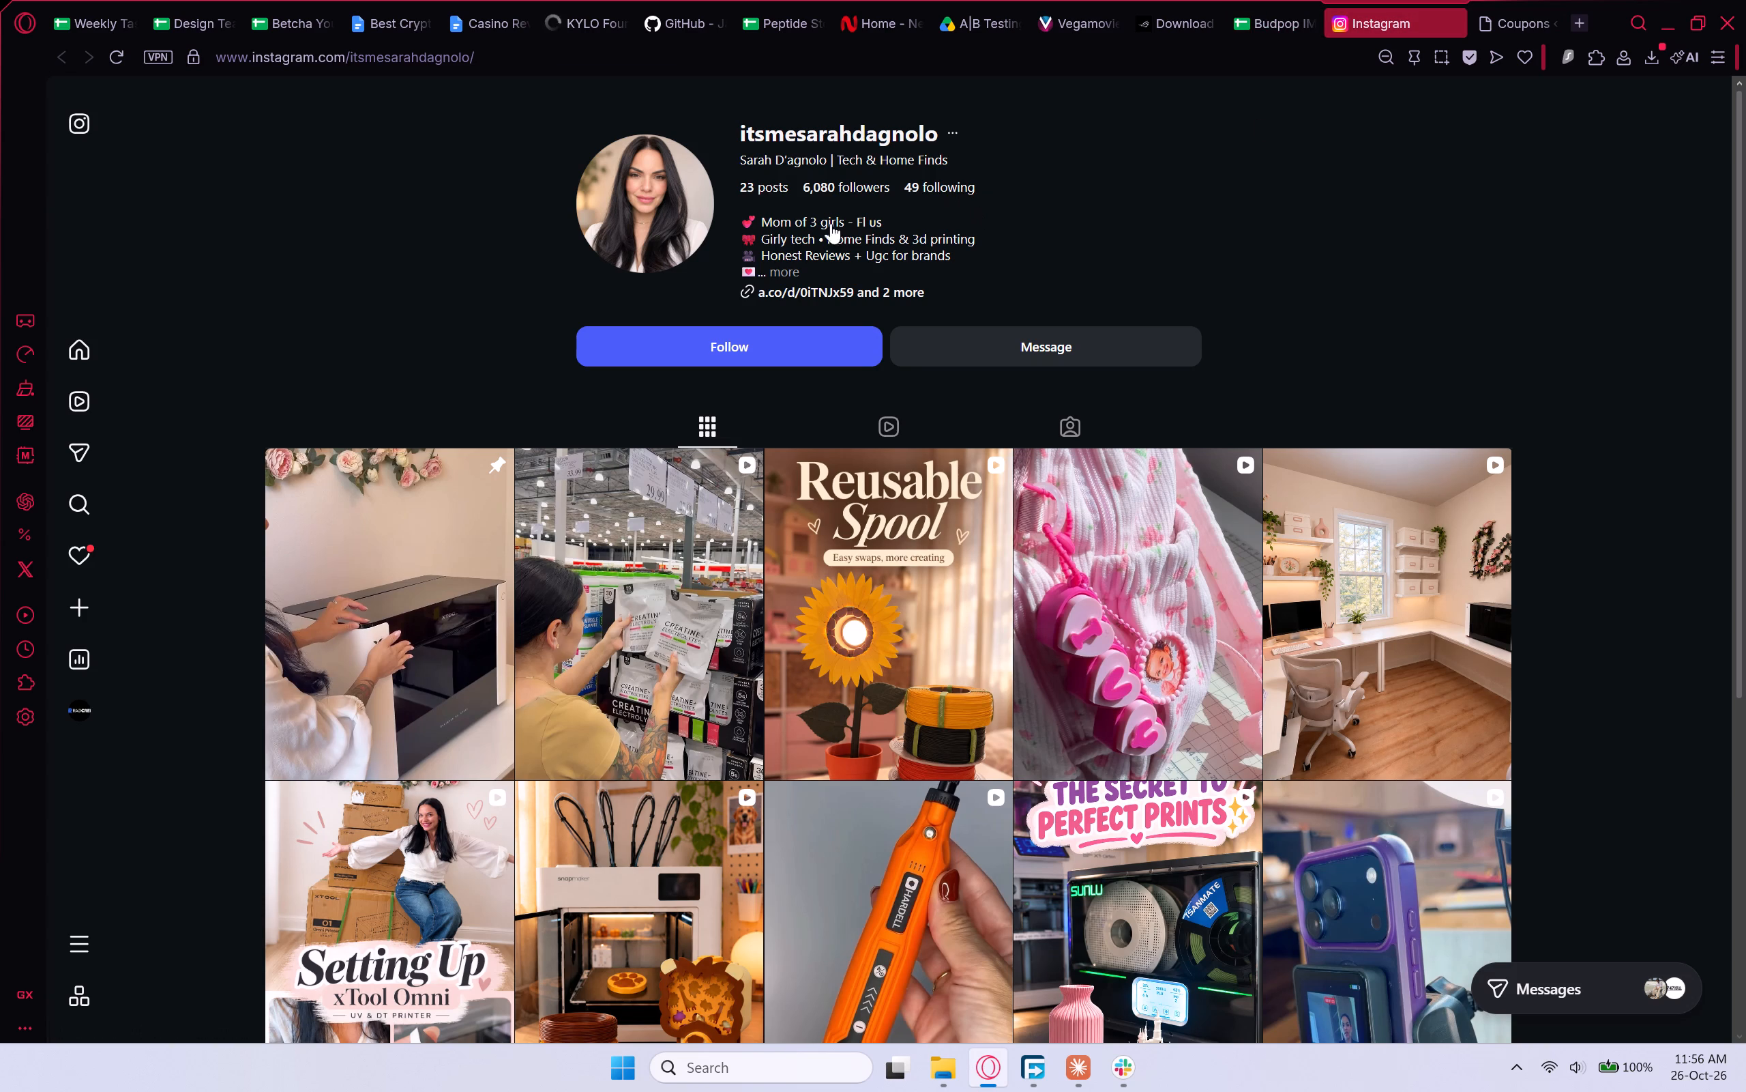
double_click(757, 163)
click(763, 121)
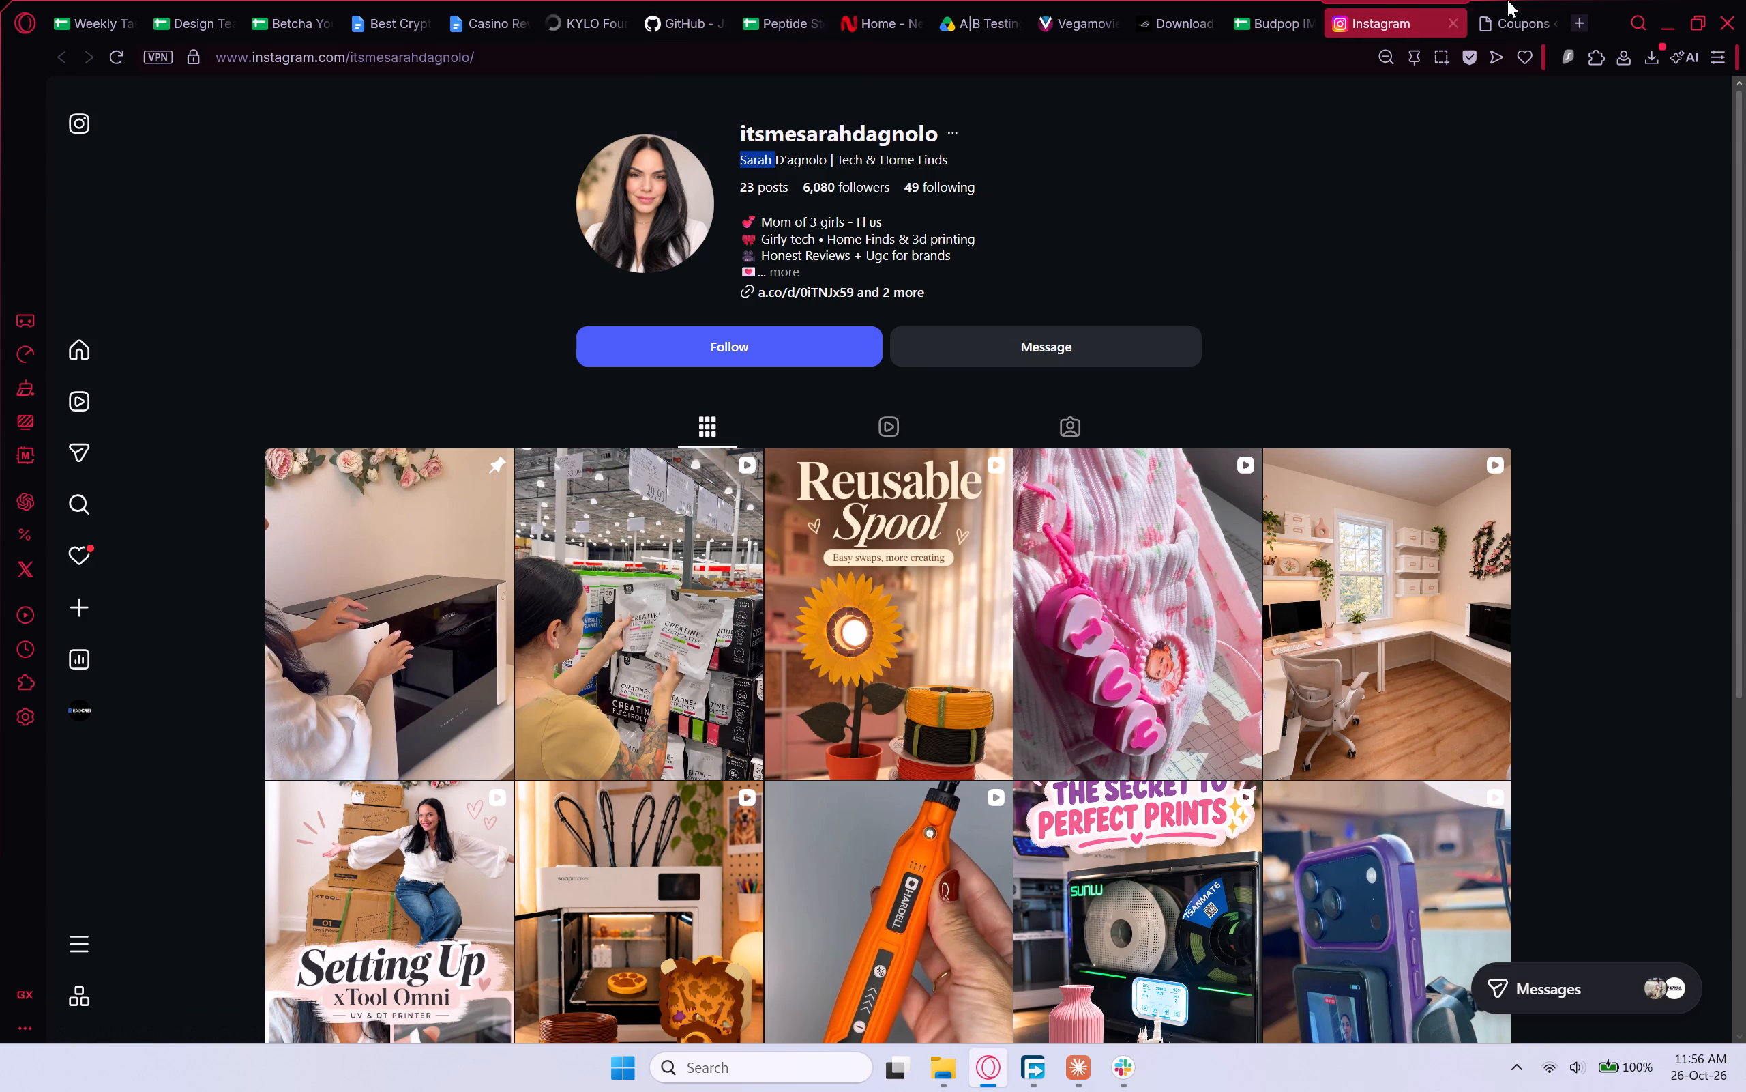
Open the jay20 draft coupon in the BudPop coupon list for editing and replace its code with the copied name Sarah.
click(1514, 0)
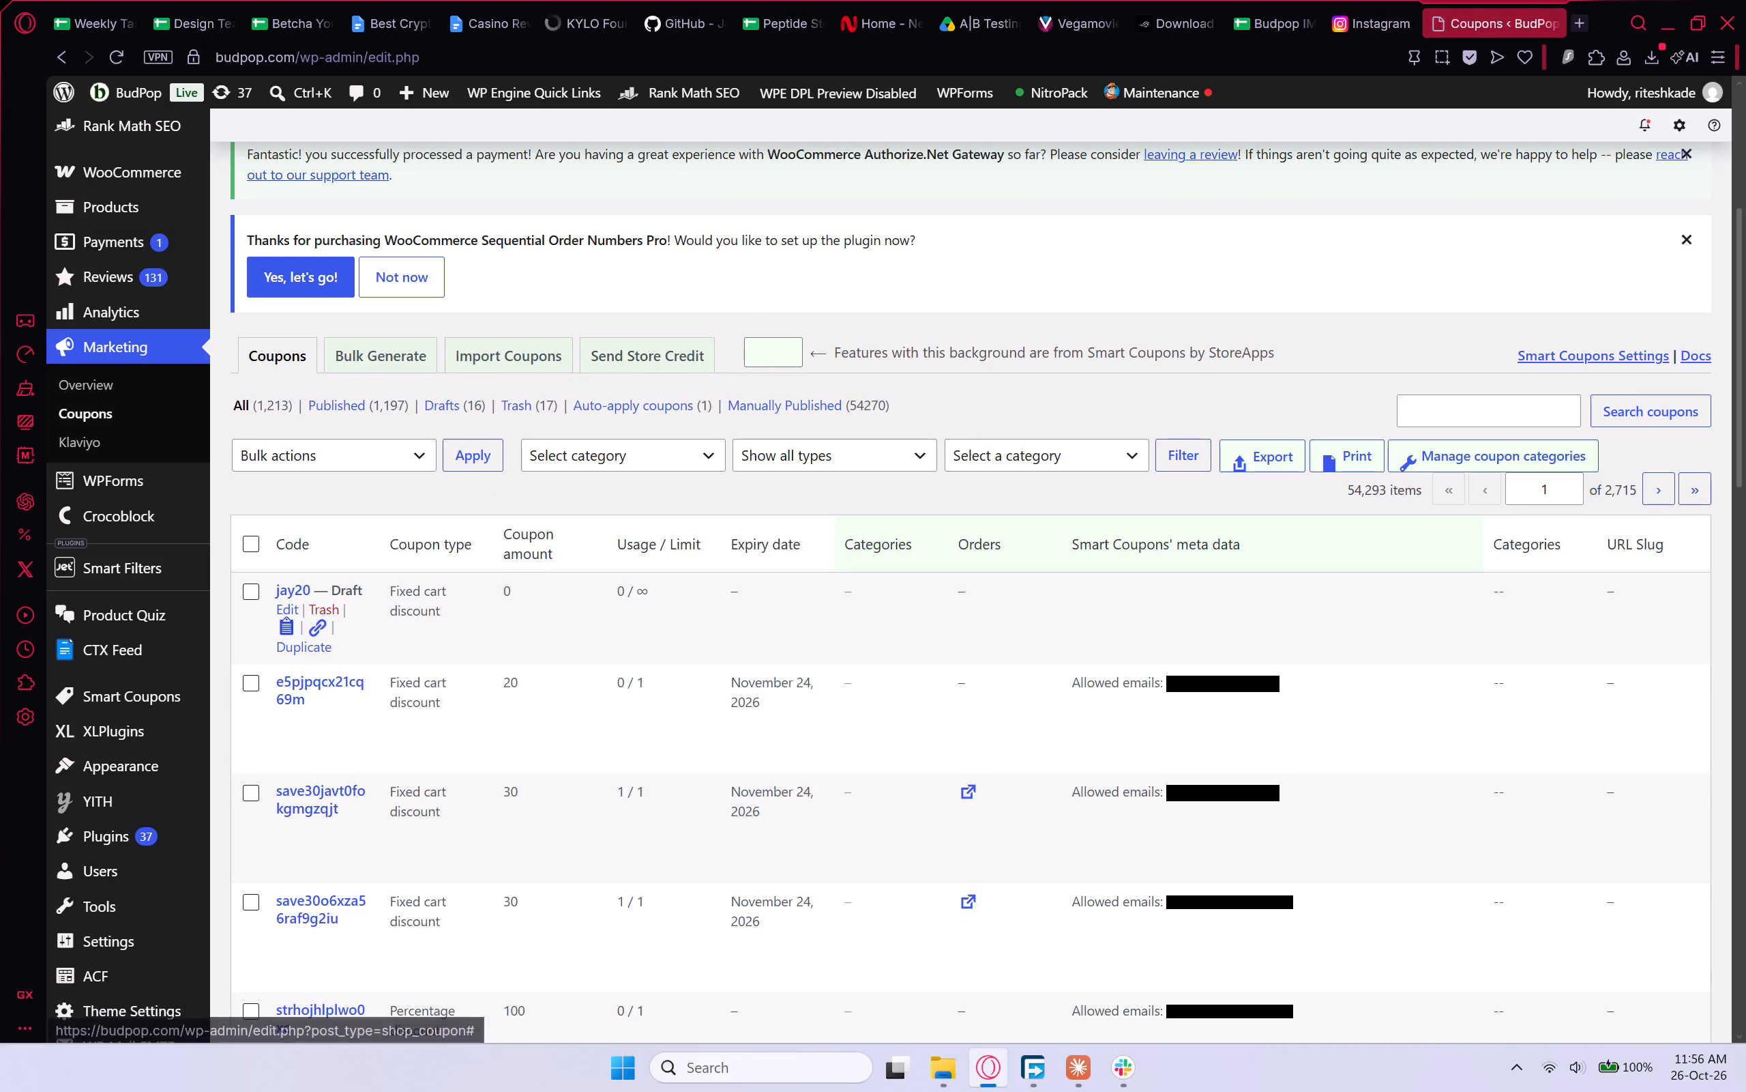
click(288, 607)
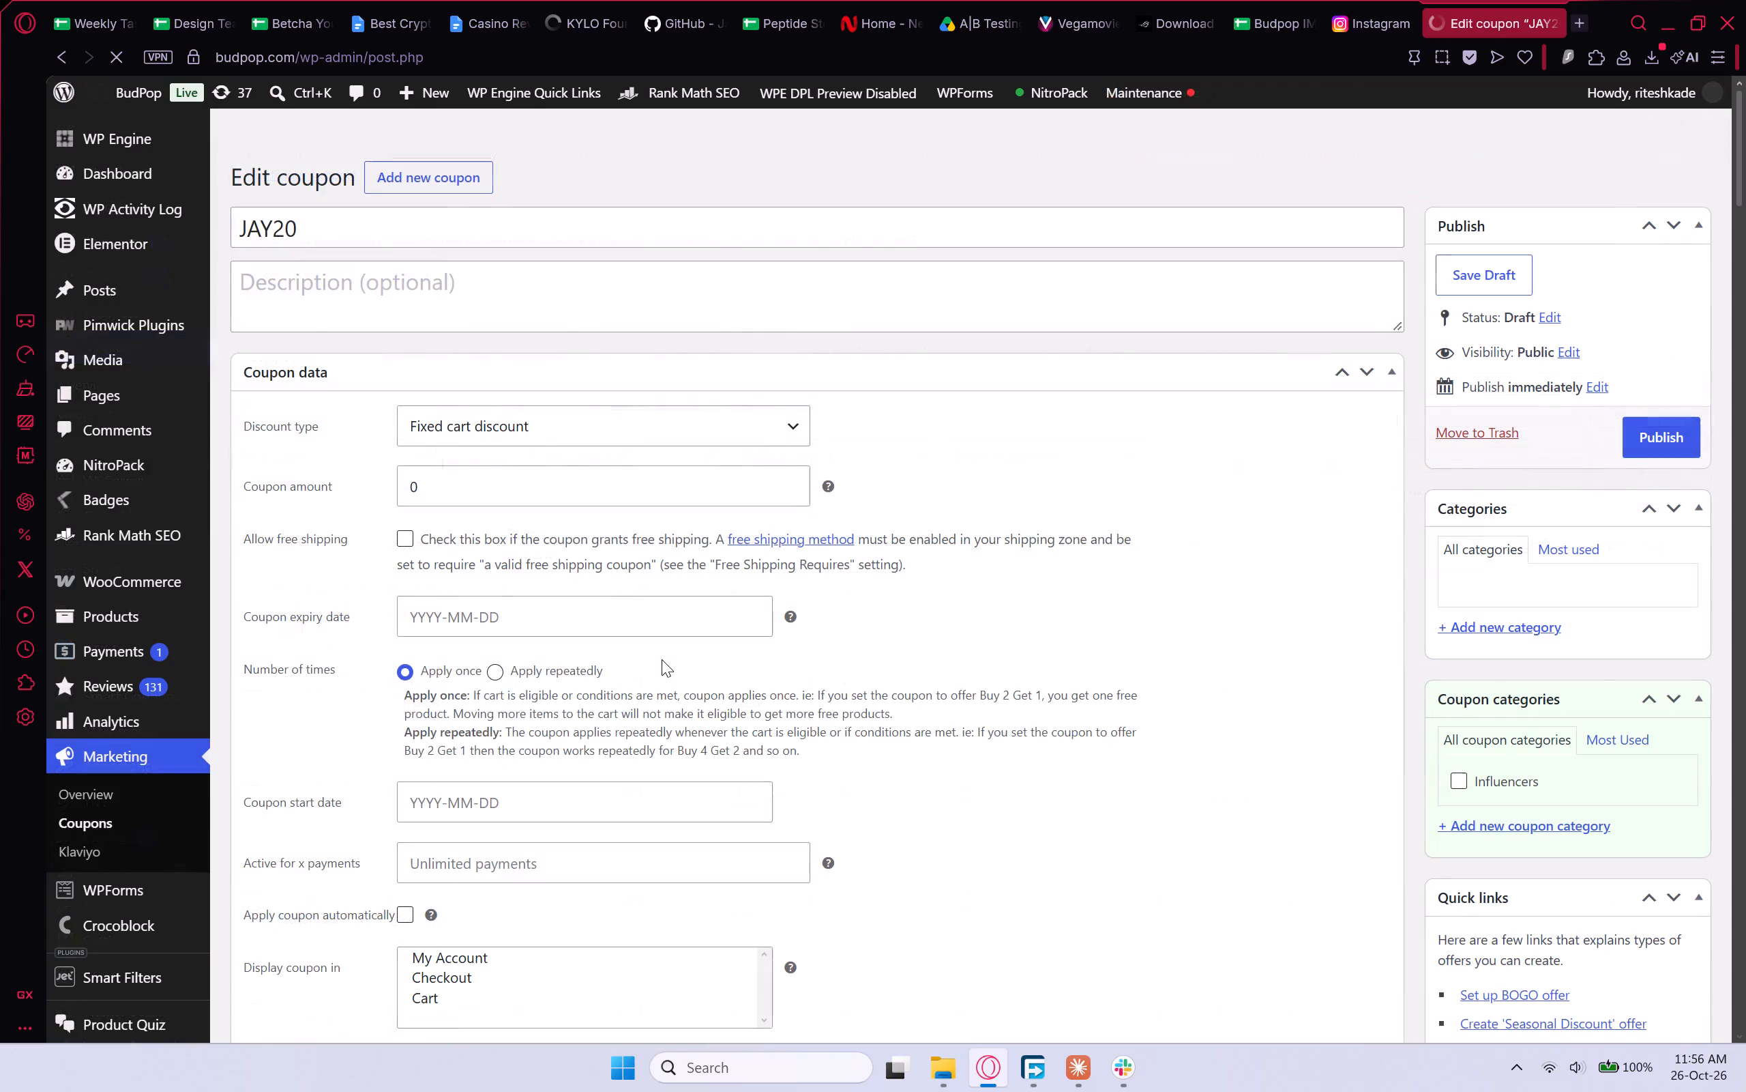
triple_click(391, 231)
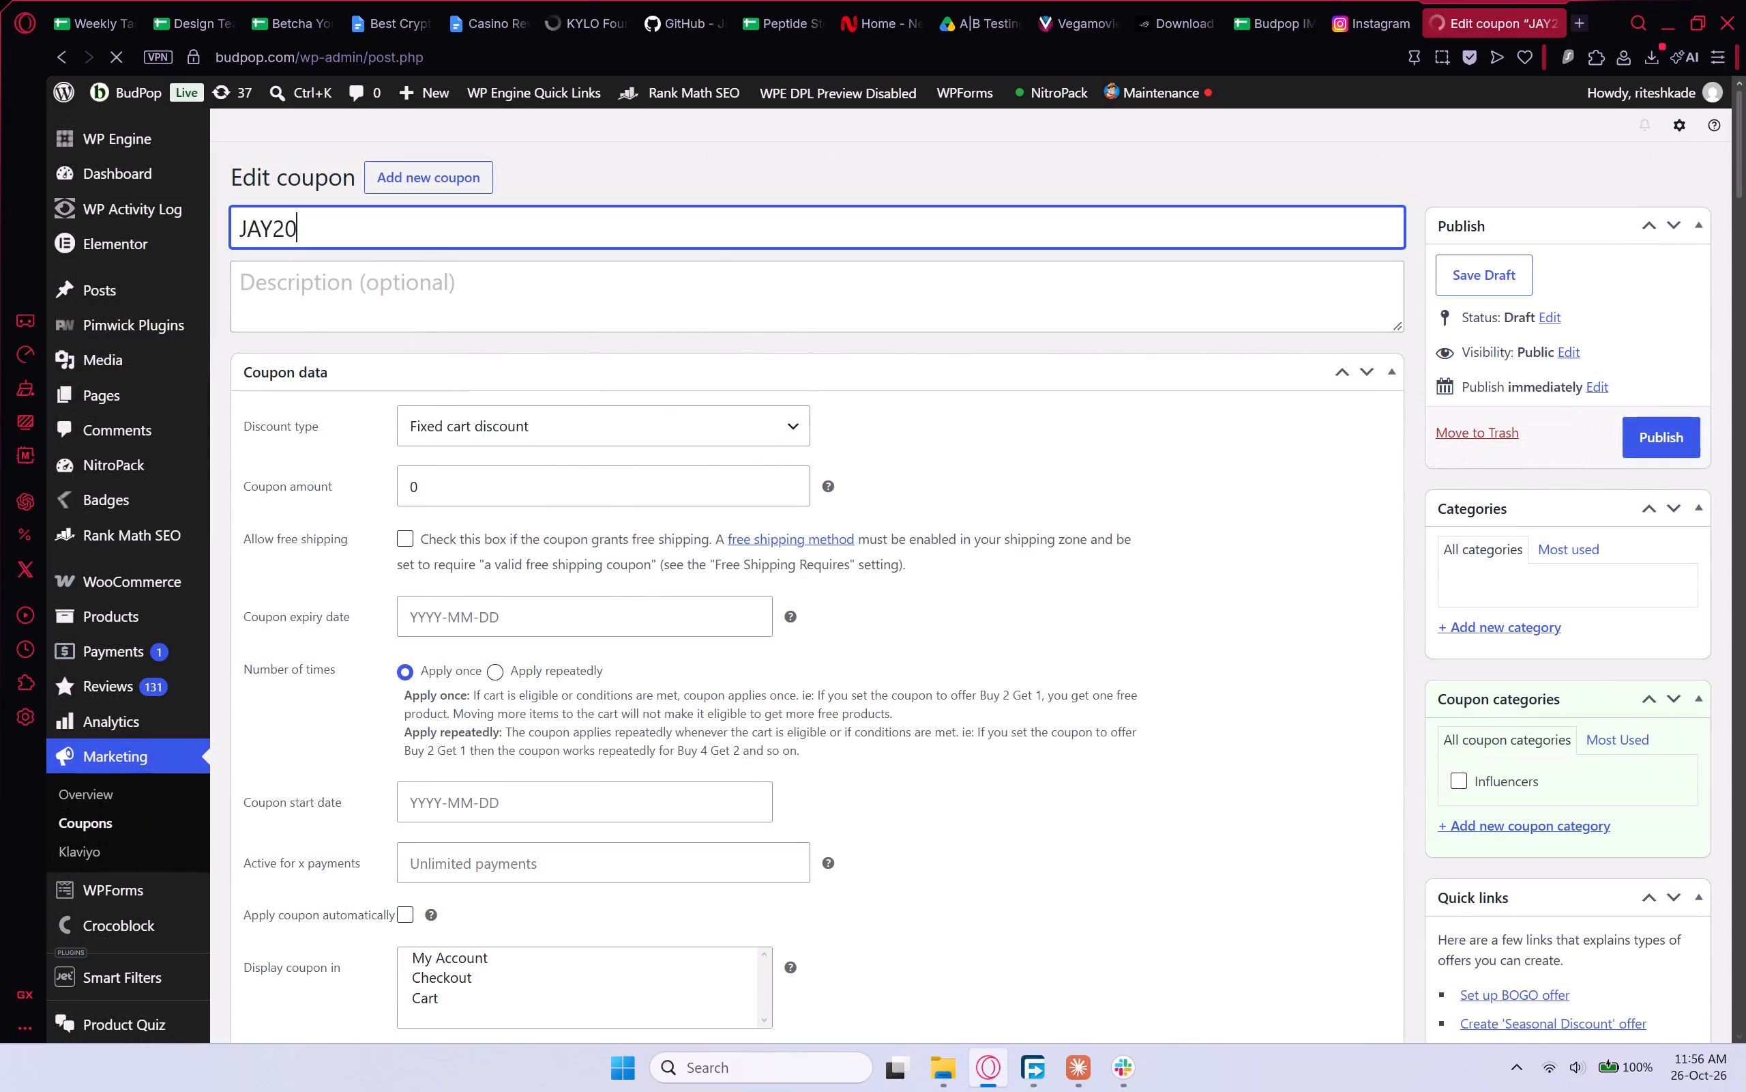
key(ctrl+v)
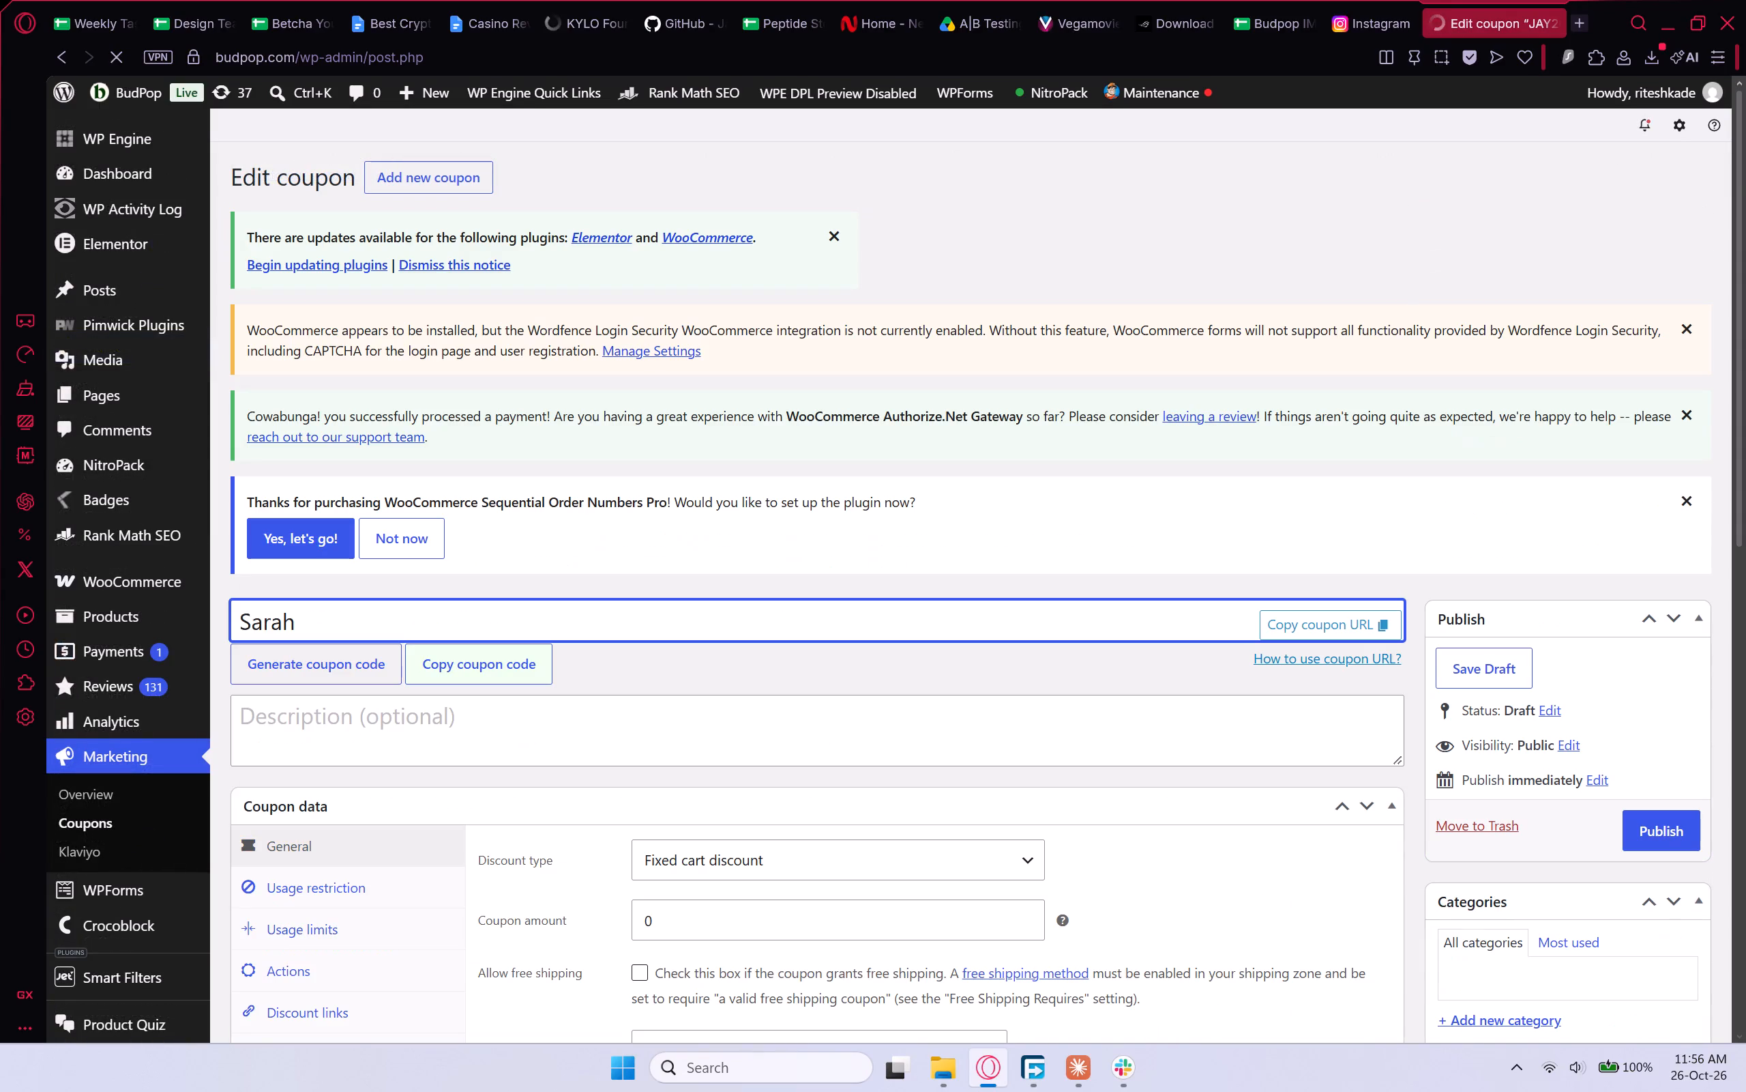
Replace the draft coupon's code with SARAH20.
key(BackSpace)
key(BackSpace)
key(BackSpace)
key(BackSpace)
key(BackSpace)
text(ARAH20)
Set the SARAH20 coupon to a percentage discount with a coupon amount of 20.
scroll(505, 388, down, 2)
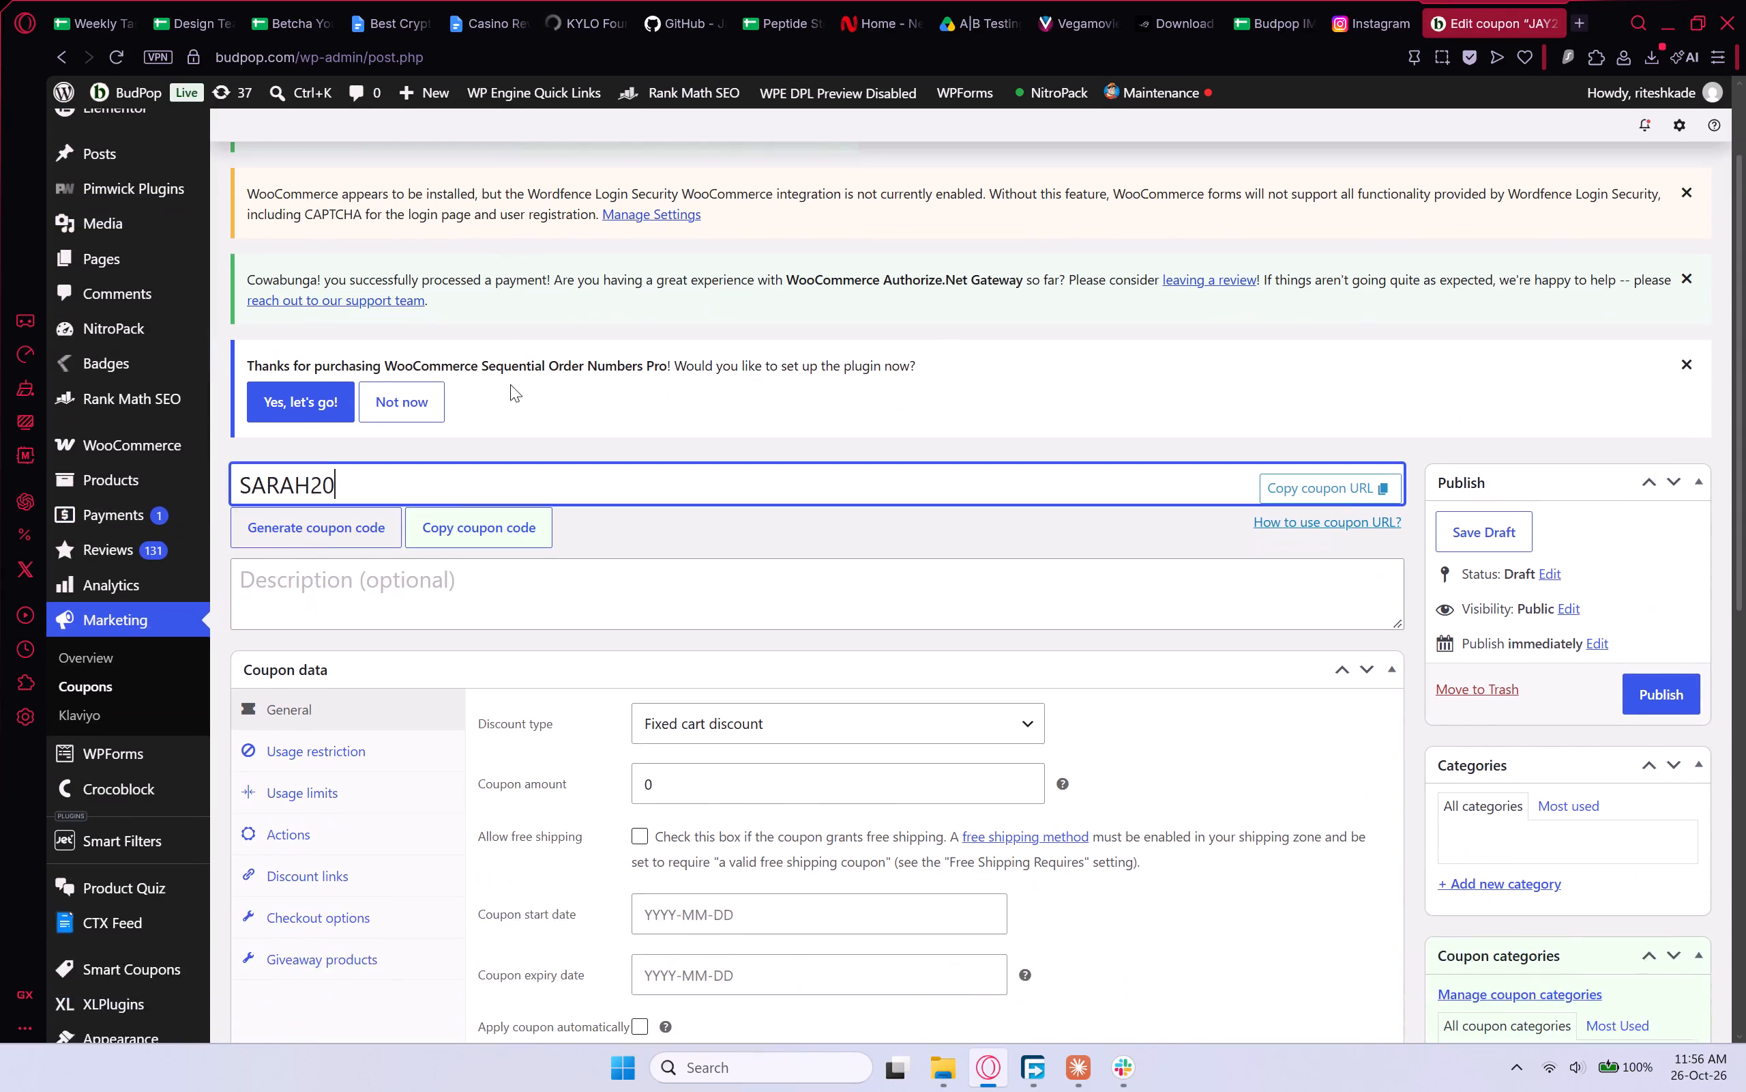
scroll(685, 620, down, 2)
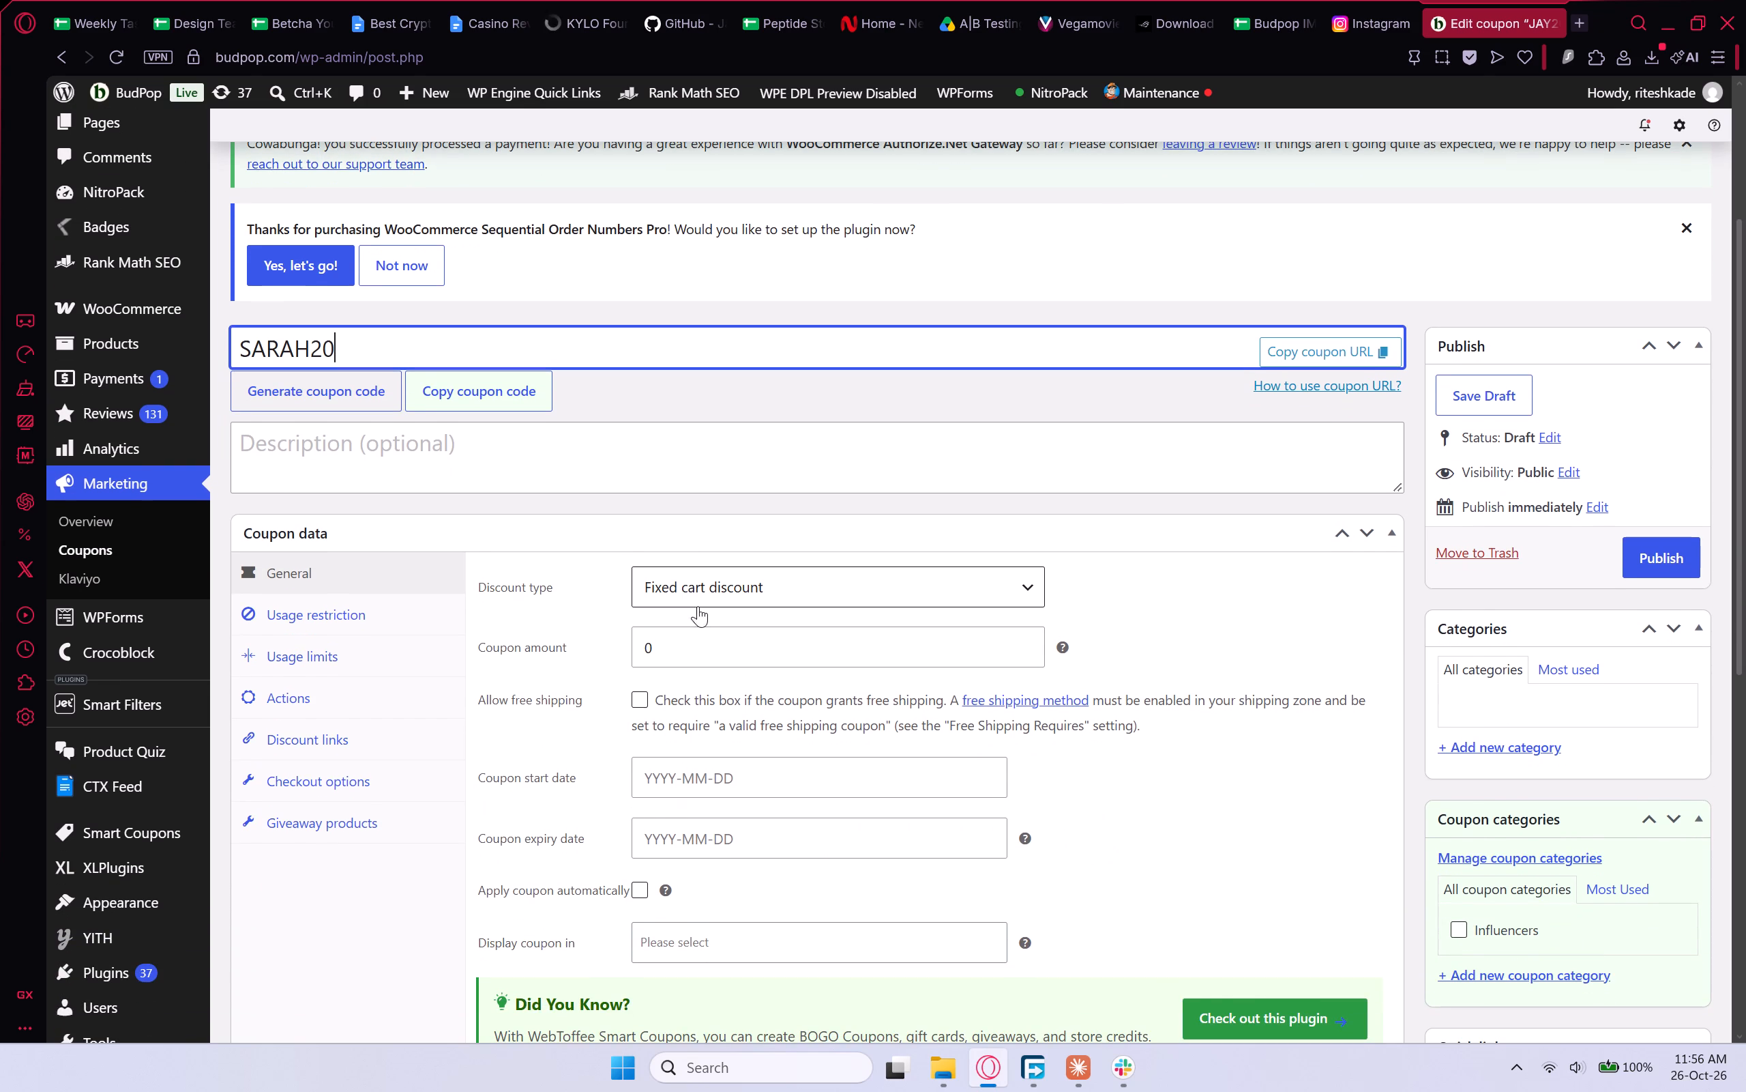
click(705, 596)
click(711, 624)
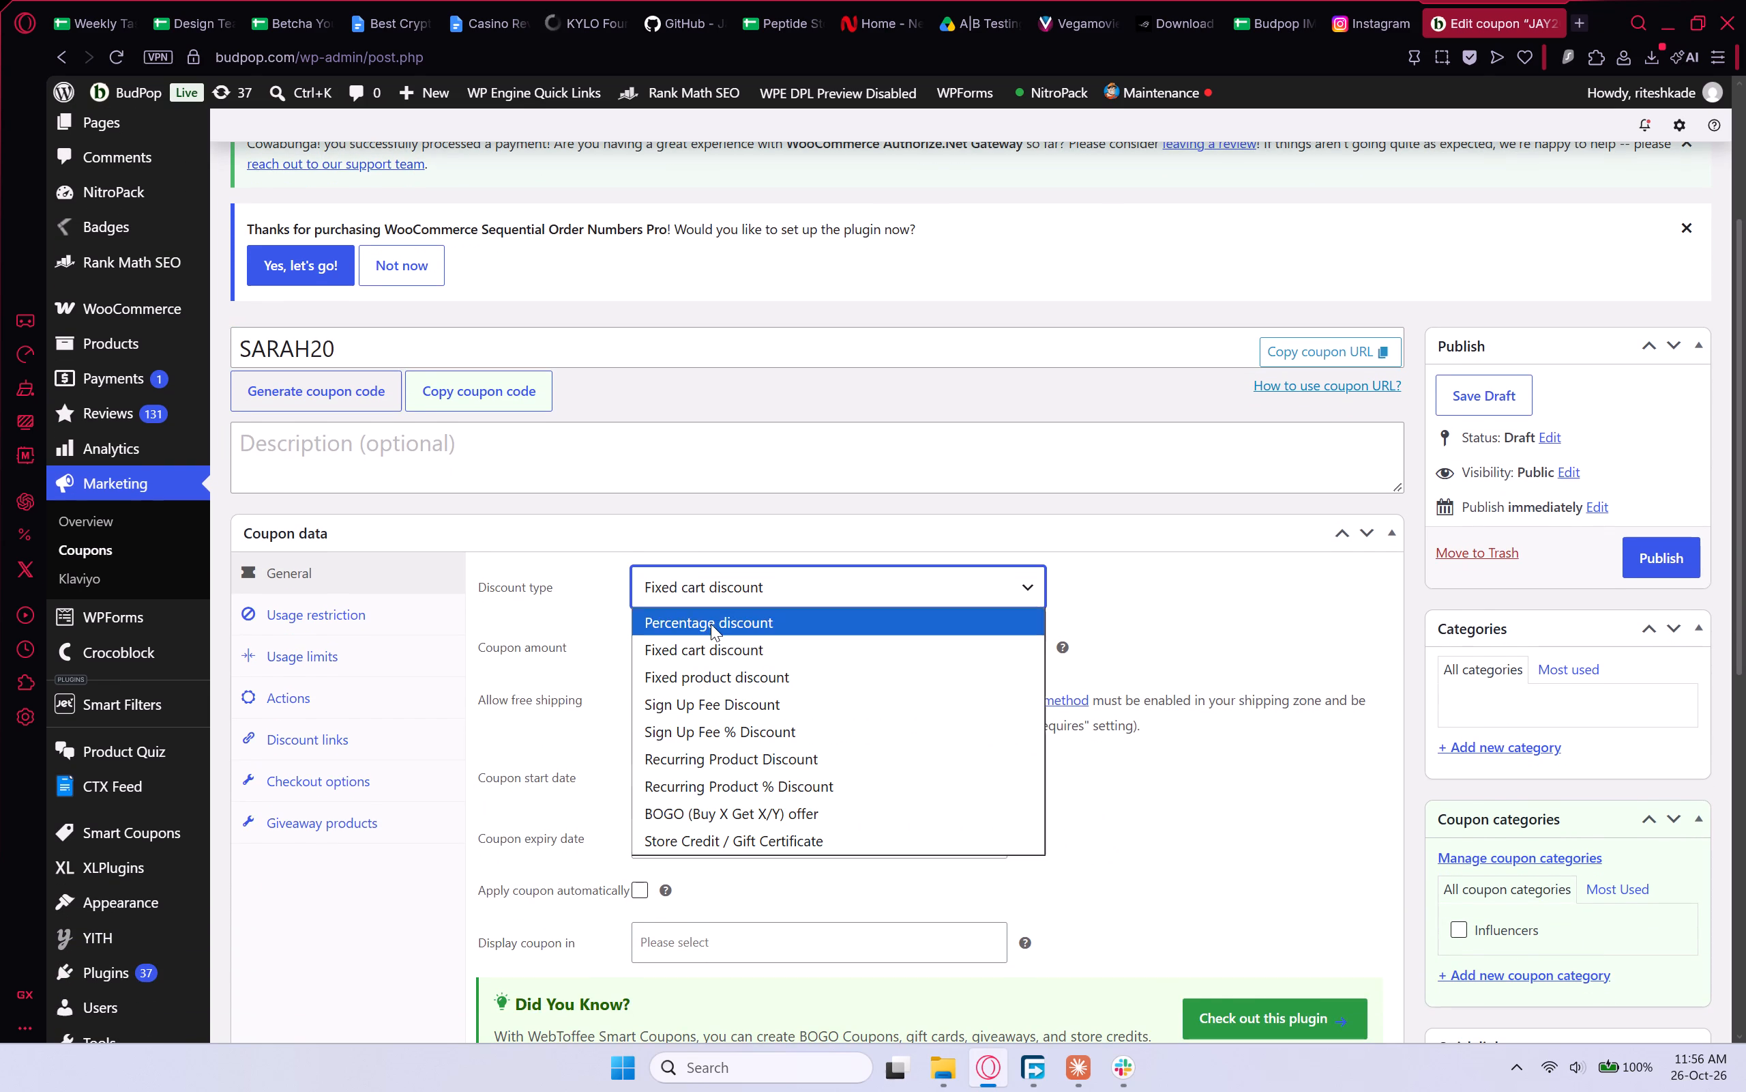
double_click(680, 644)
text(20)
Set the Individual use only restriction for the SARAH20 coupon.
scroll(805, 660, down, 3)
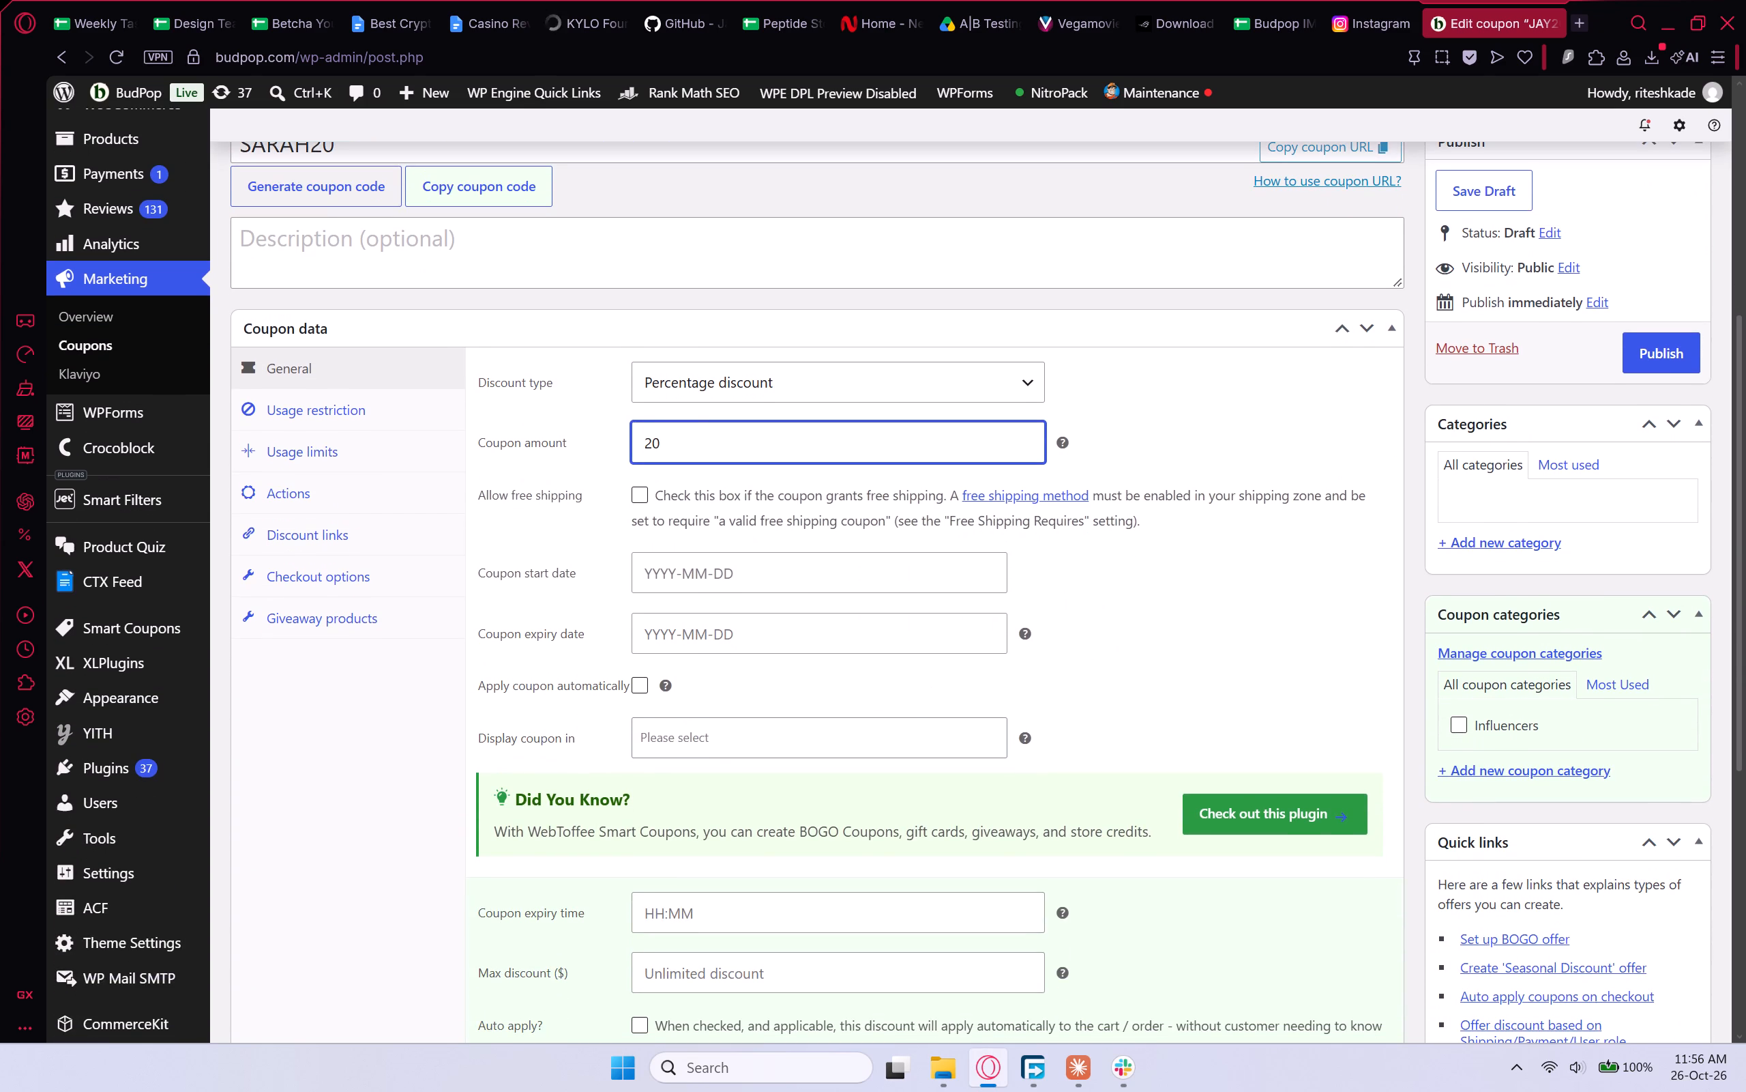
scroll(812, 618, down, 2)
click(329, 274)
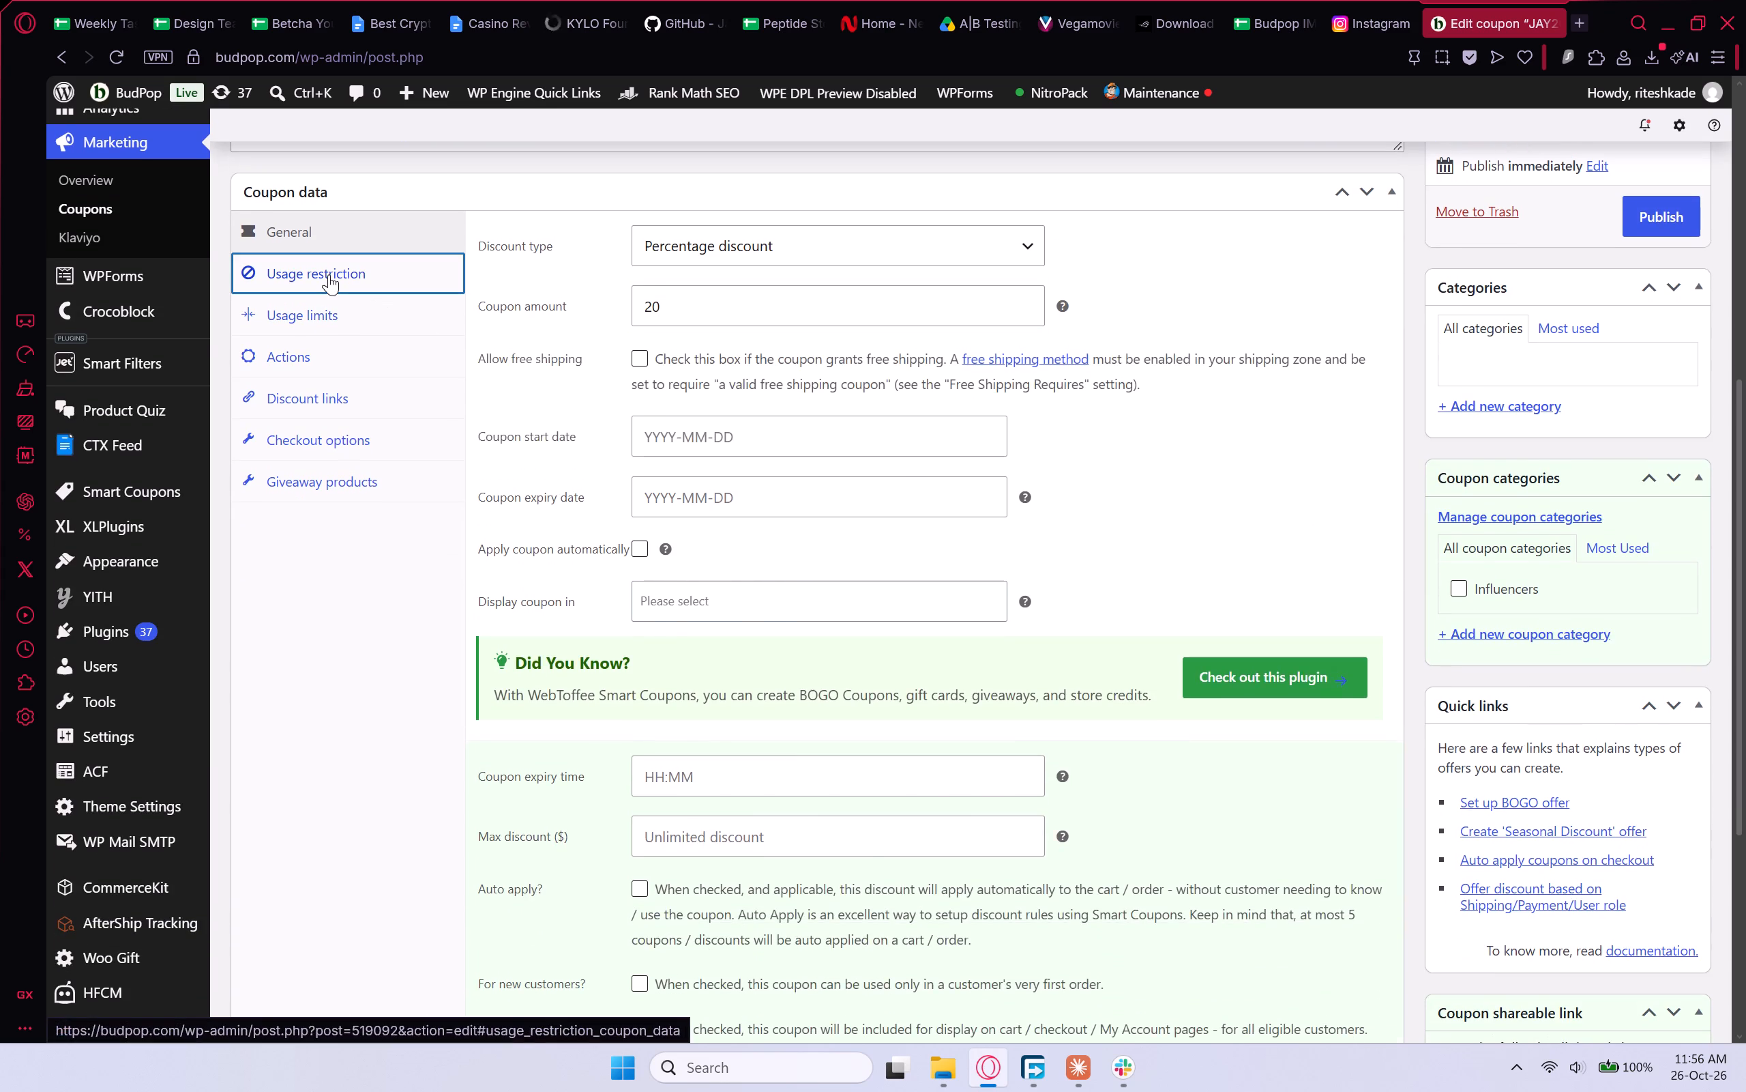
click(649, 360)
click(640, 358)
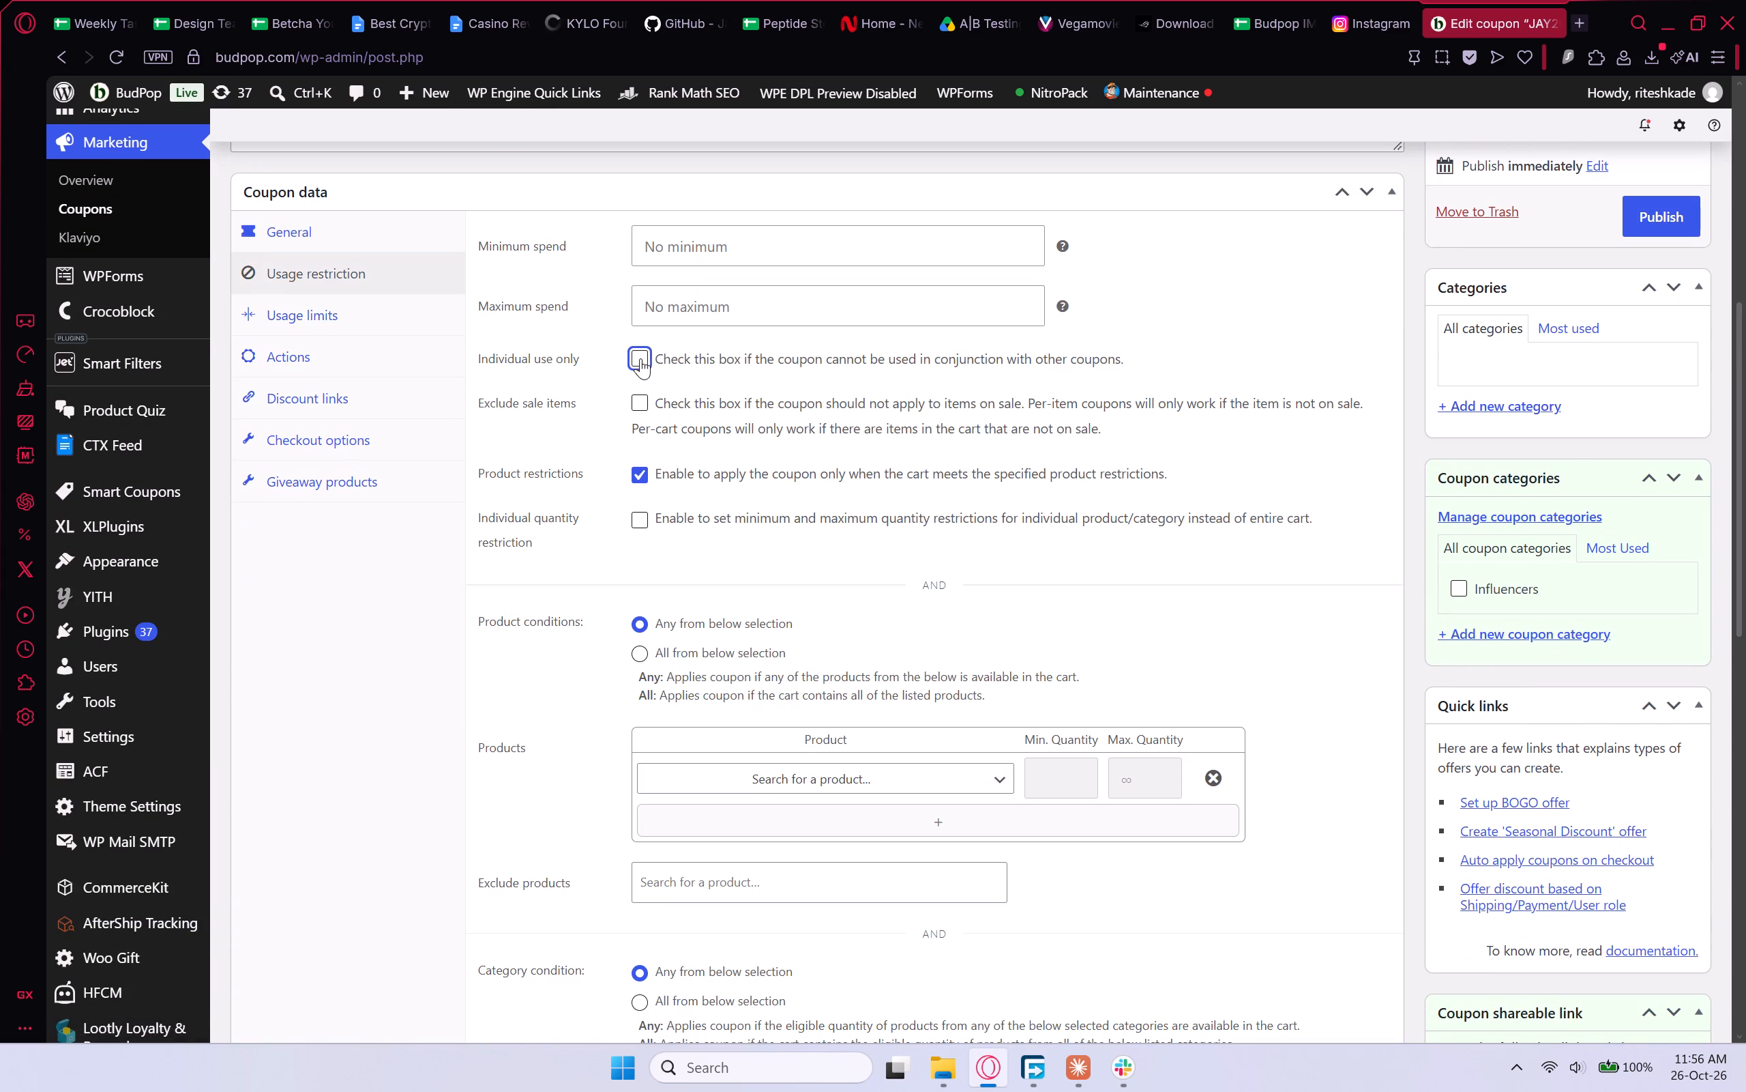
Set the SARAH20 coupon's usage limit per user to 1.
click(341, 319)
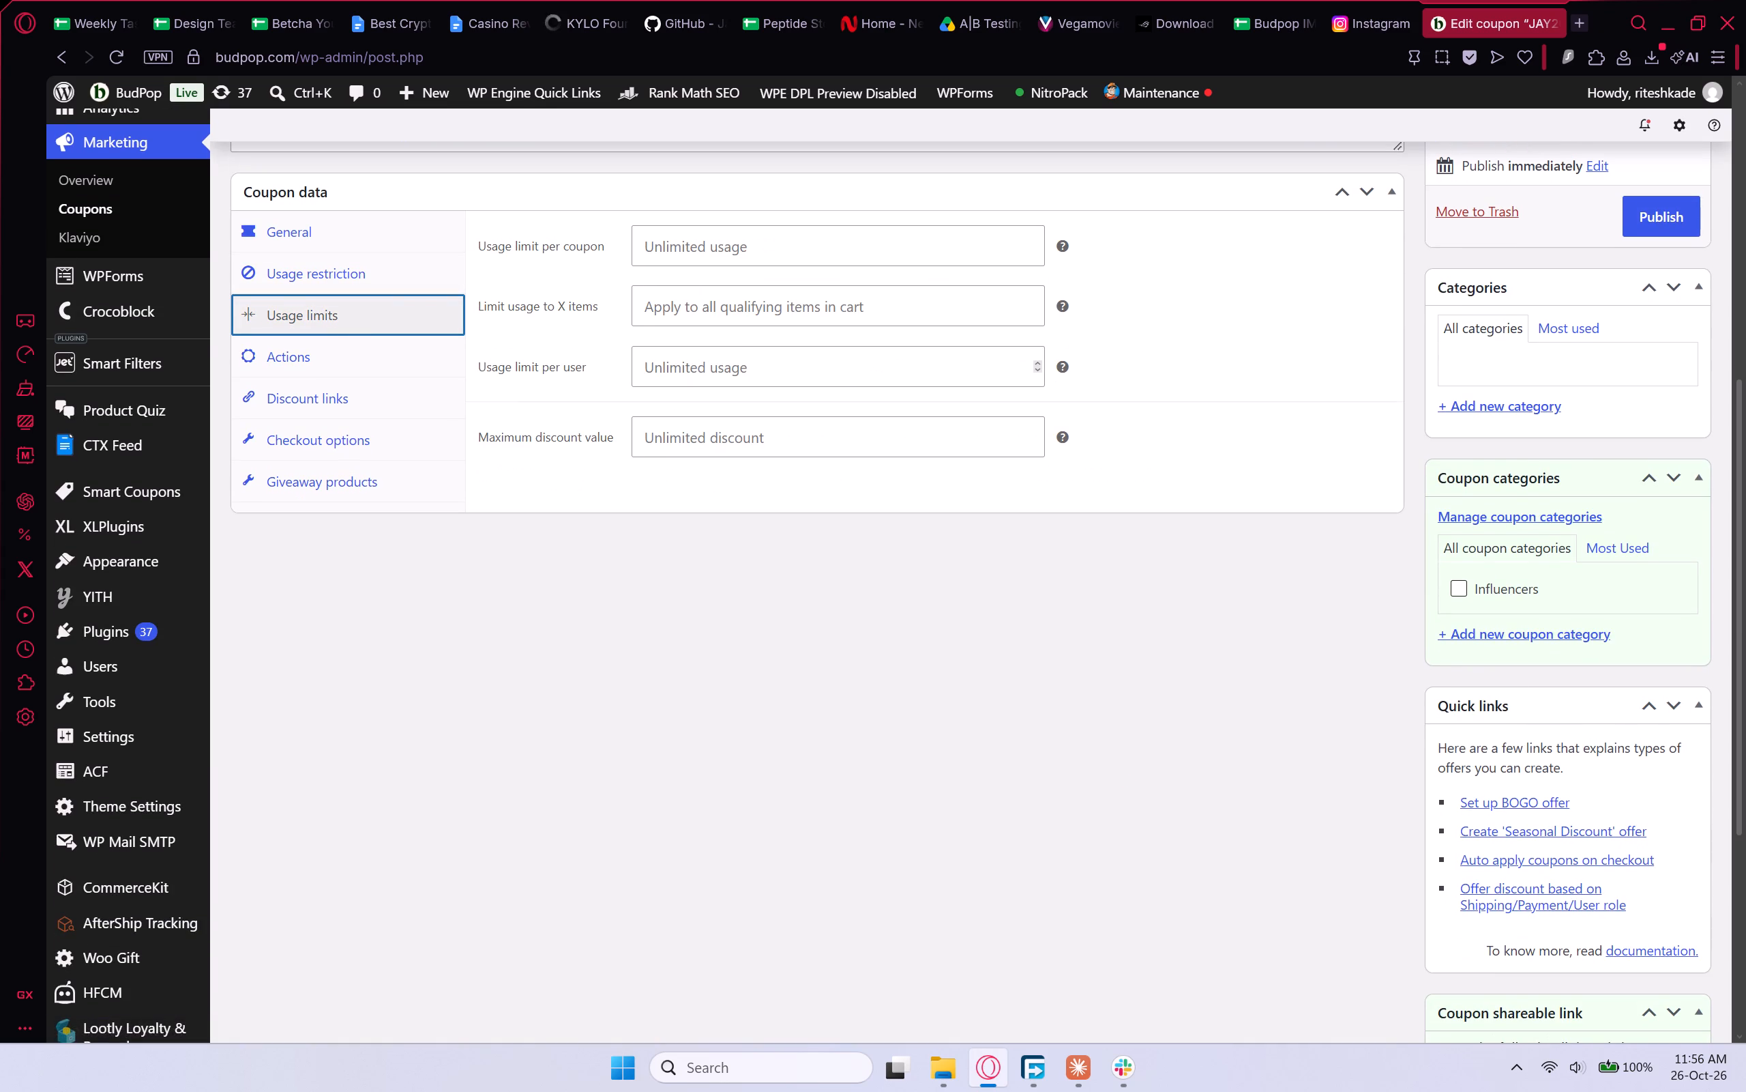
click(714, 371)
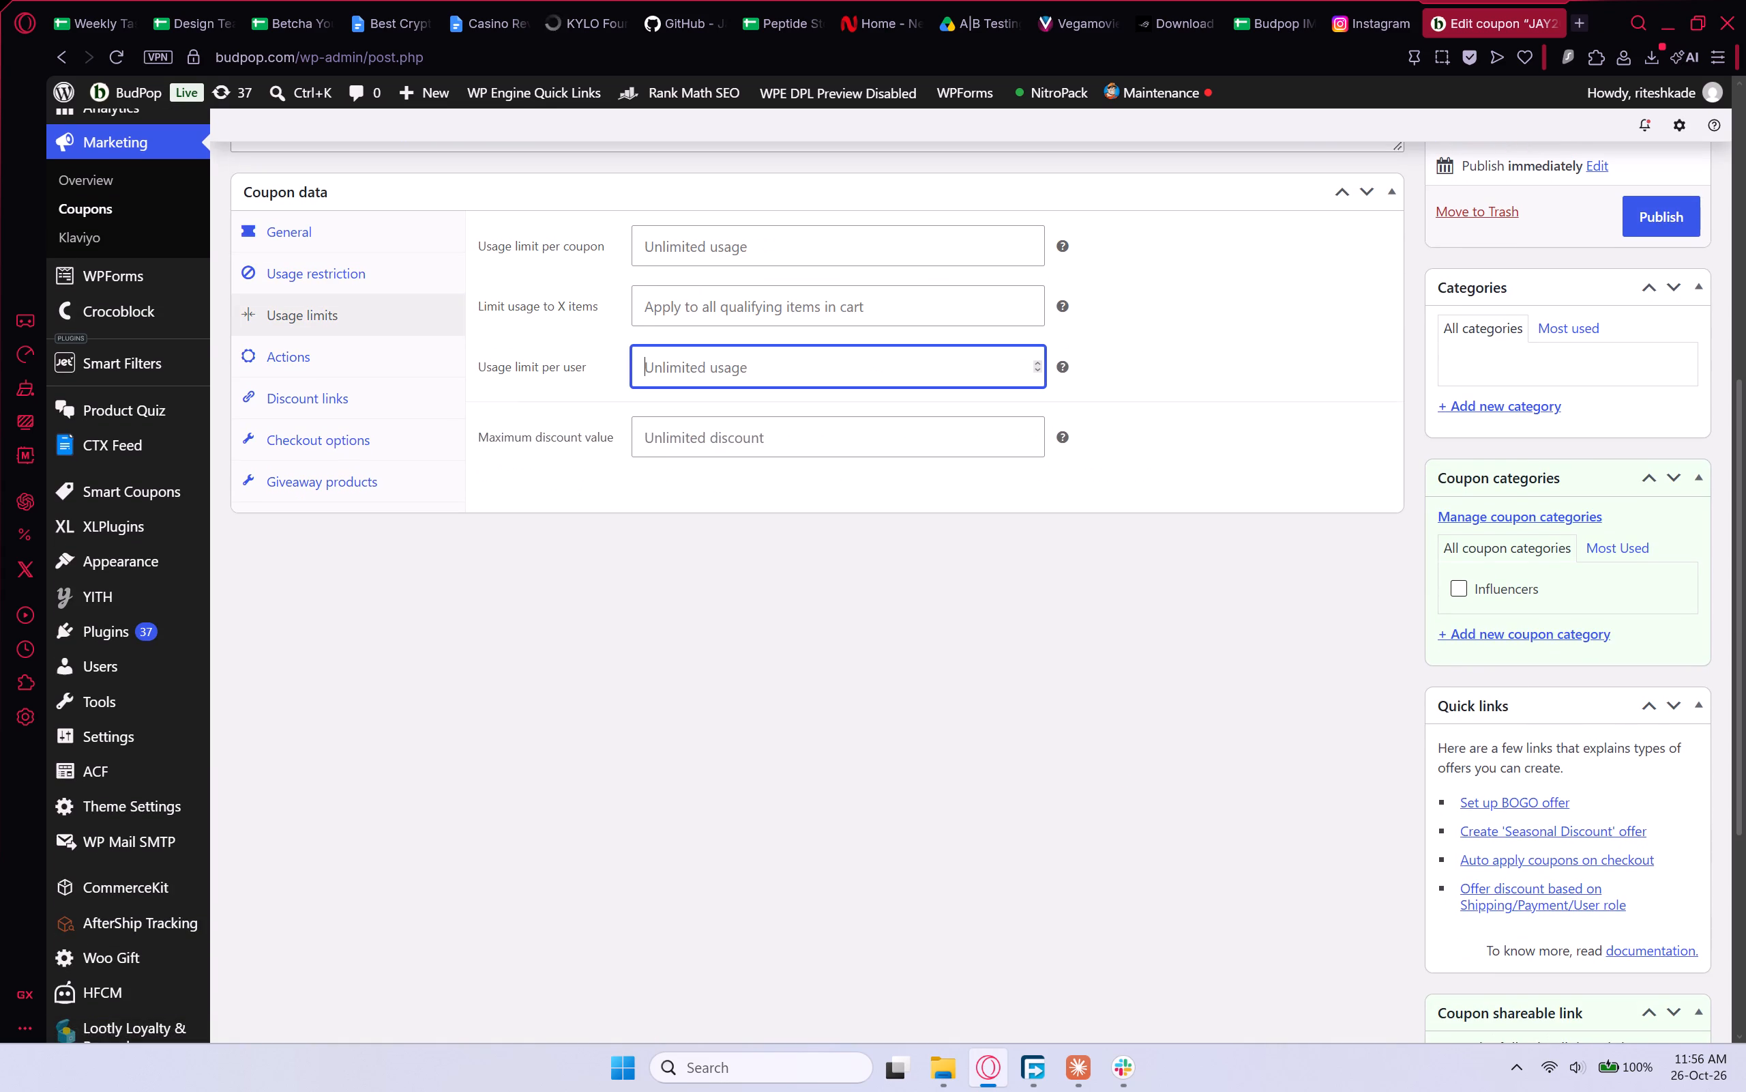
key(1)
Assign the Influencers coupon category to SARAH20 and publish the coupon.
click(1462, 586)
scroll(1268, 561, up, 4)
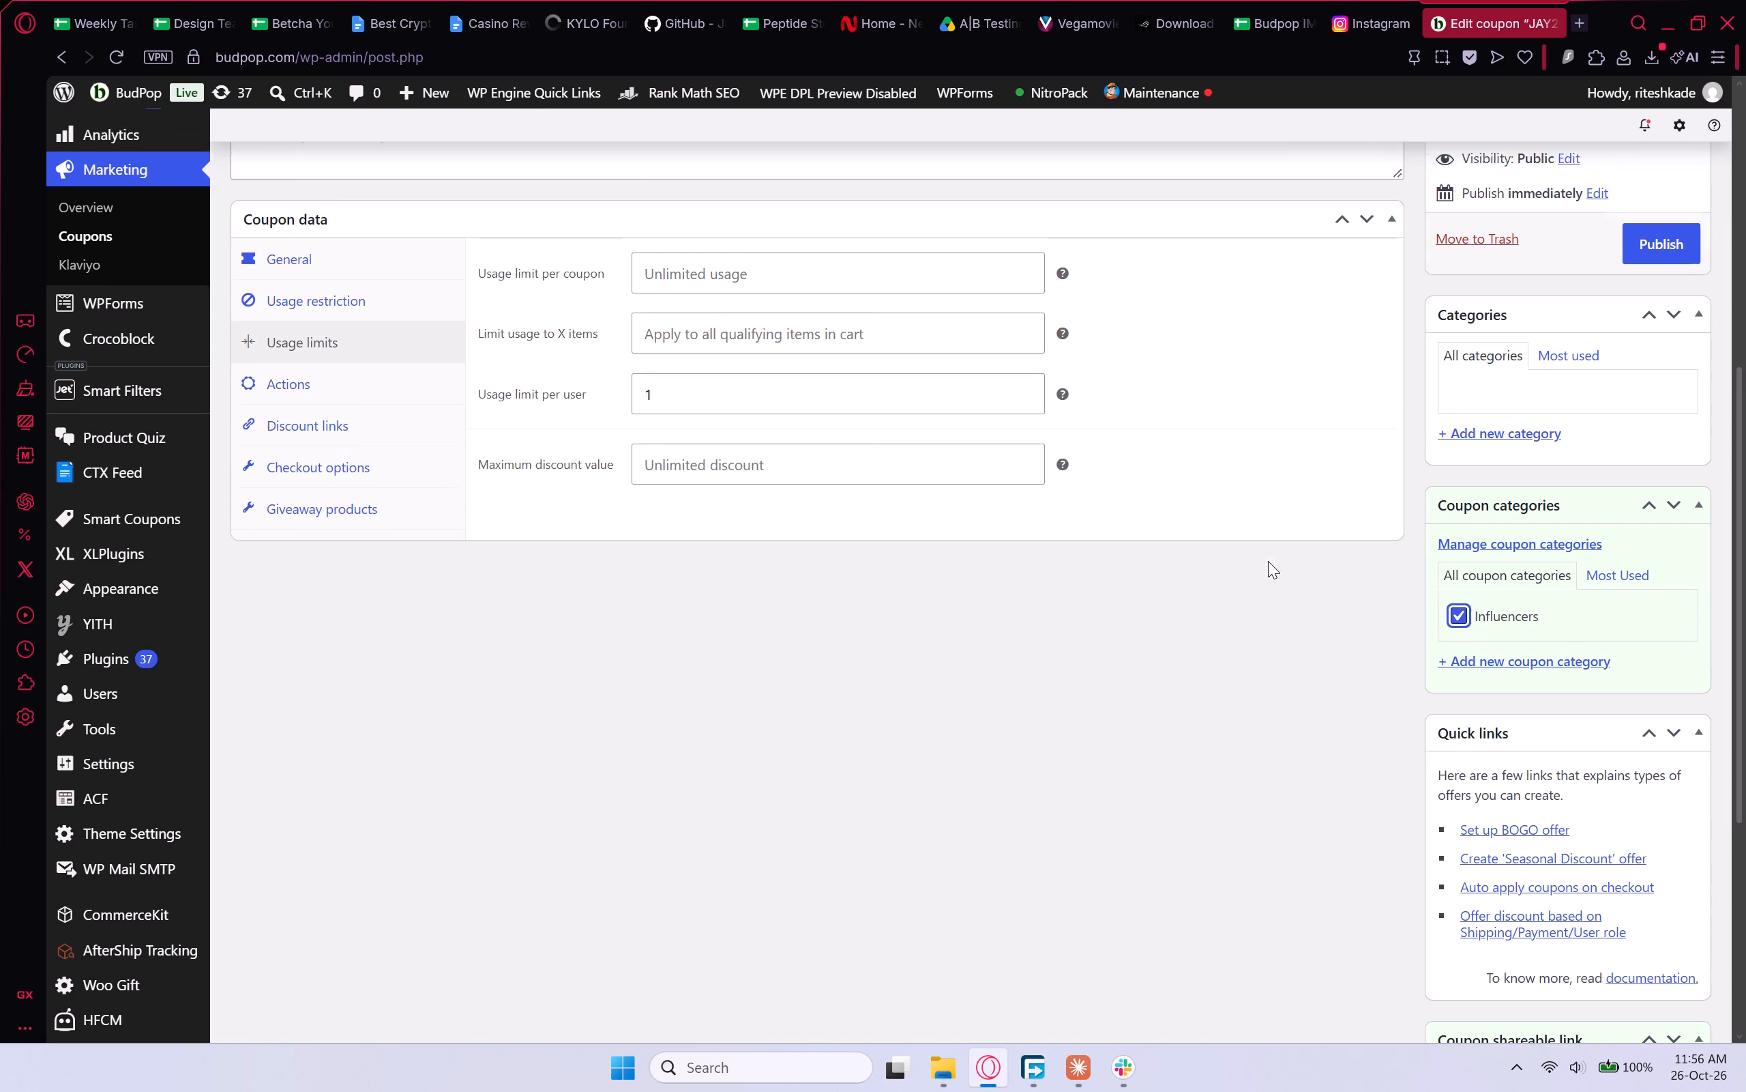
scroll(1268, 561, up, 5)
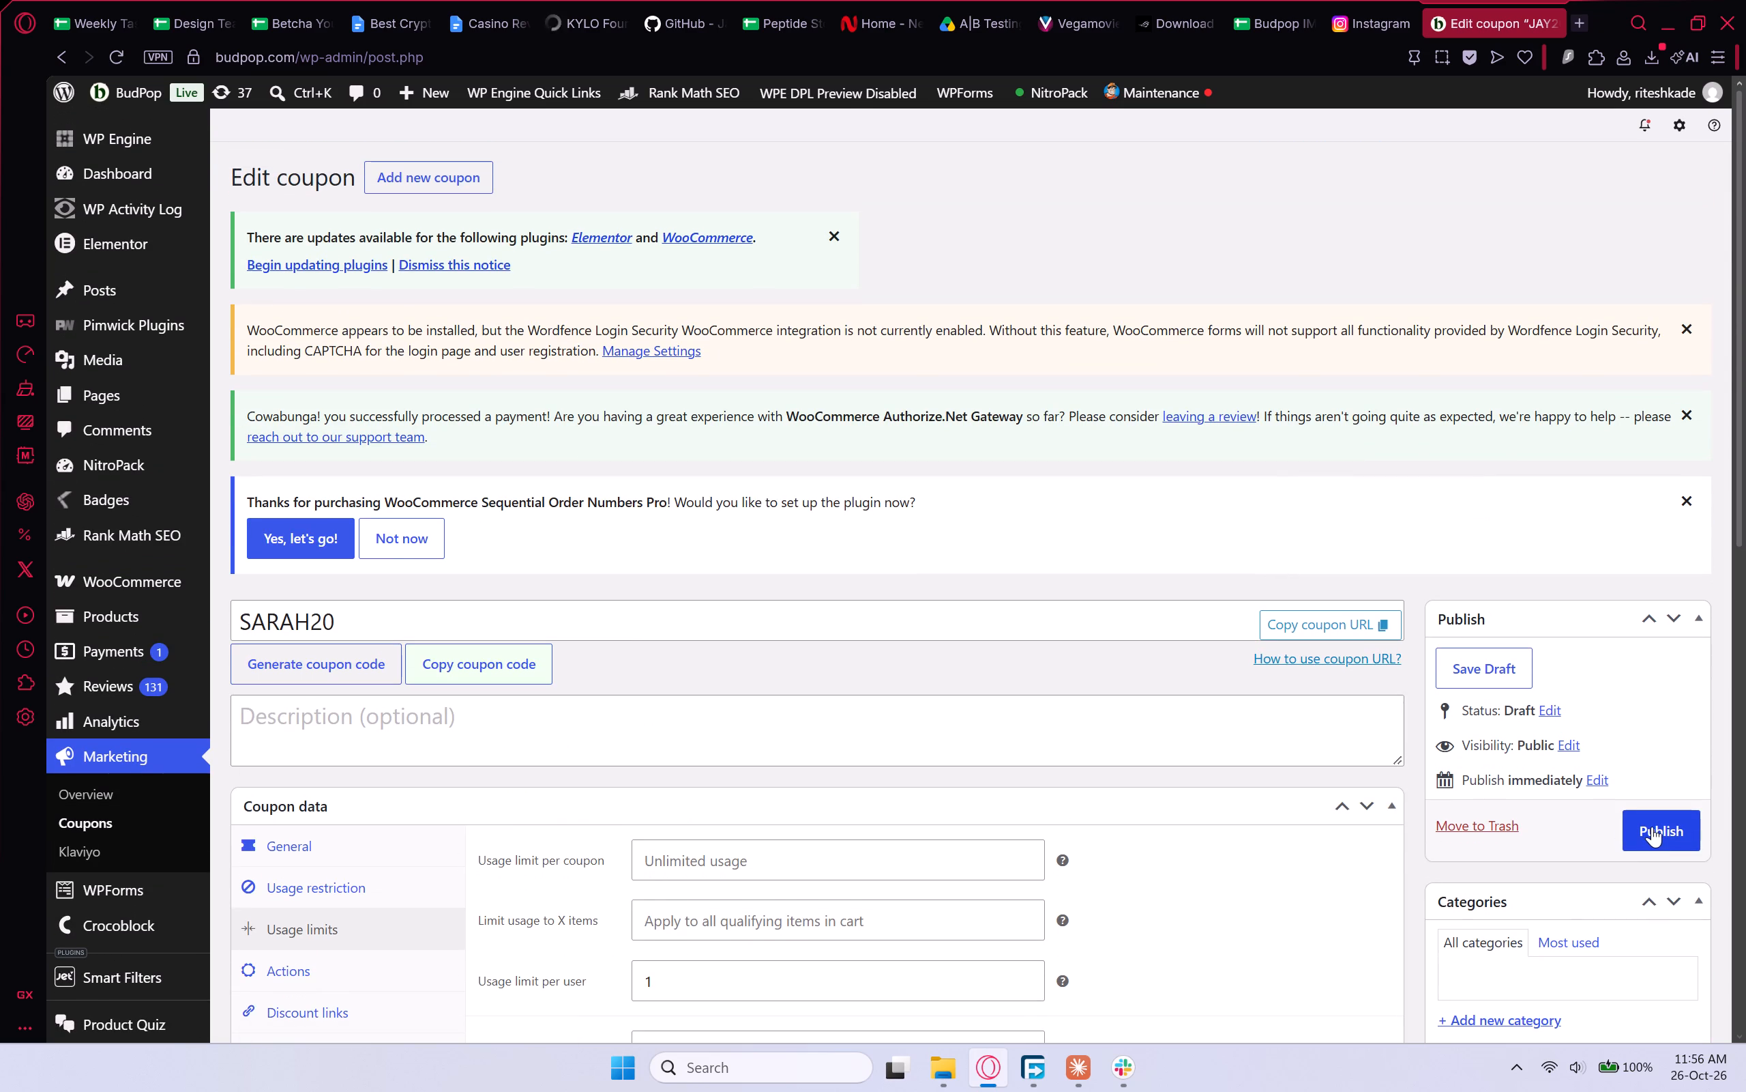
click(1652, 827)
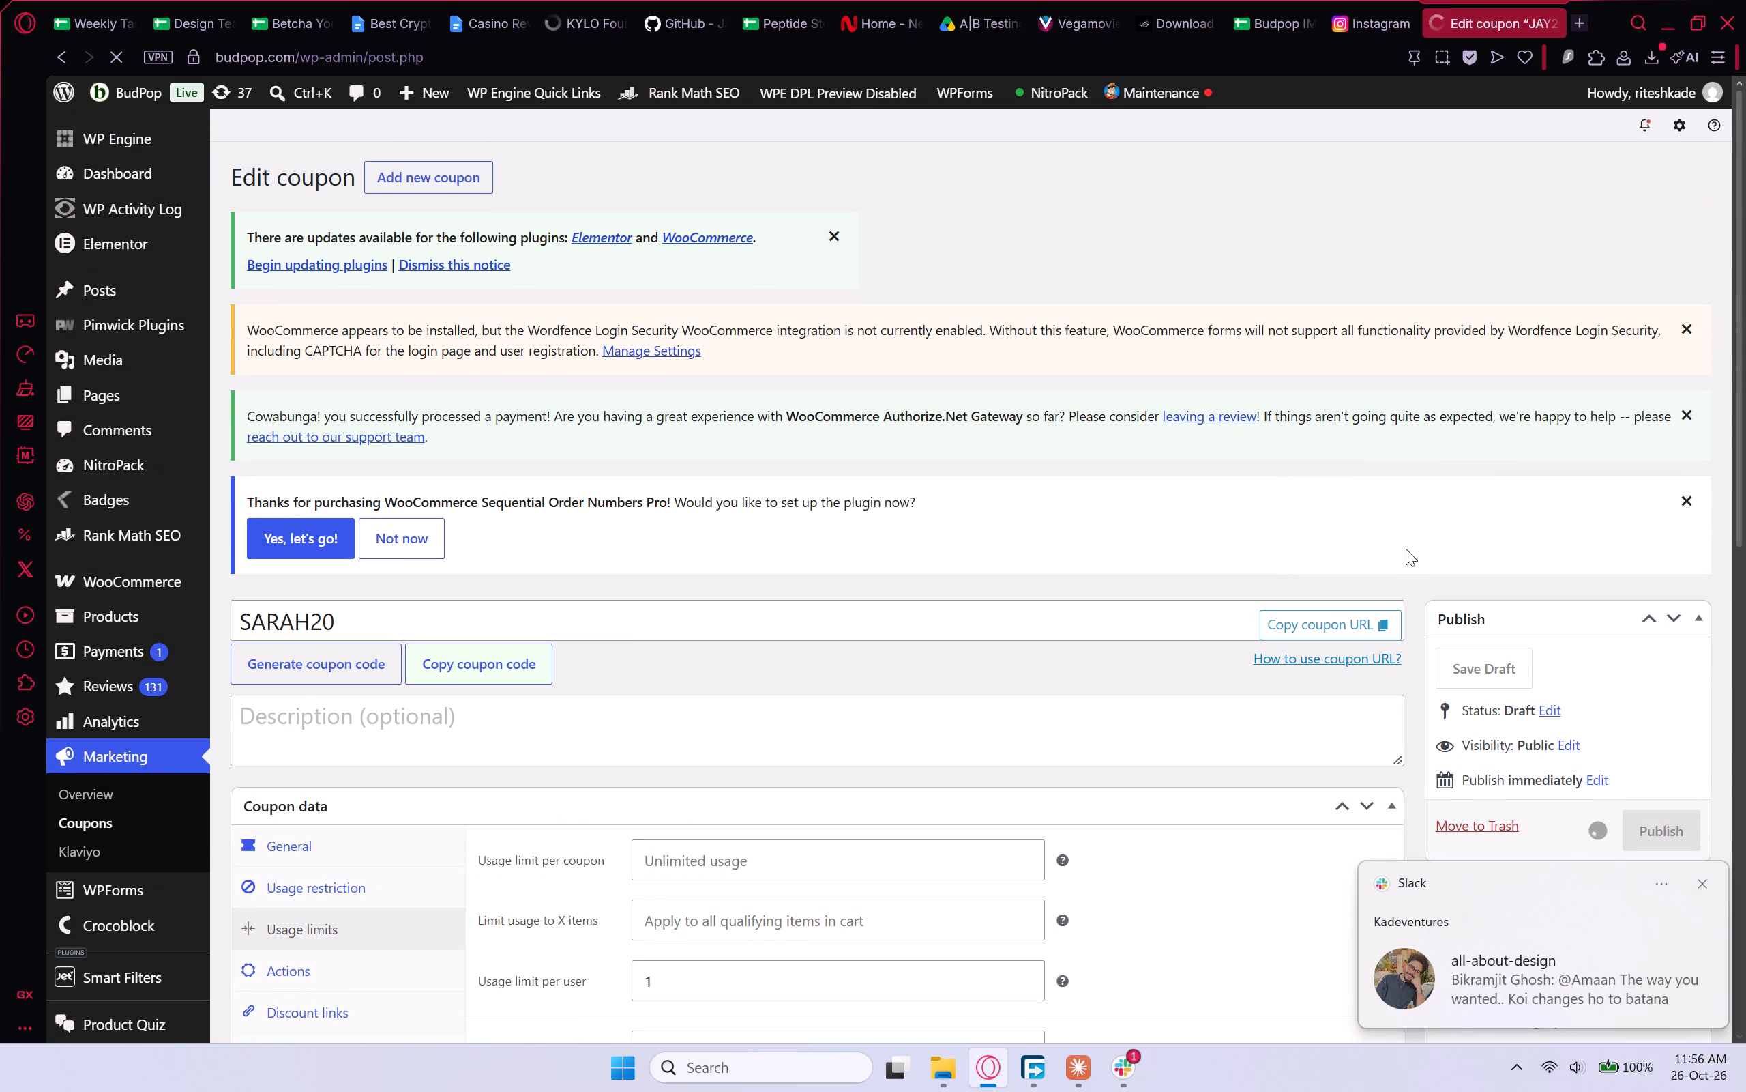
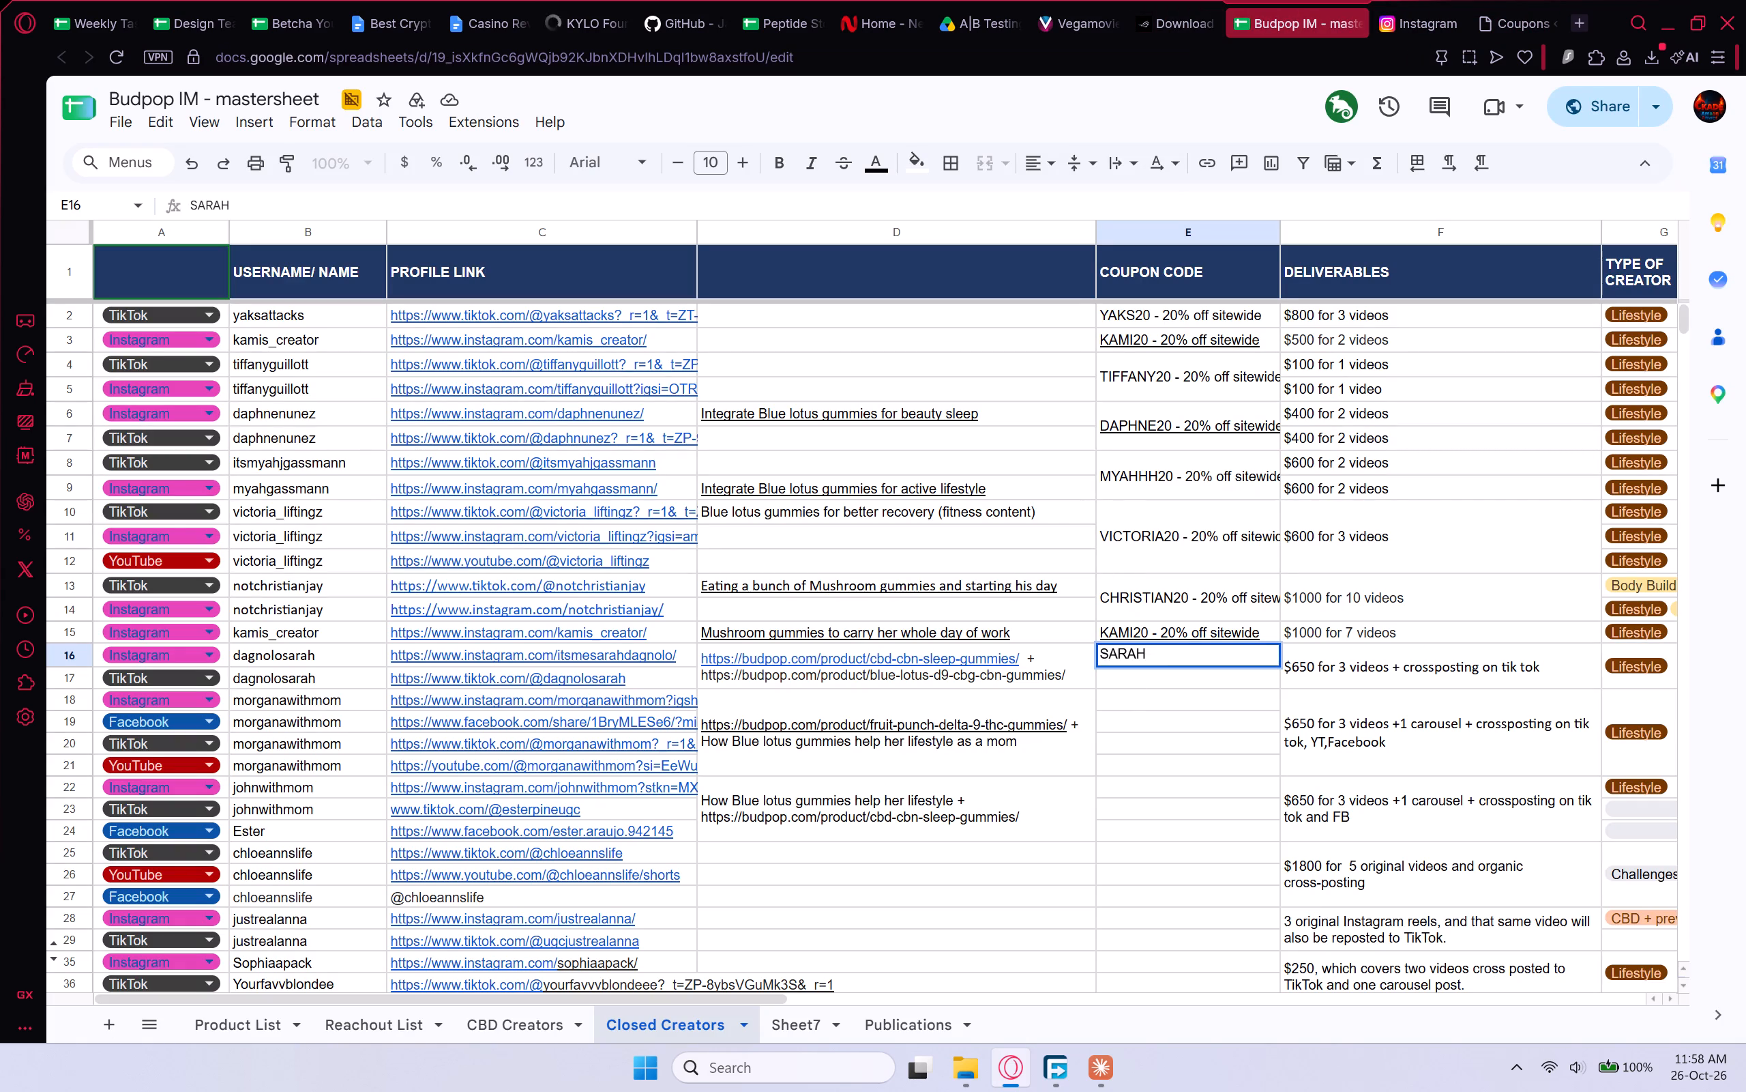
text(20)
key(space)
text(- 20% off sitewir)
key(BackSpace)
text(de)
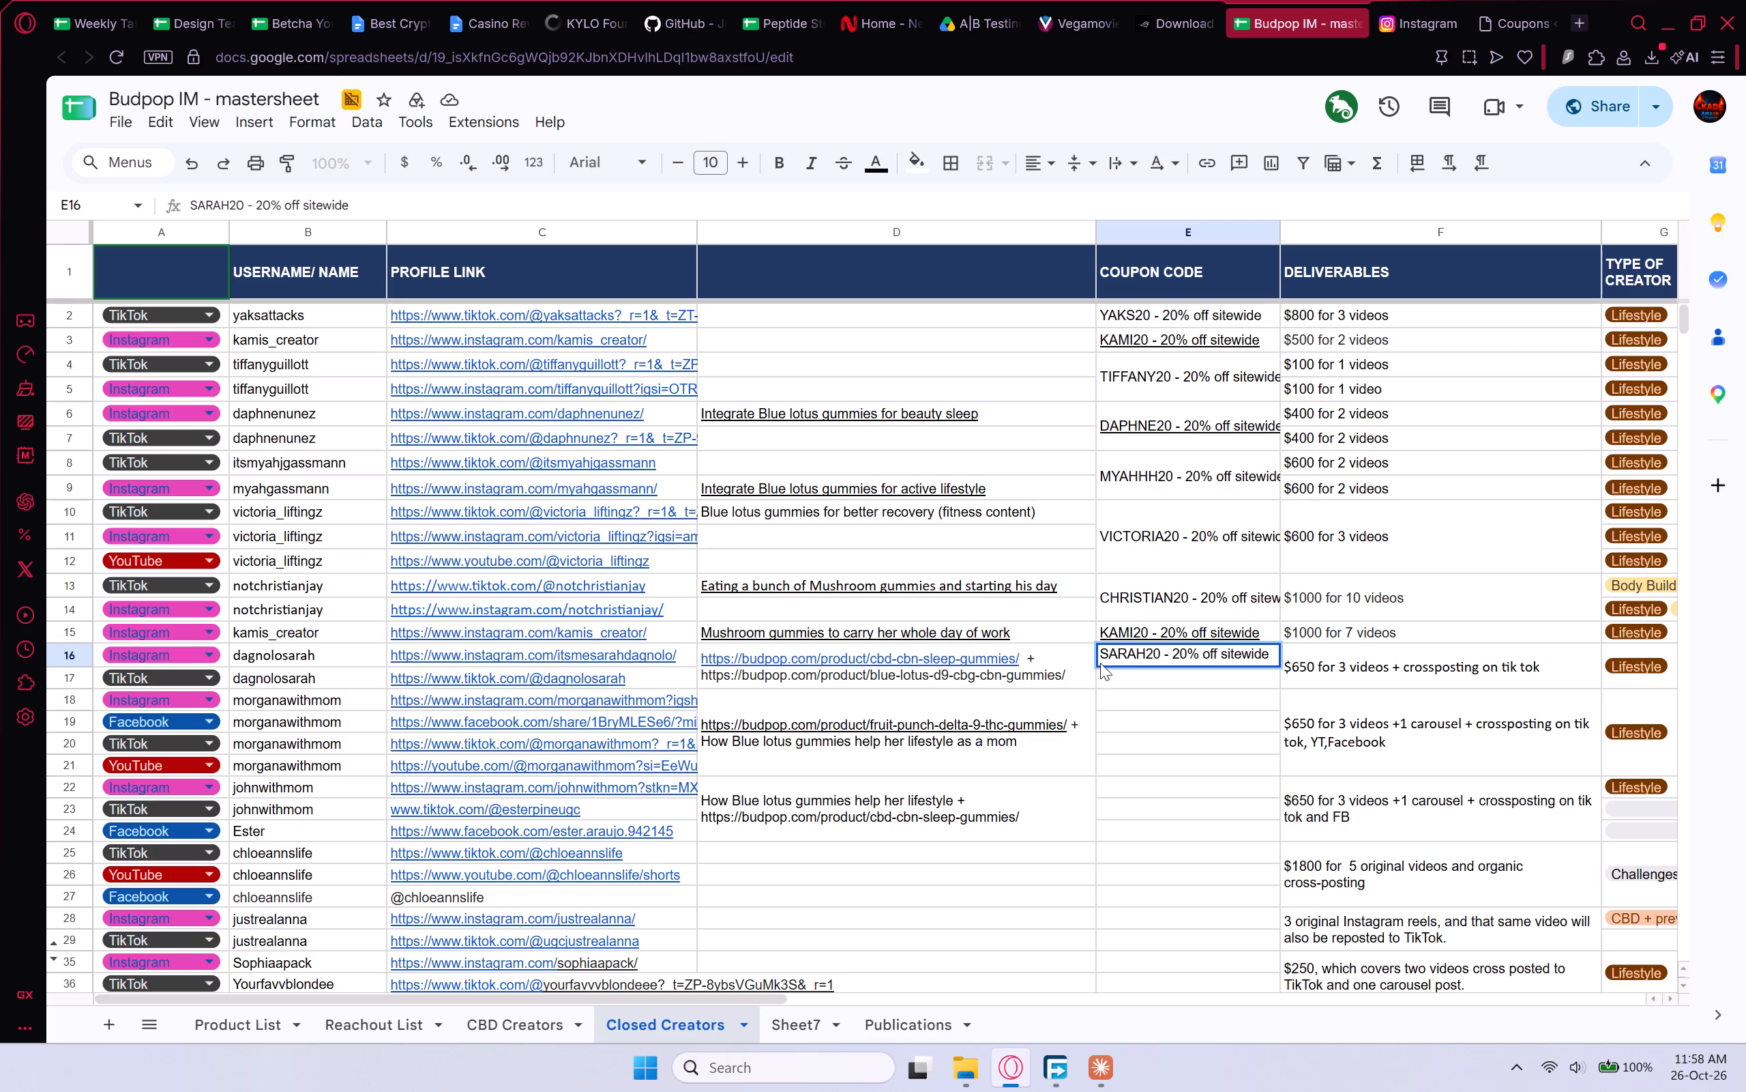
click(1121, 693)
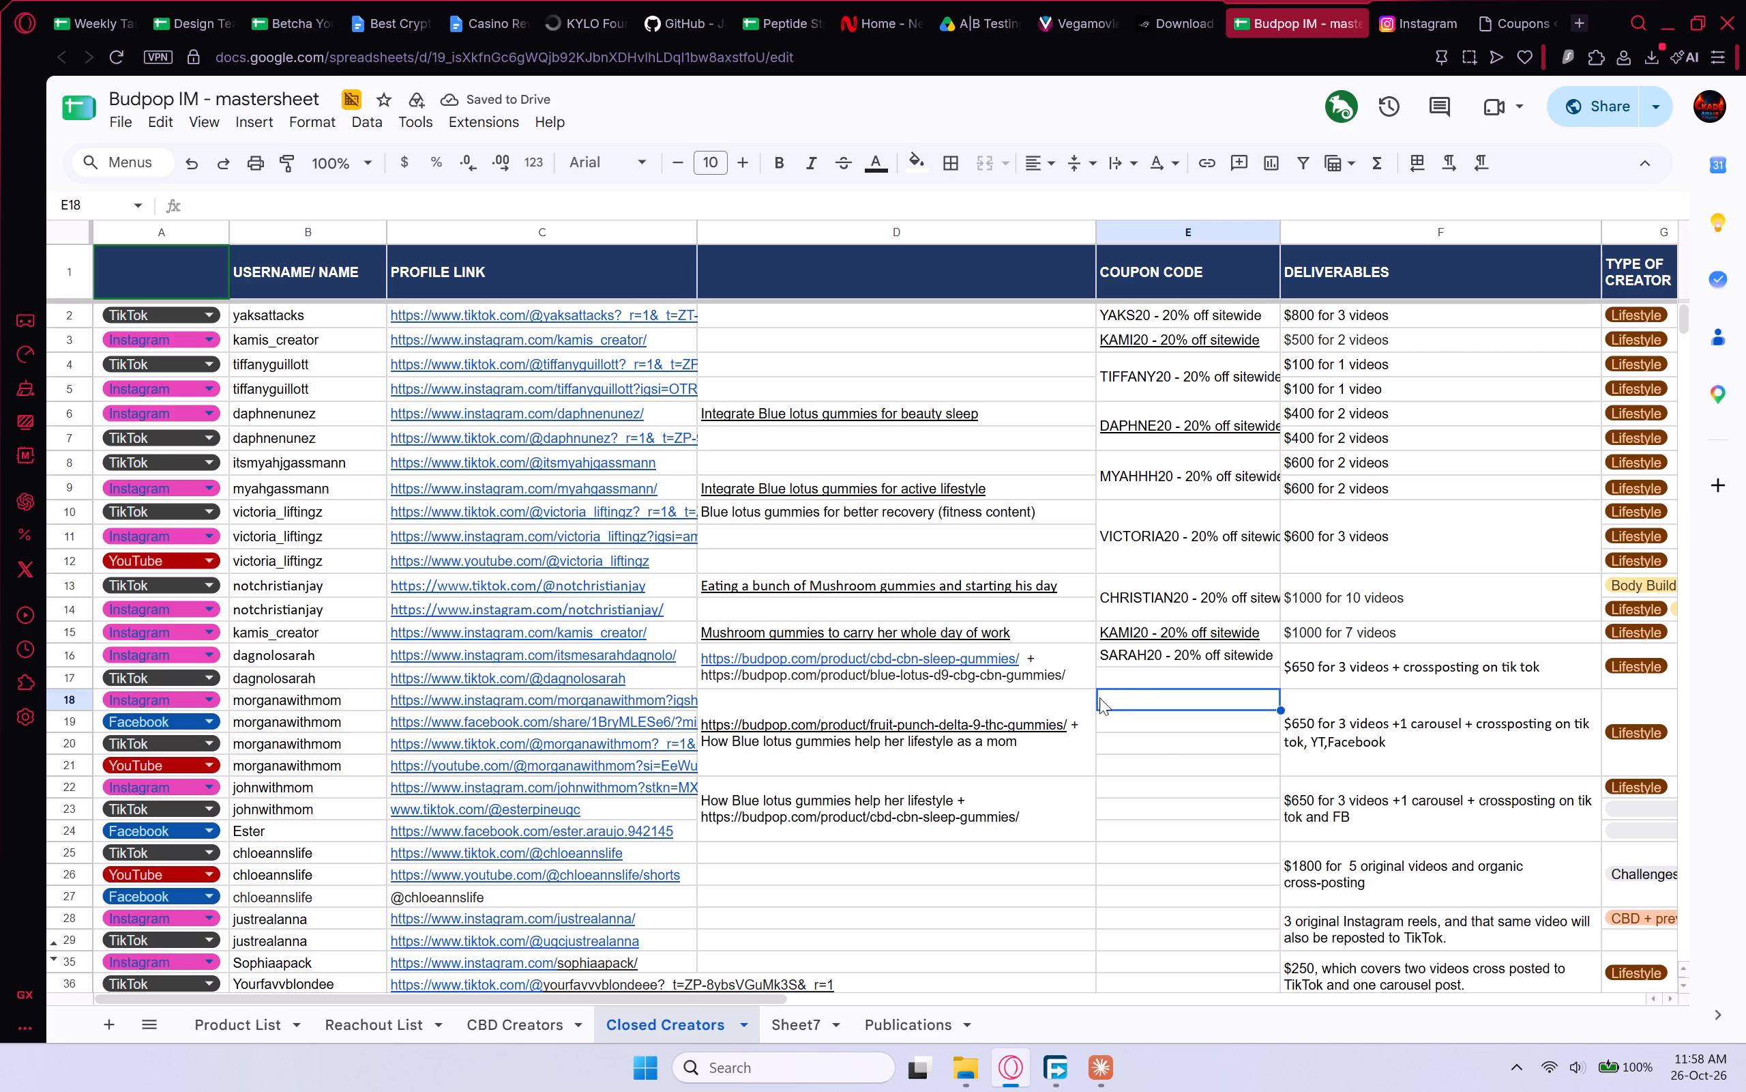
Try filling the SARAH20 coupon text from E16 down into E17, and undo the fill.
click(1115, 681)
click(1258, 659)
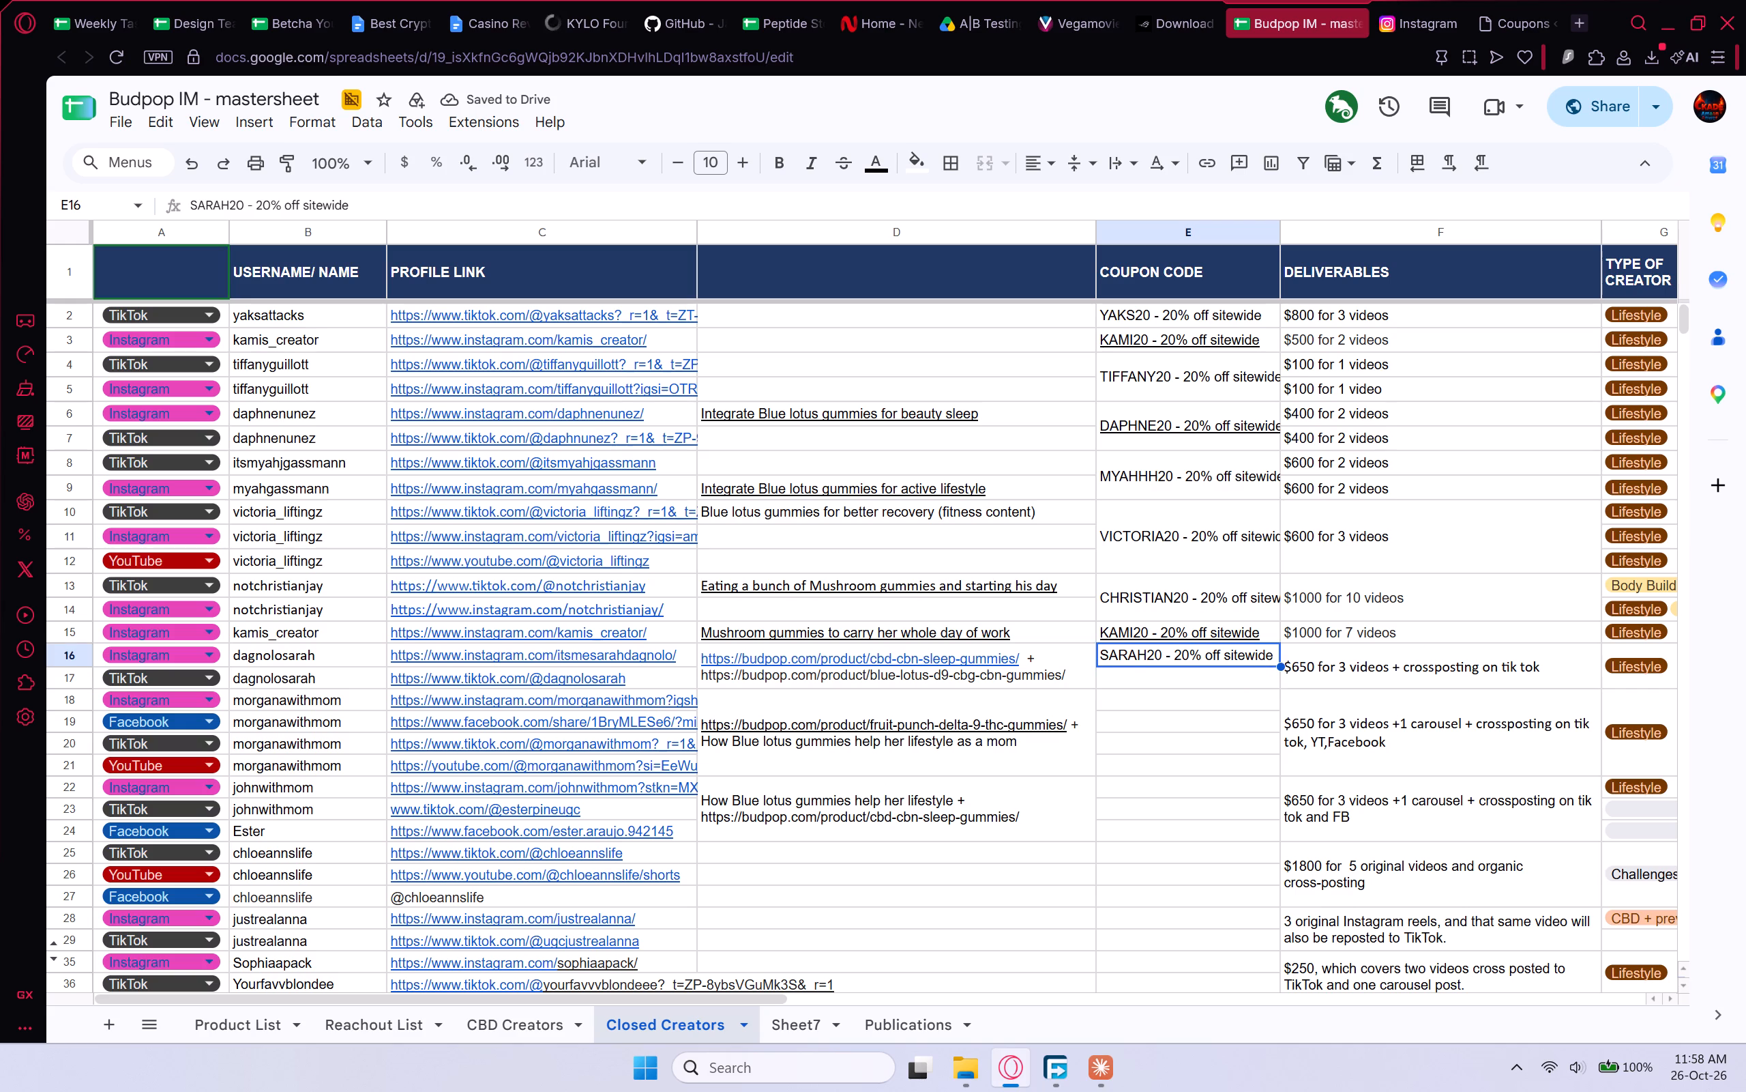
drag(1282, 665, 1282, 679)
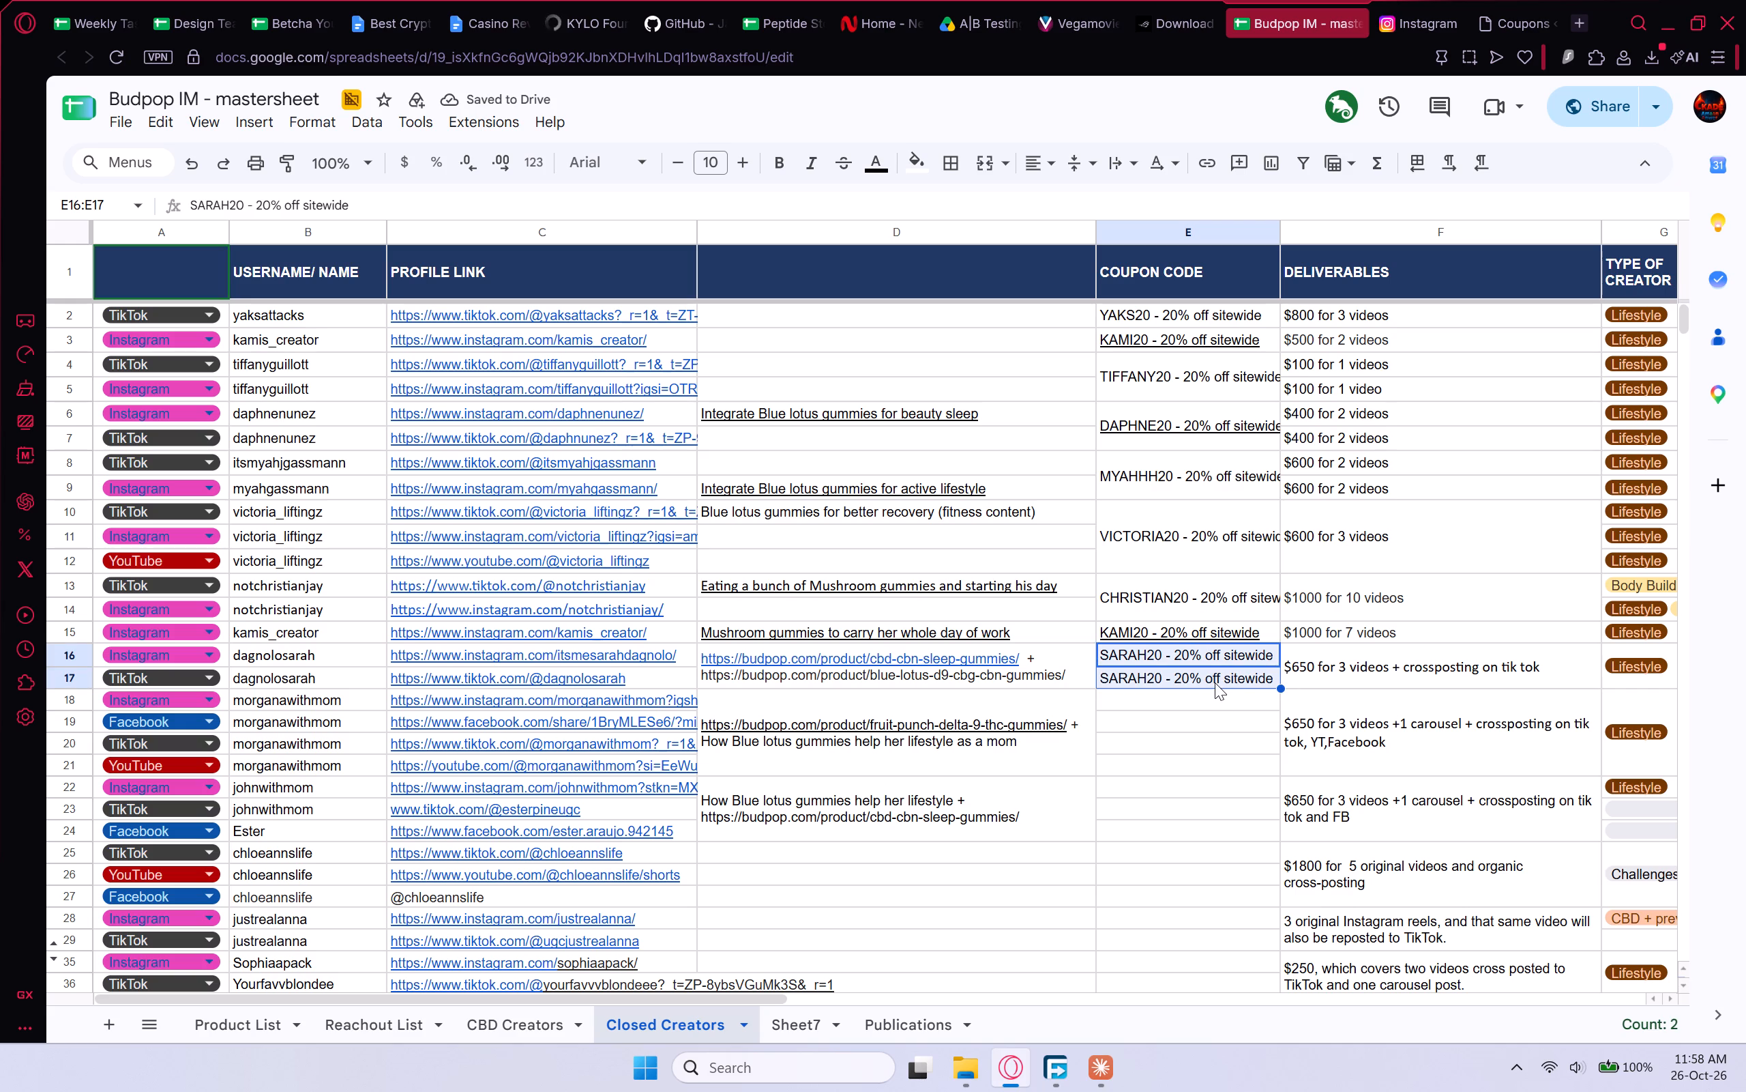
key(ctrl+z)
Merge coupon code cells E16 and E17 so the SARAH20 entry spans both of the creator's rows.
shift+click(1196, 676)
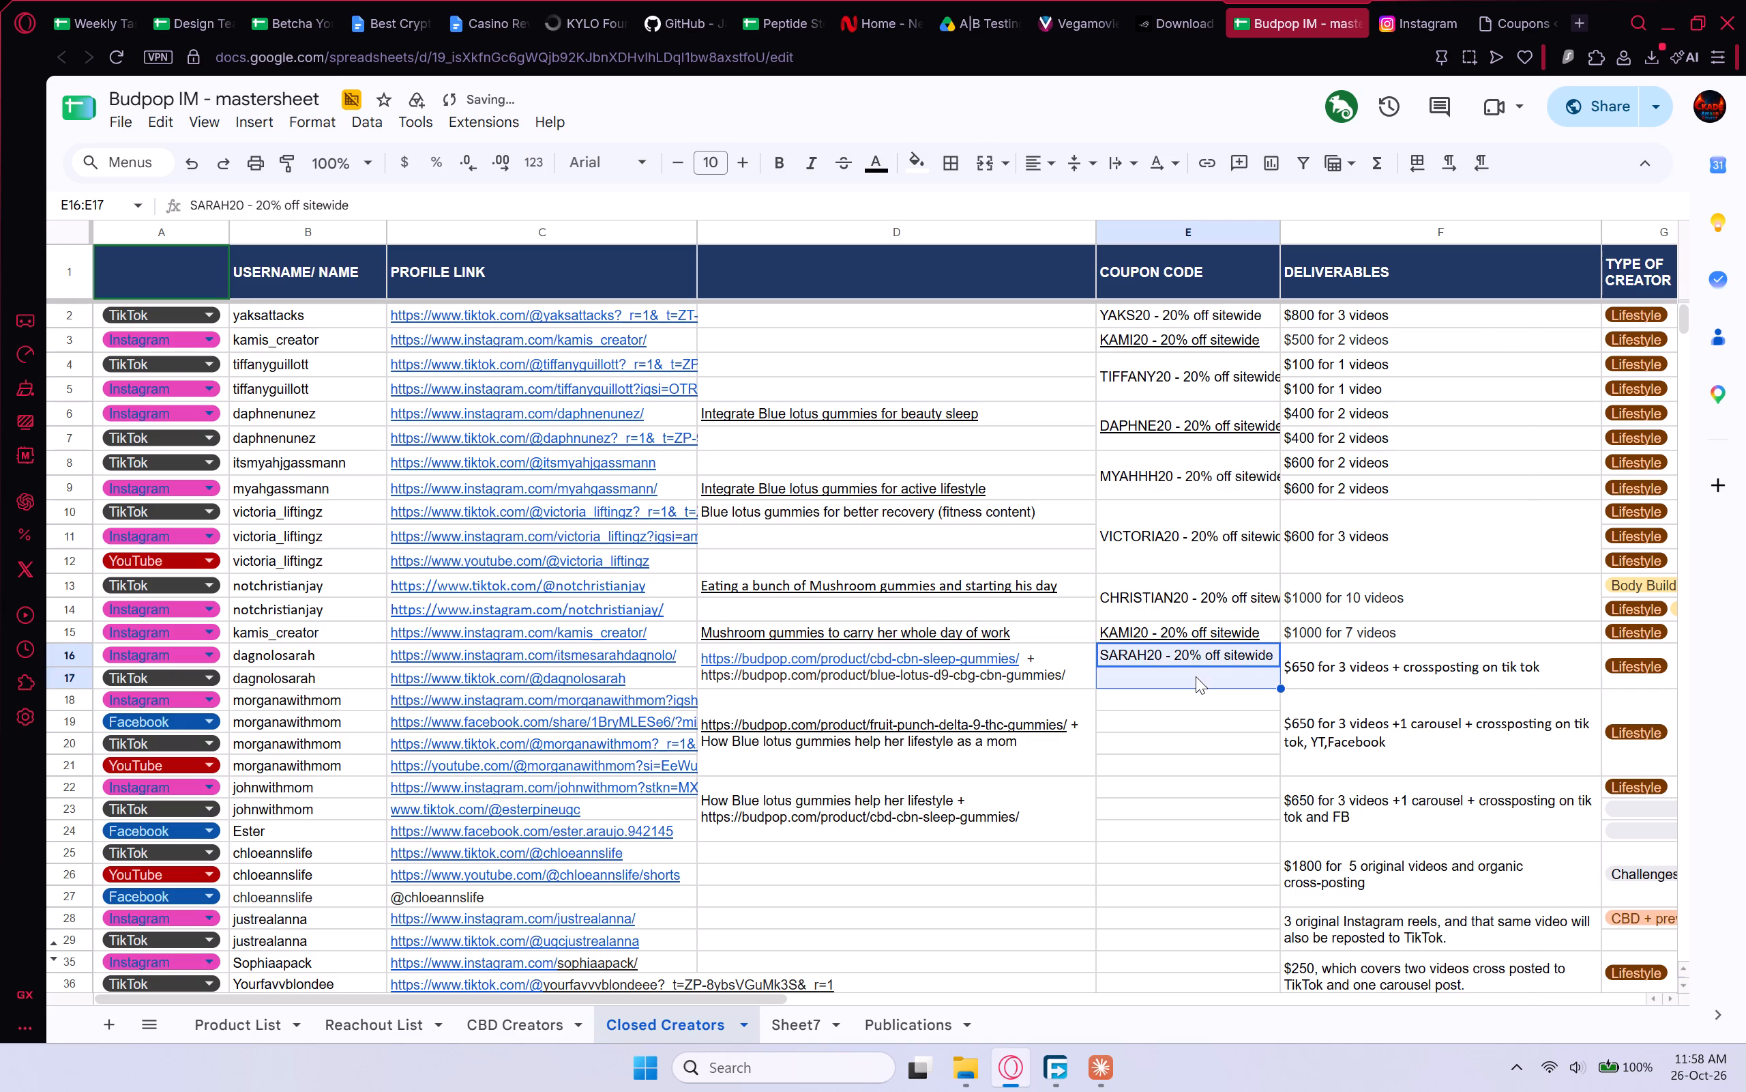
right_click(1196, 676)
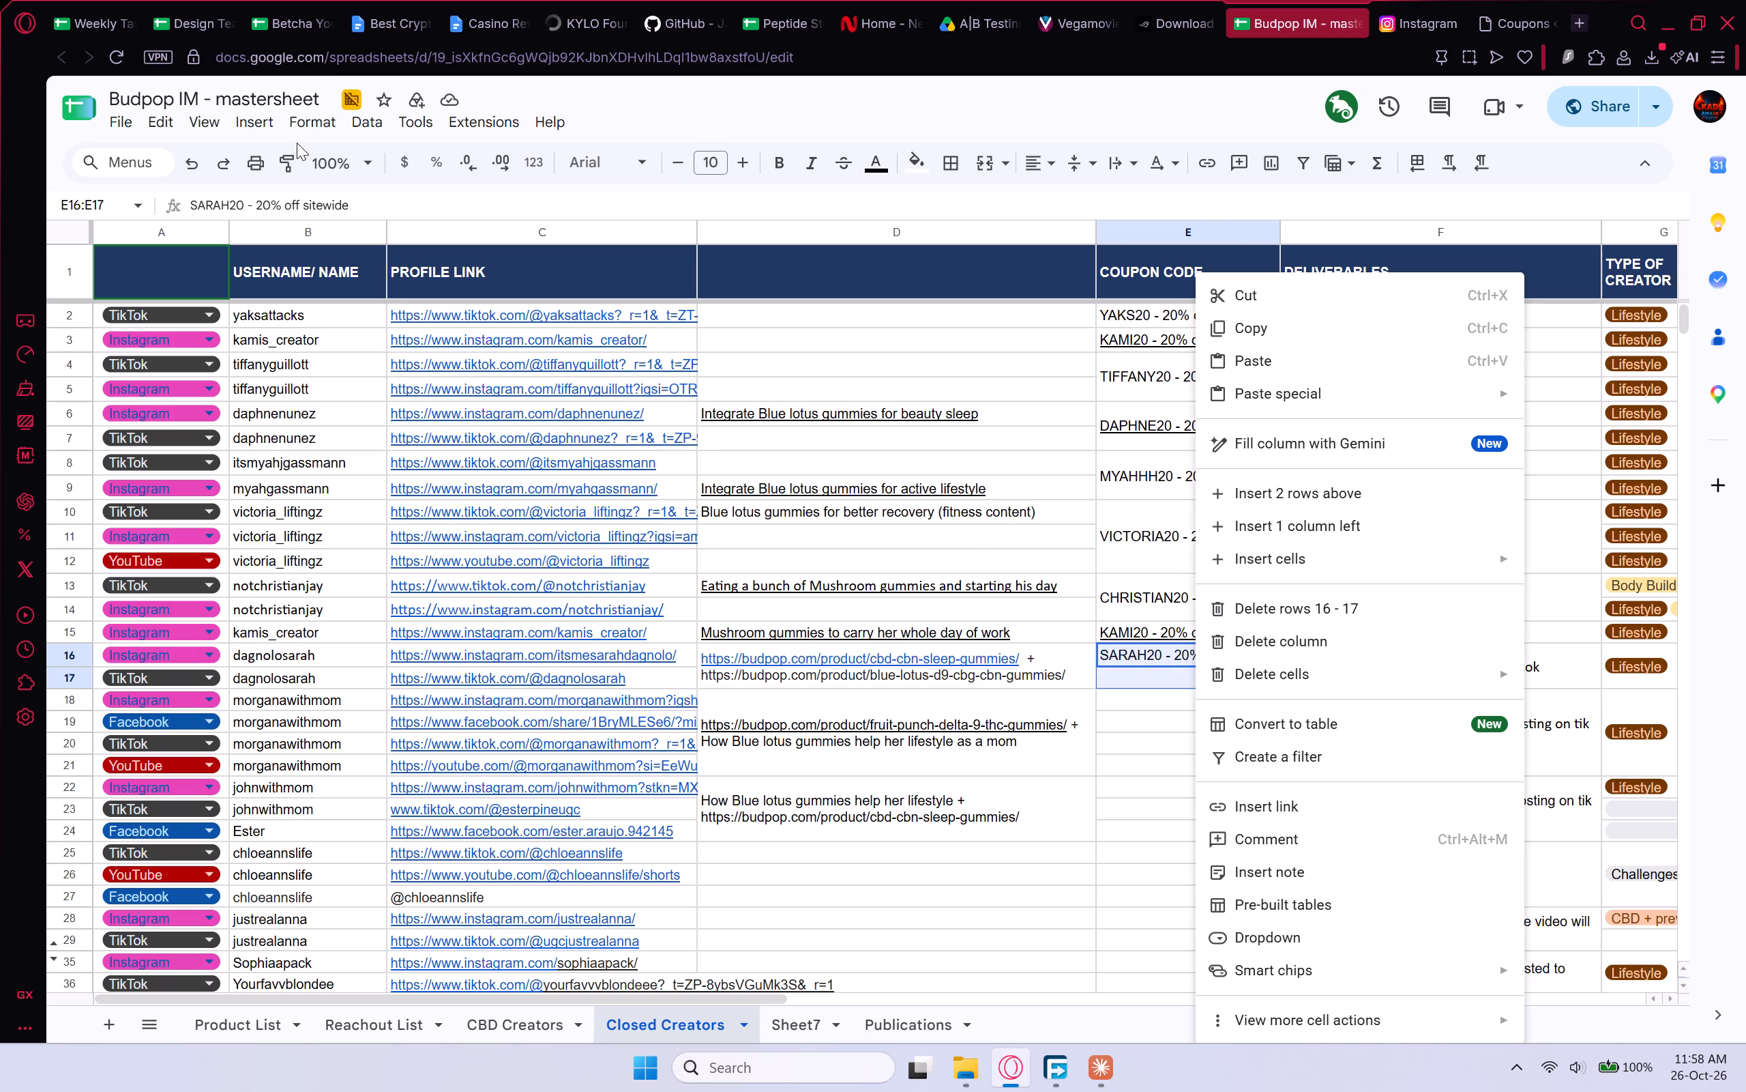
click(205, 127)
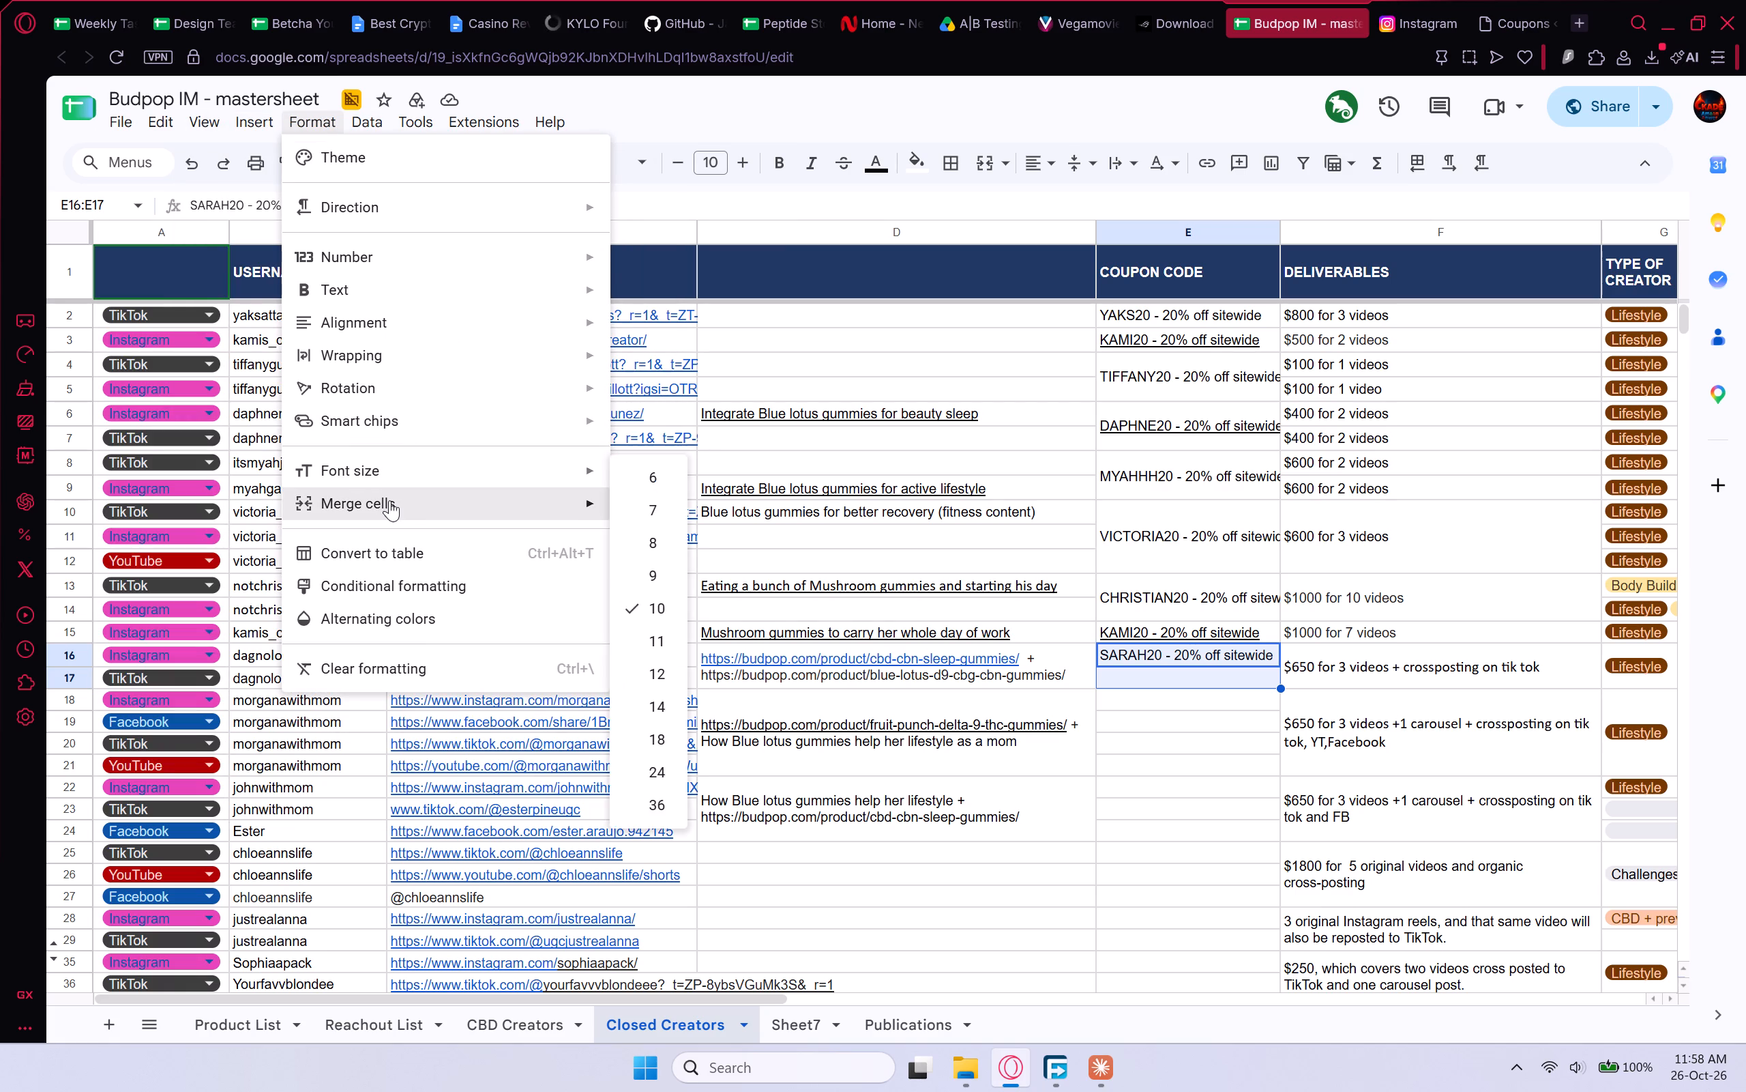
Merge coupon code cells E16 and E17 into one cell holding the SARAH20 entry.
click(556, 506)
click(679, 515)
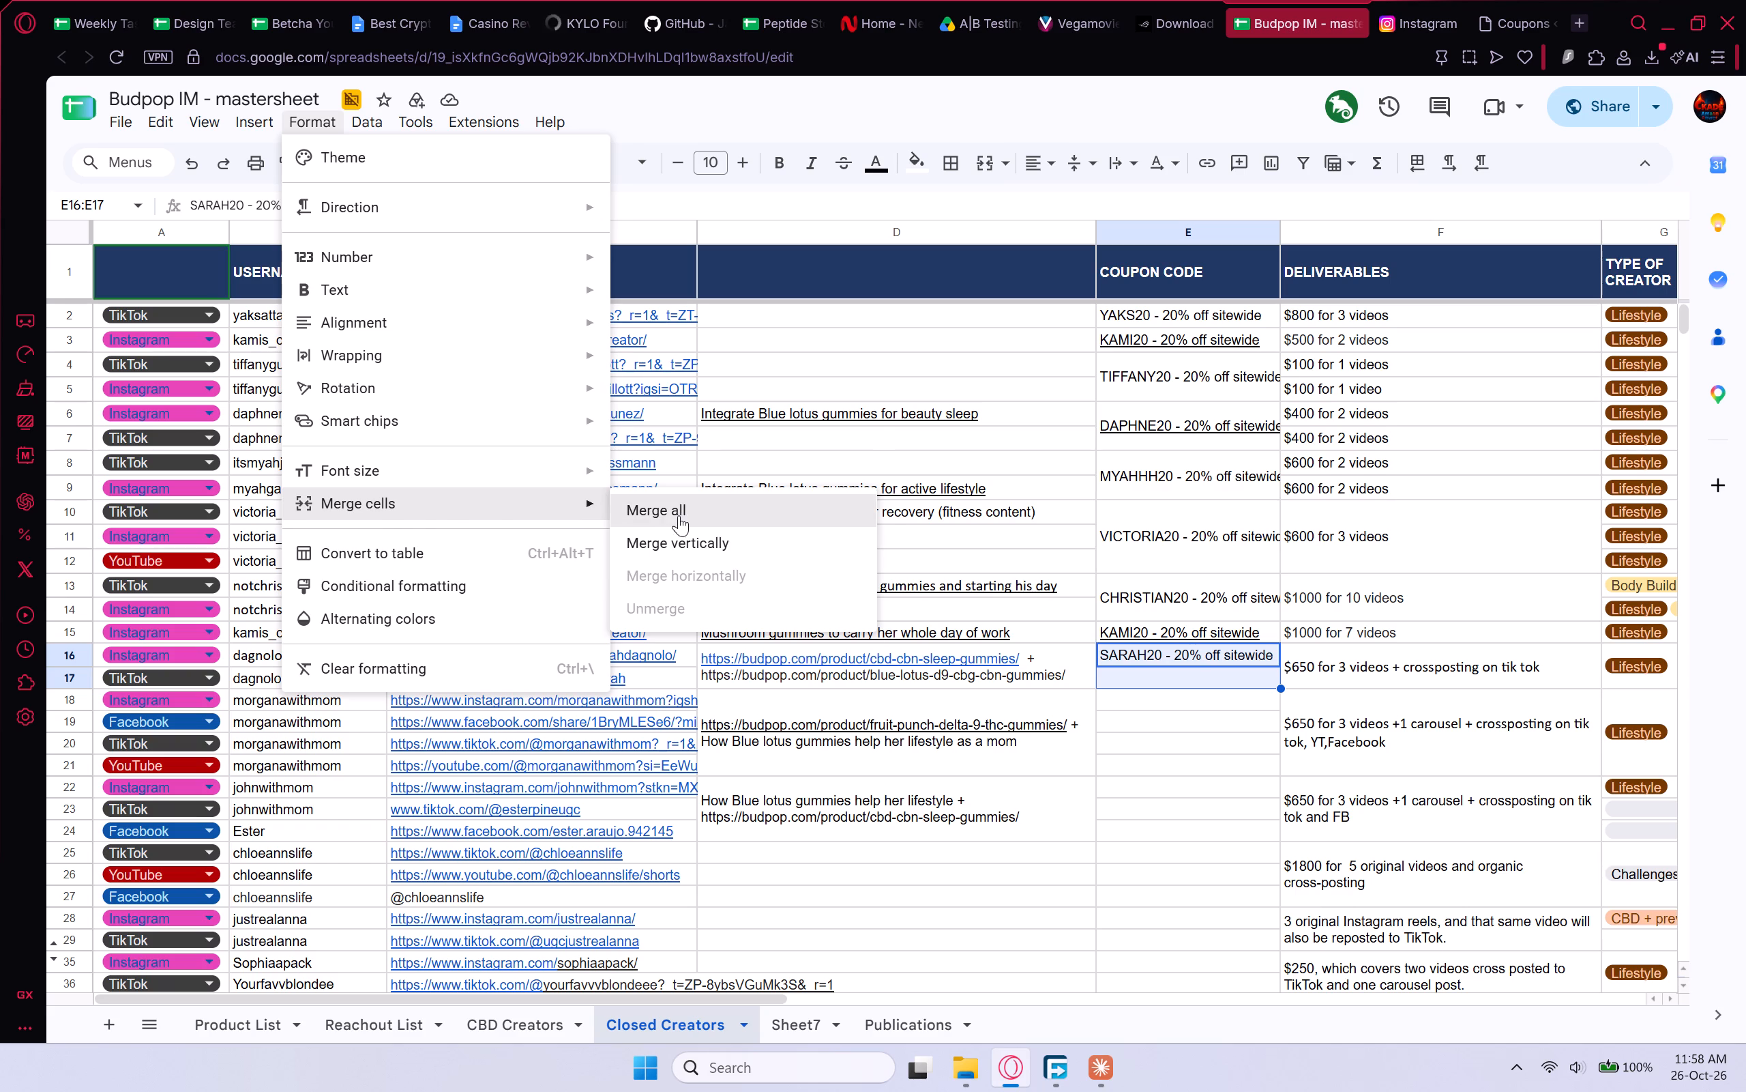
click(1124, 698)
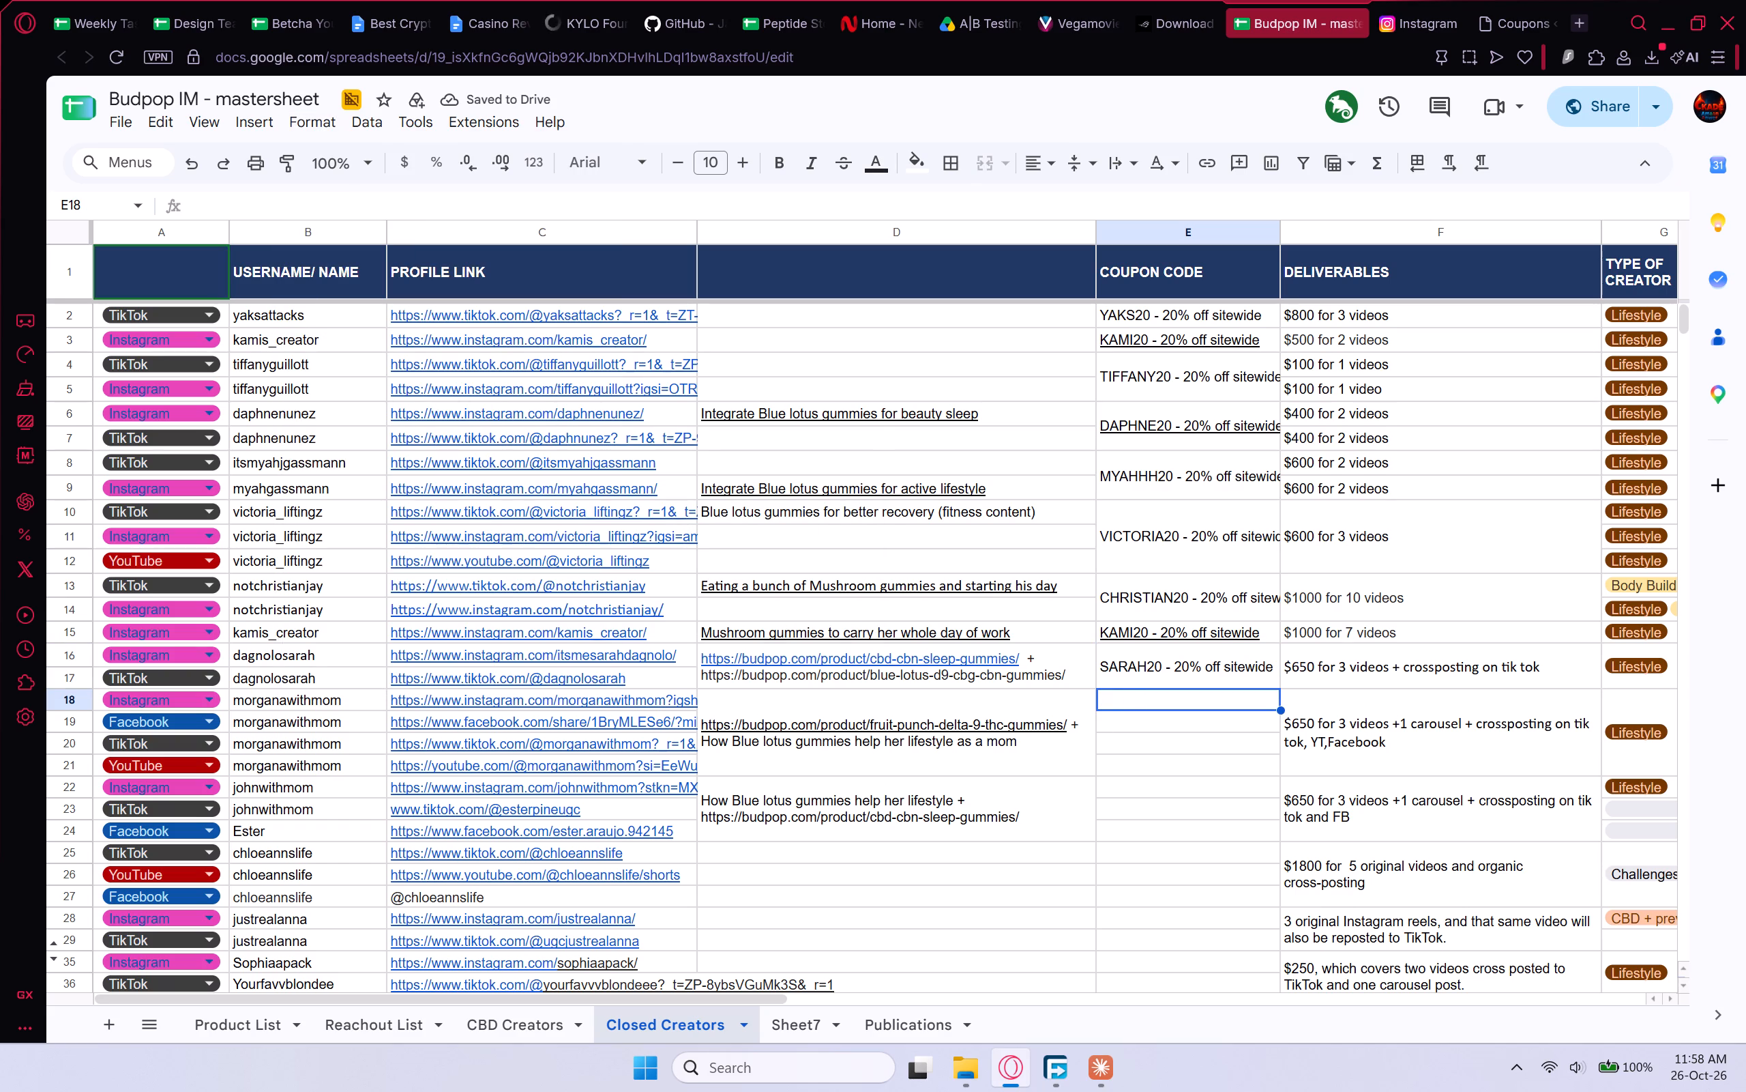
View the row 18 creator's Instagram profile from its mastersheet link, closing the old Instagram page and this profile when done.
click(545, 696)
middle_click(545, 737)
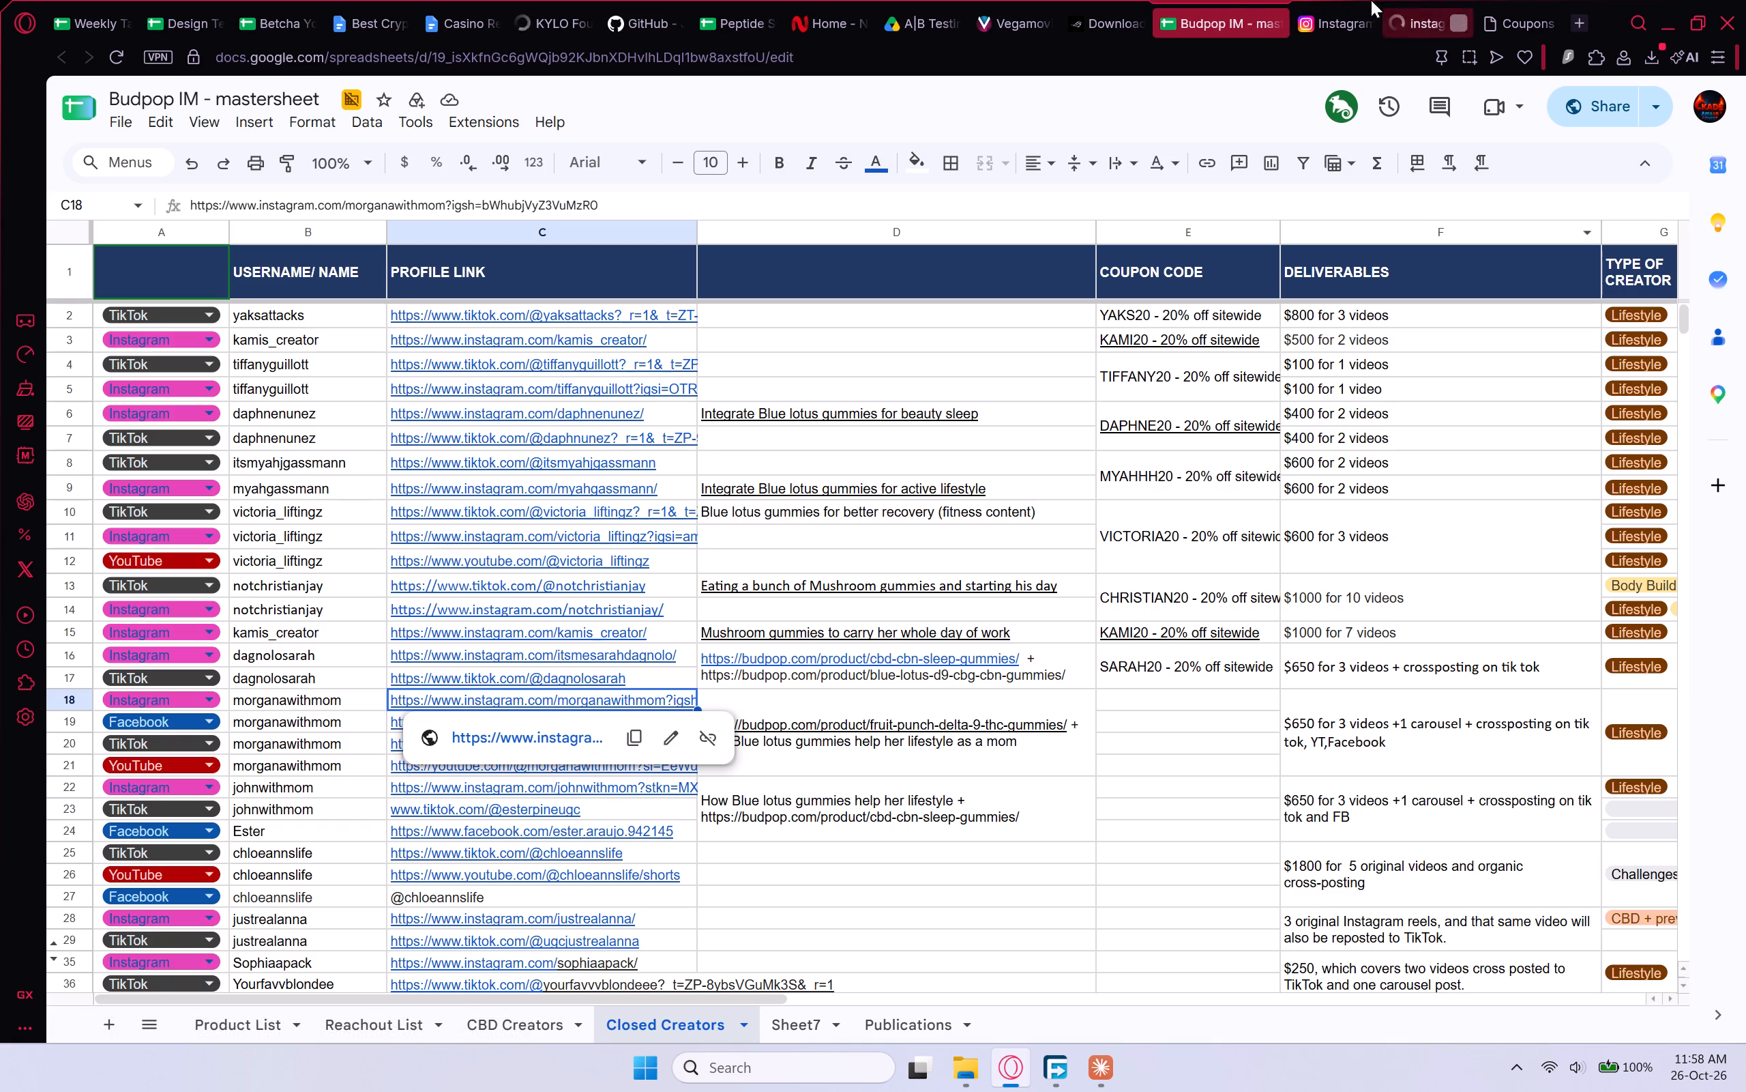
middle_click(1327, 0)
click(1332, 0)
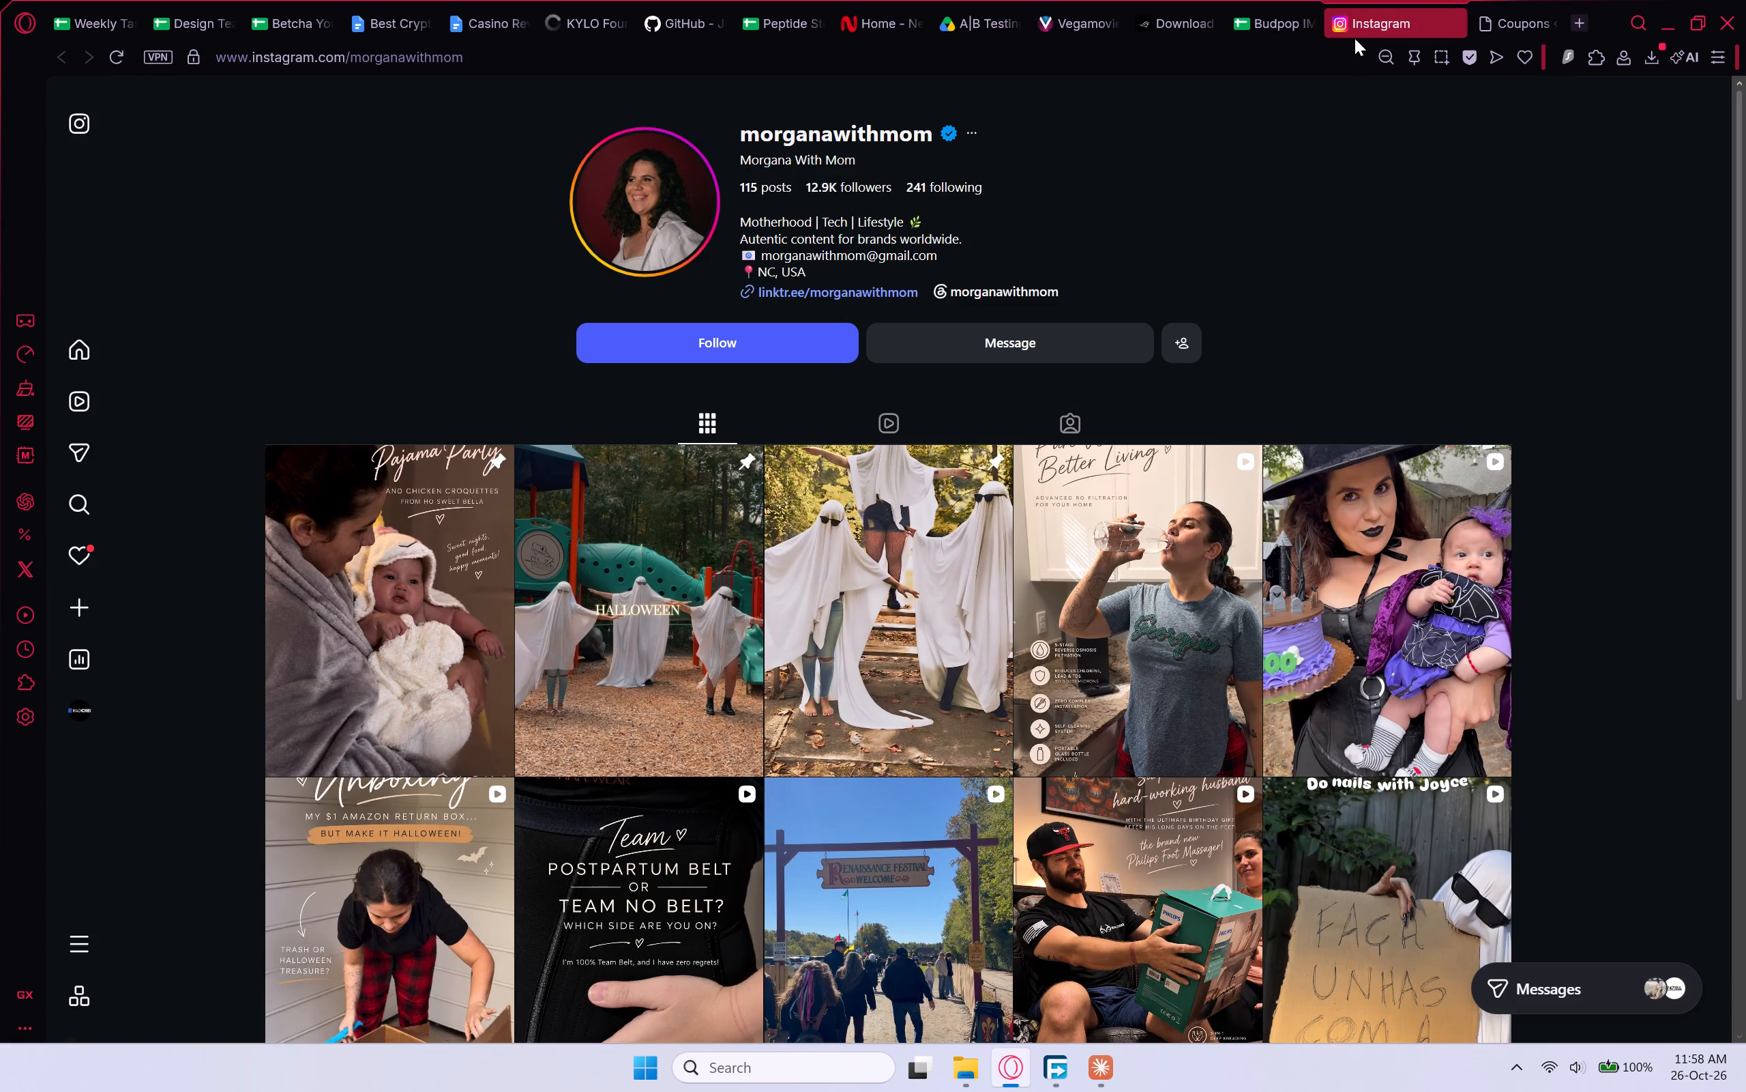
middle_click(1376, 0)
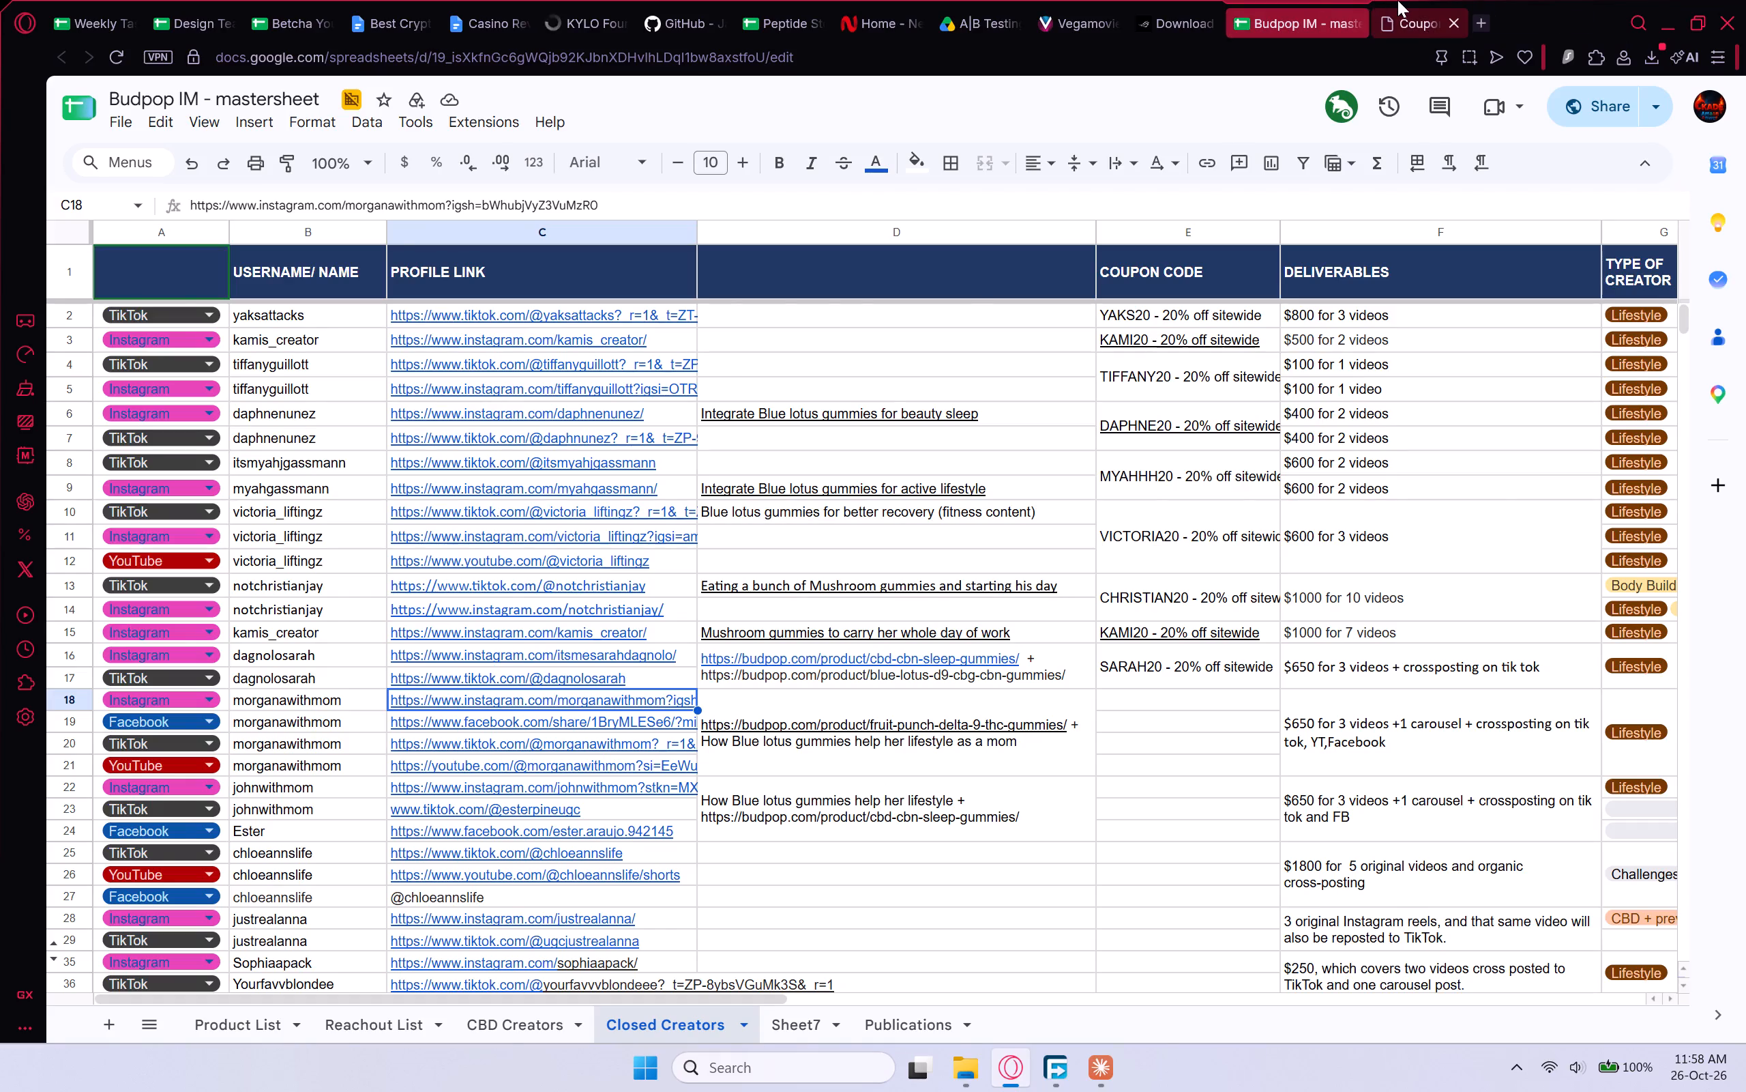
Switch to the BudPop coupons page and start adding a new coupon.
click(1397, 0)
scroll(373, 484, up, 4)
click(417, 179)
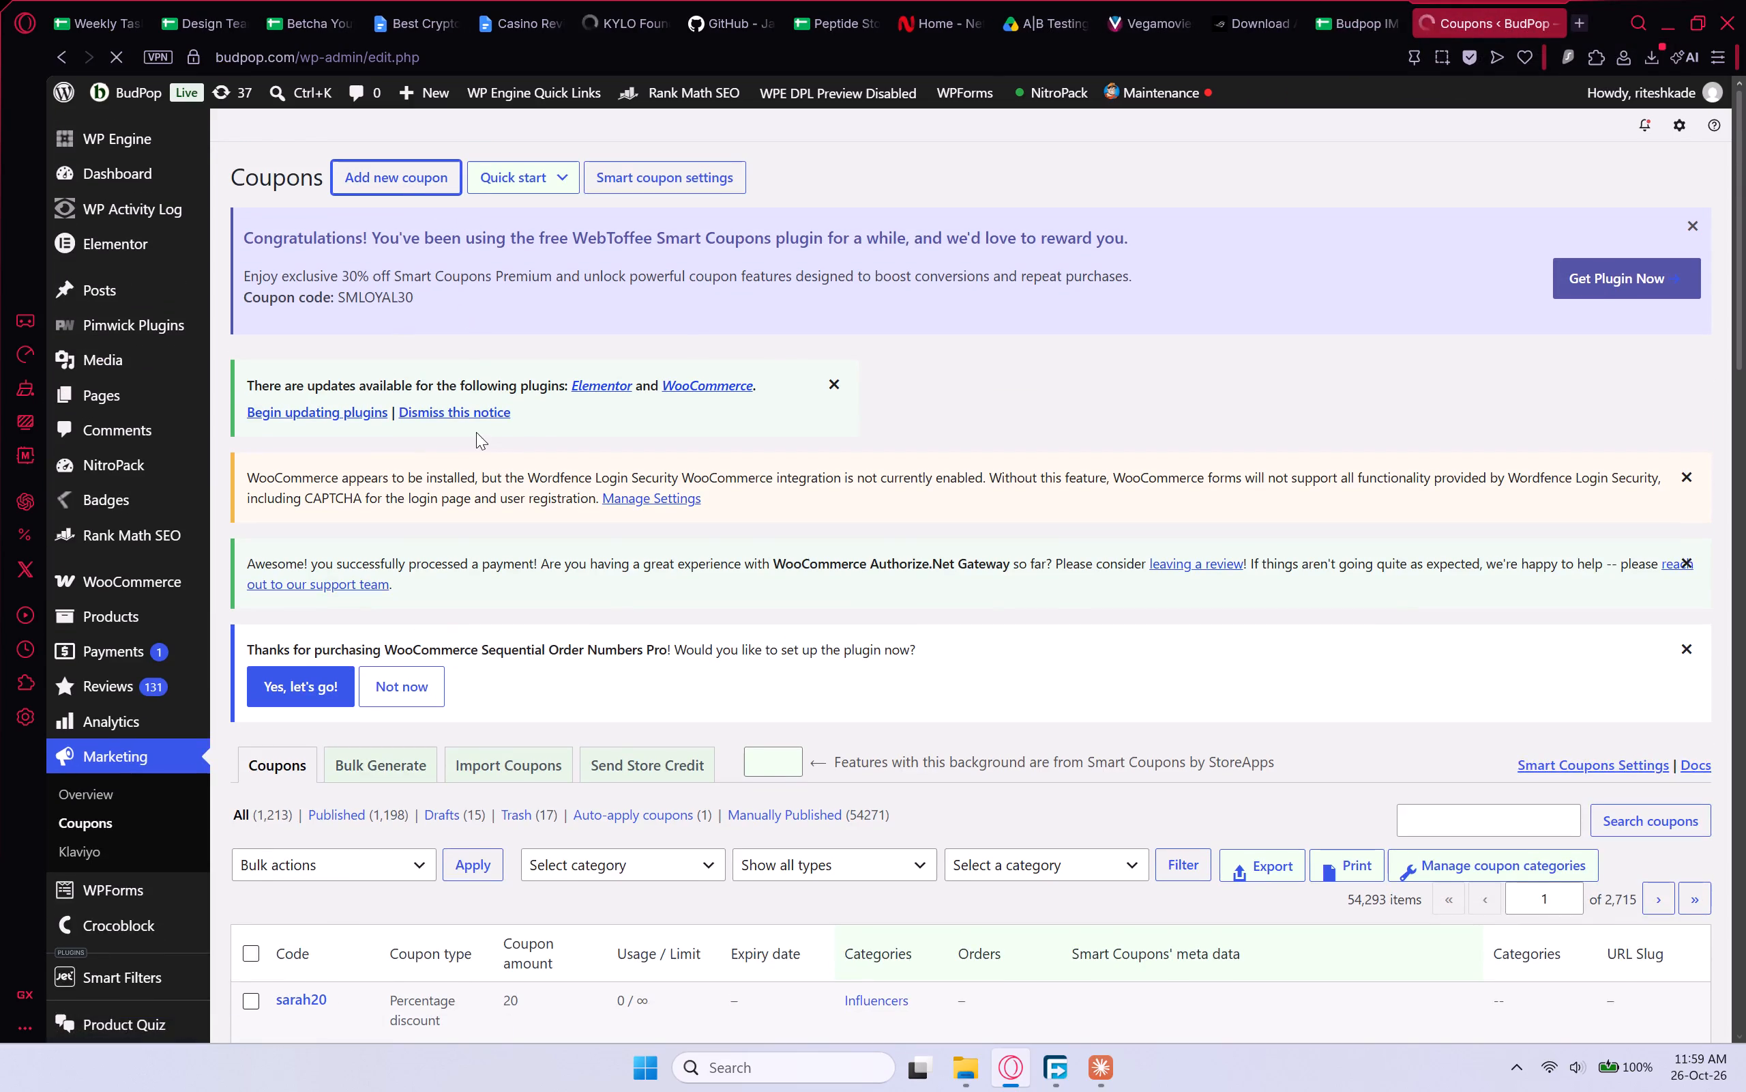
Return to the Budpop IM mastersheet and select the empty coupon code cell E18 for the row 18 creator.
click(1340, 0)
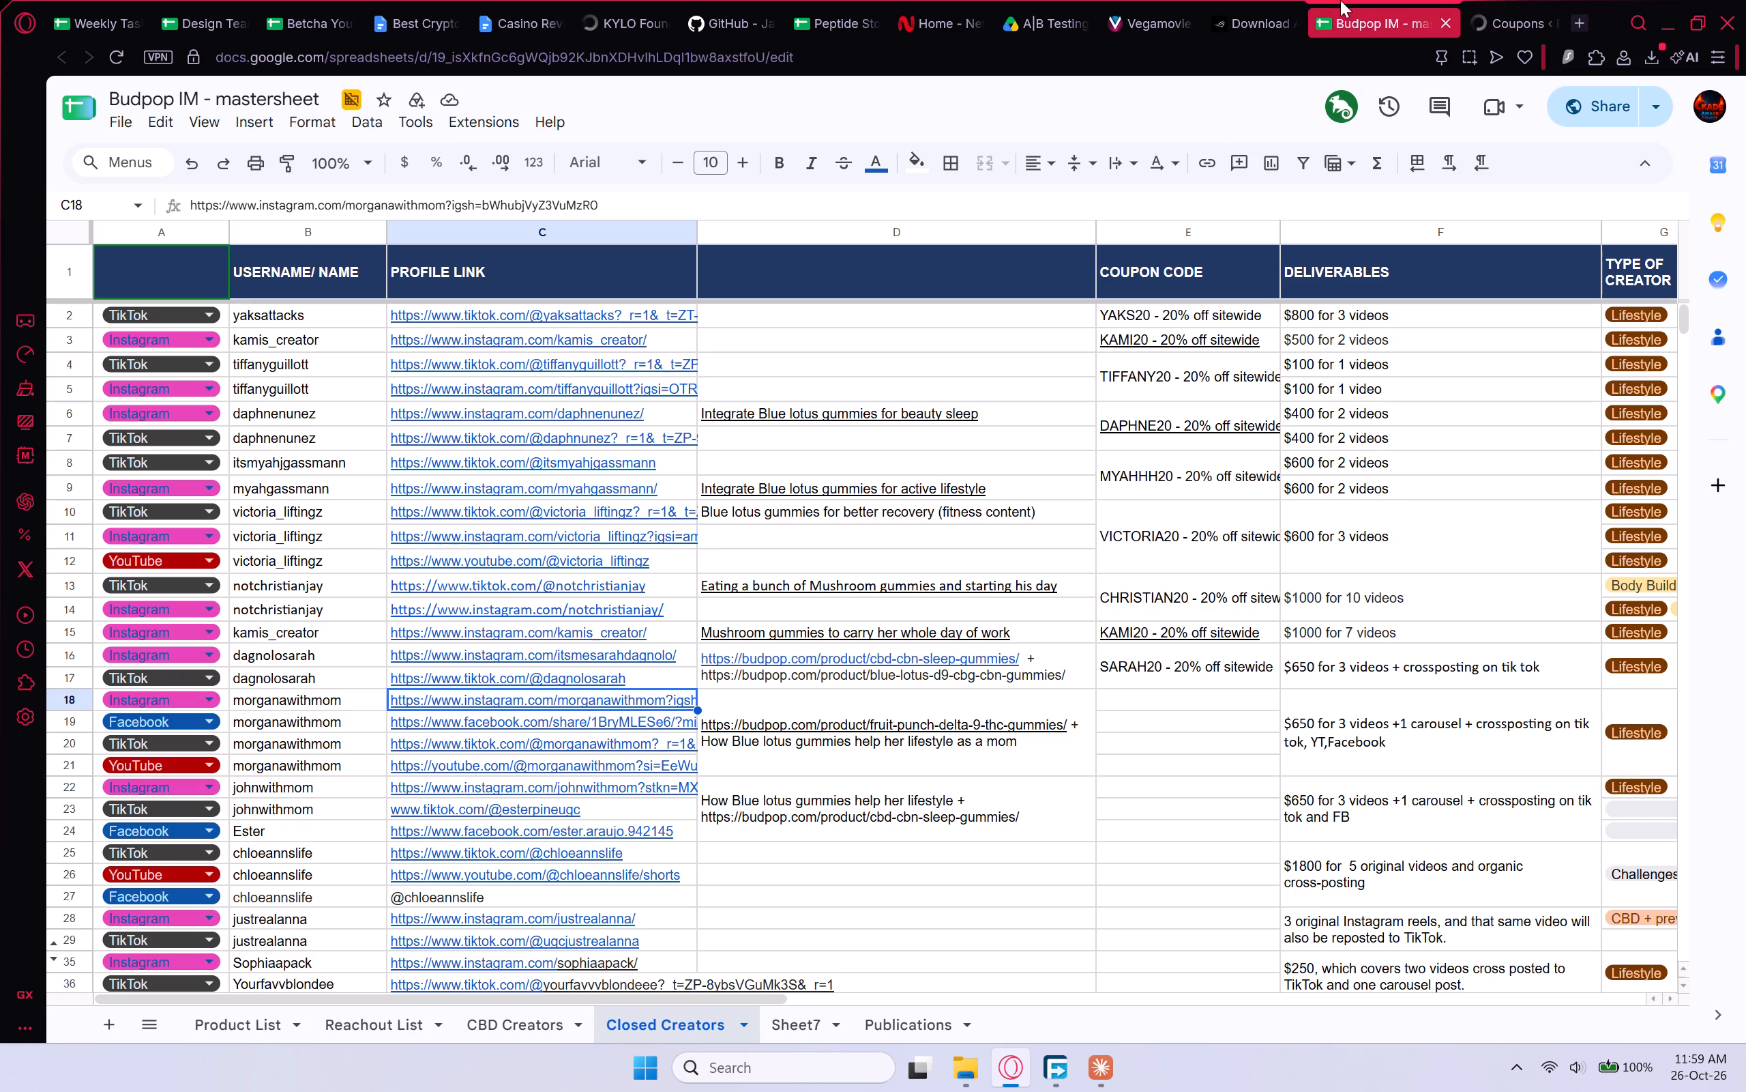
click(1131, 703)
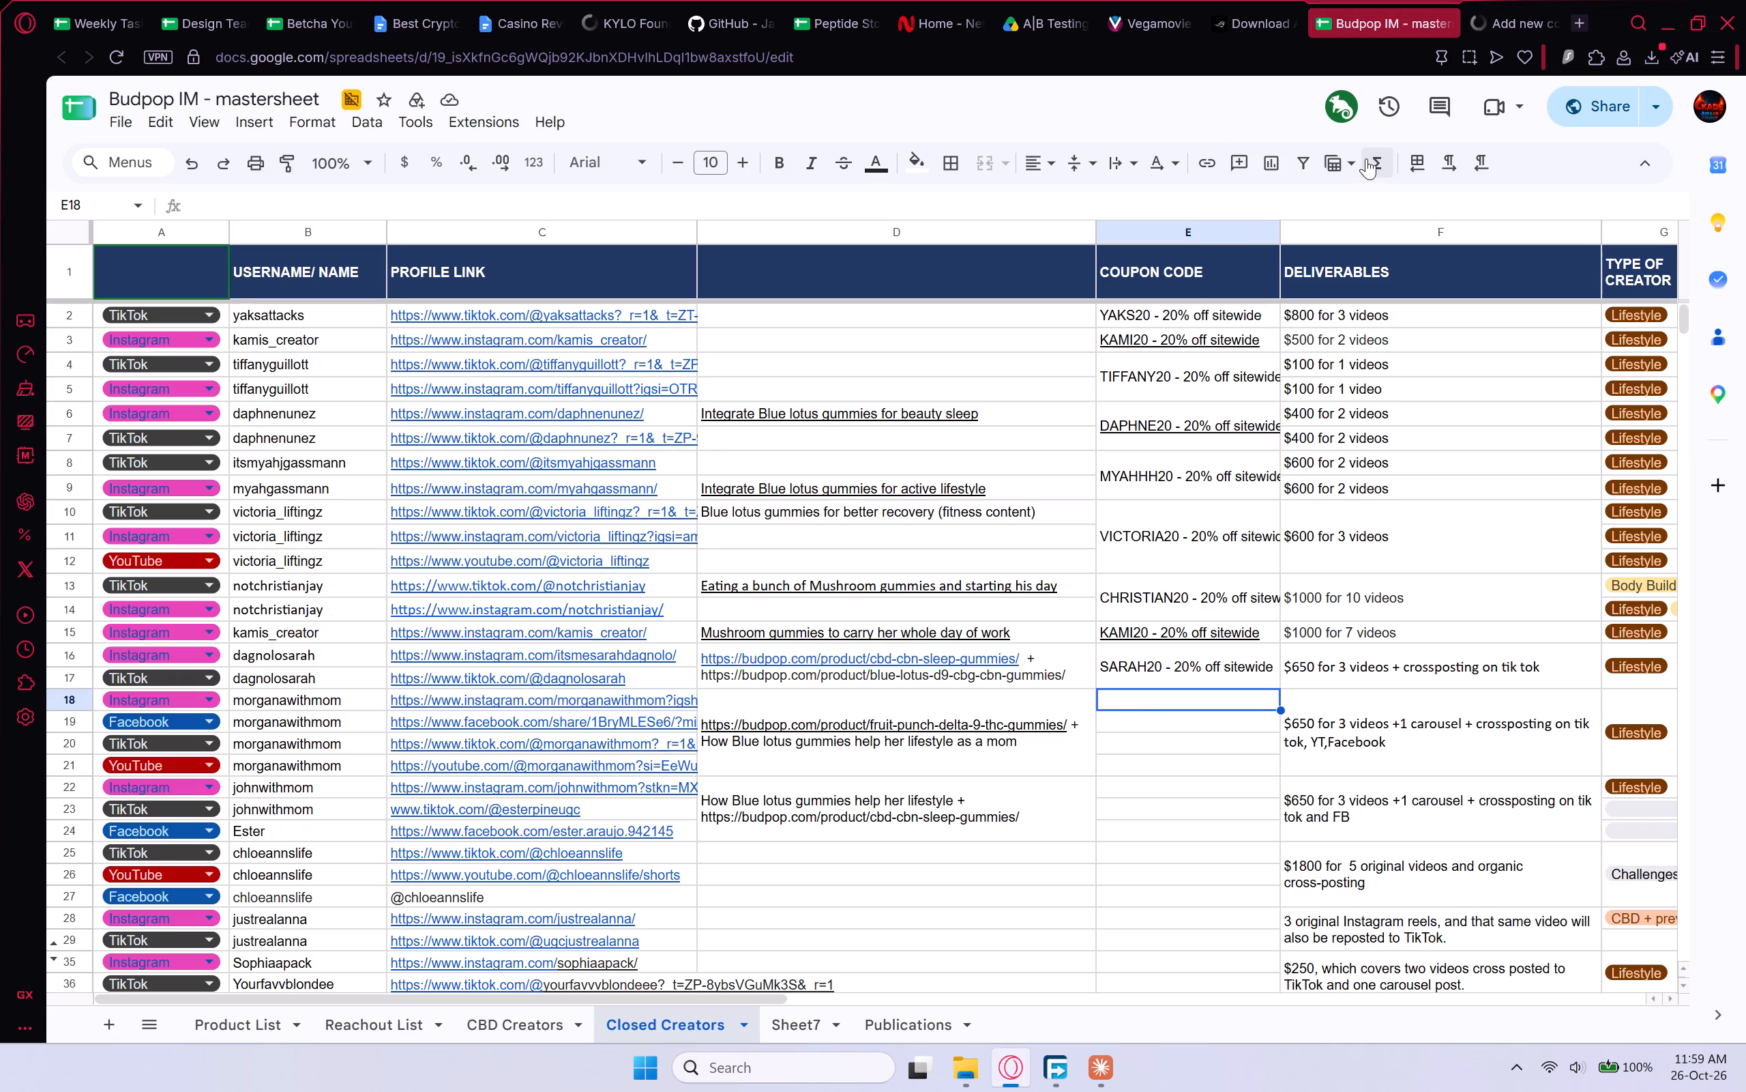
Switch to the BudPop new coupon page and enter MORGANA20 as the coupon code.
click(1485, 0)
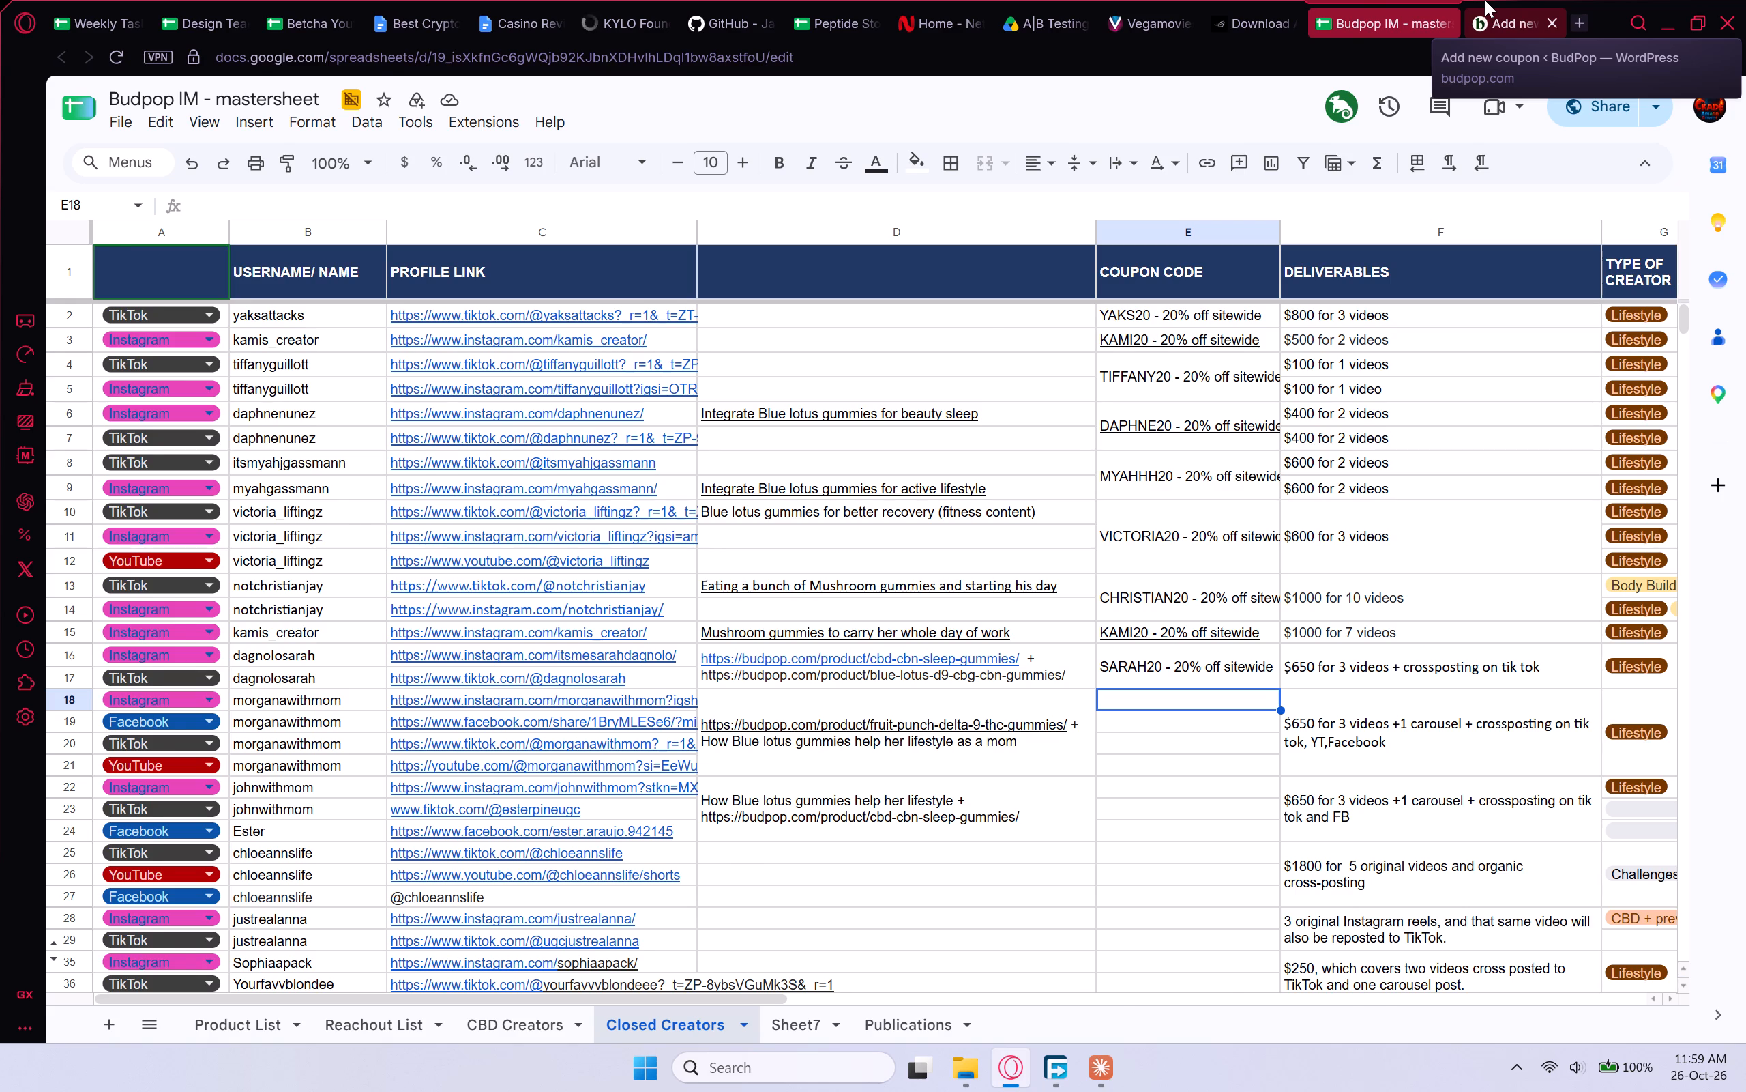
click(675, 612)
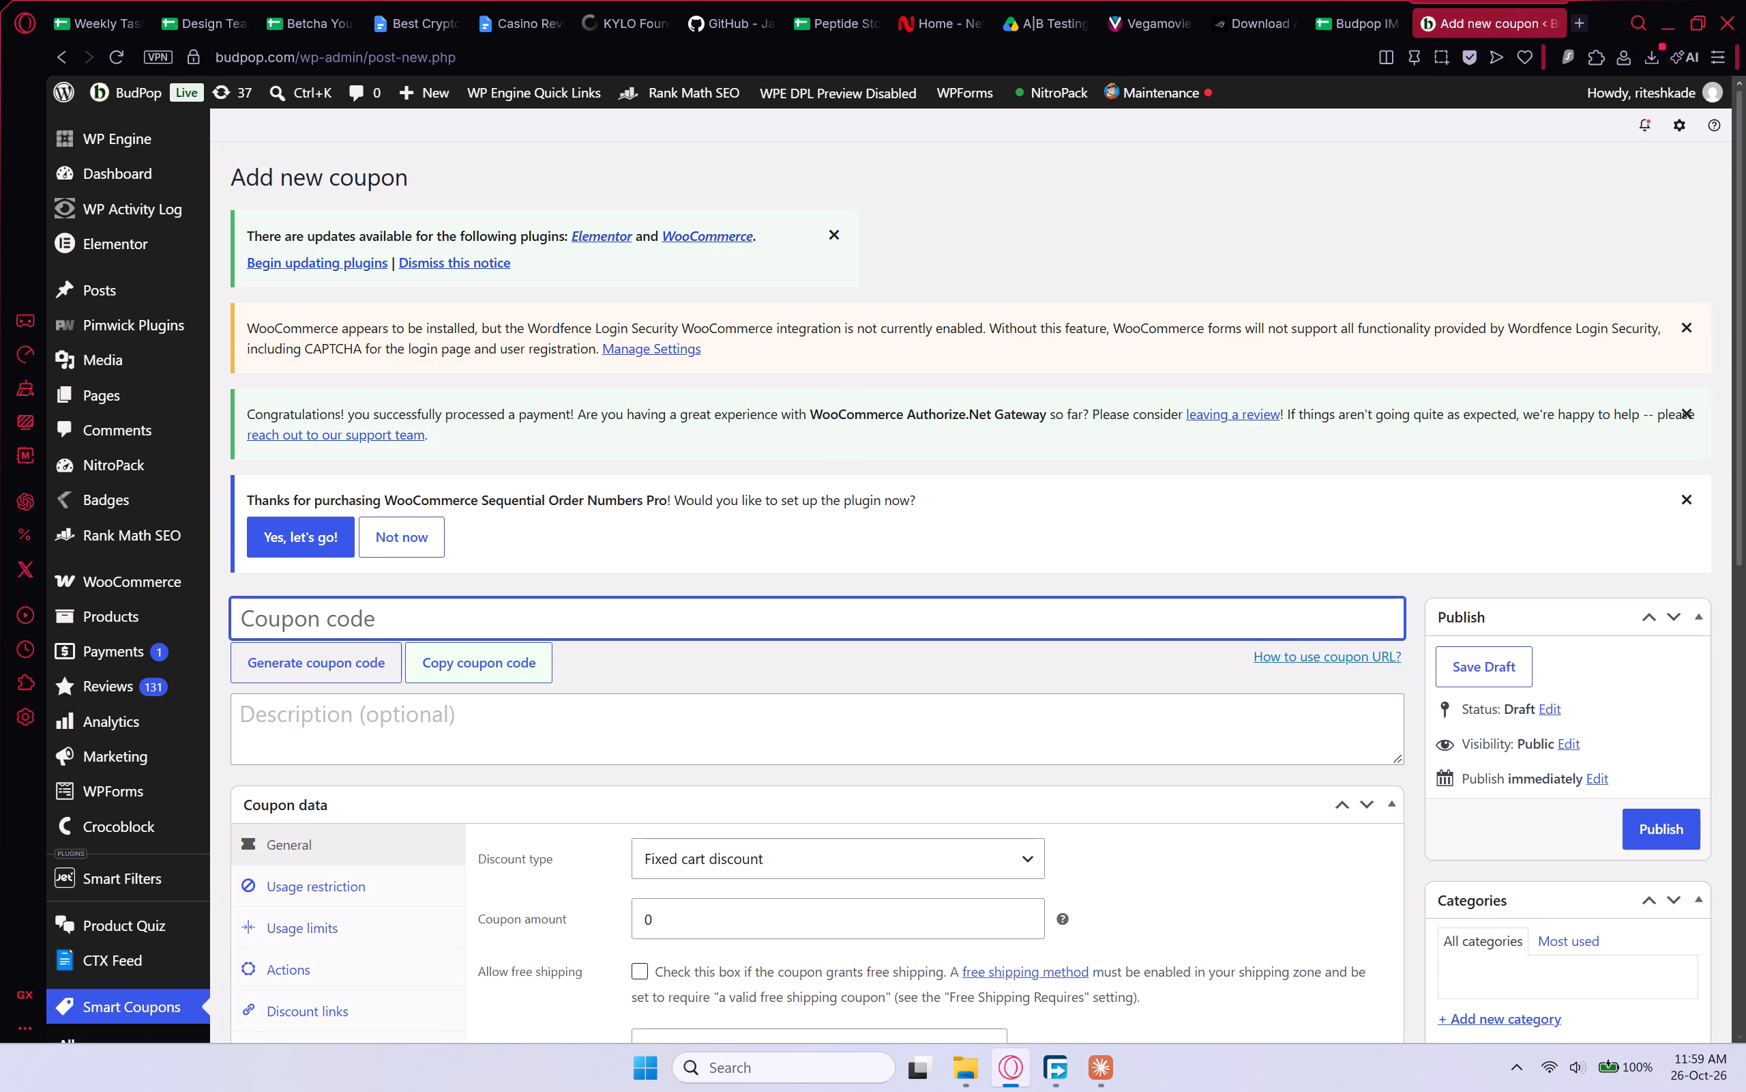
text(MORGANA)
text(20)
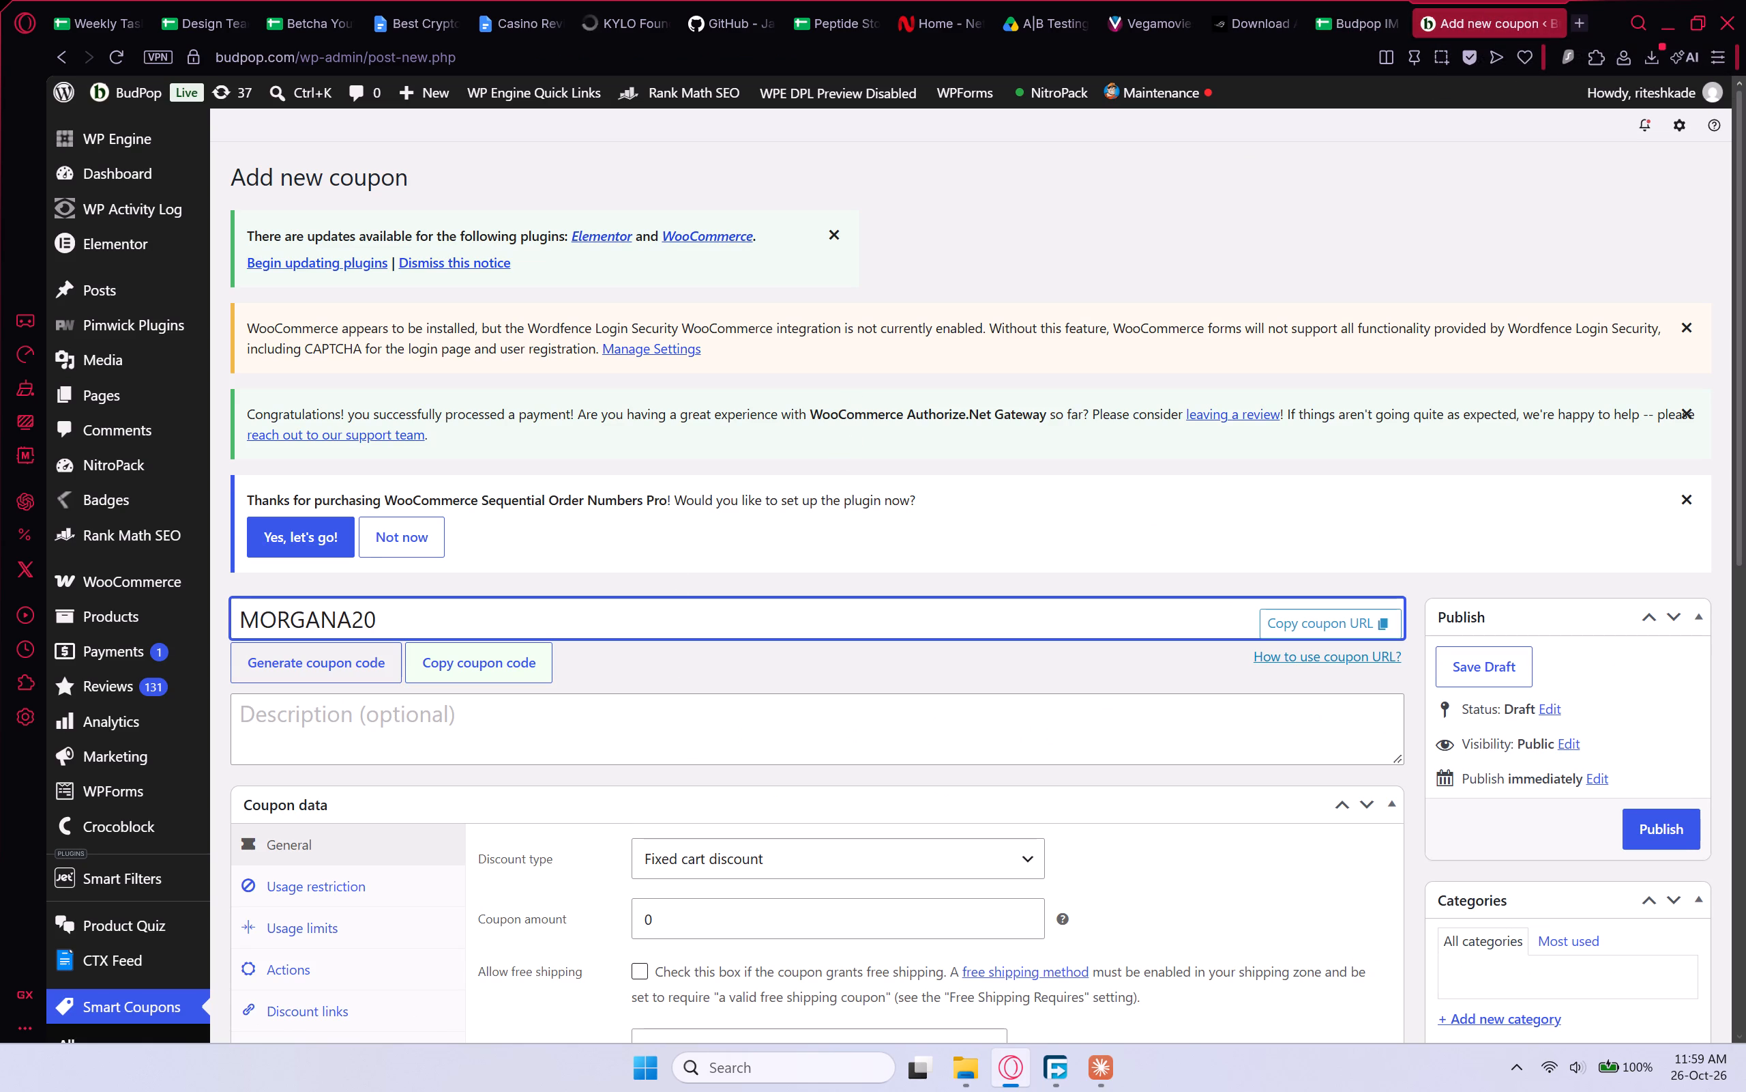
Set the MORGANA20 coupon to a percentage discount with a coupon amount of 20.
click(680, 854)
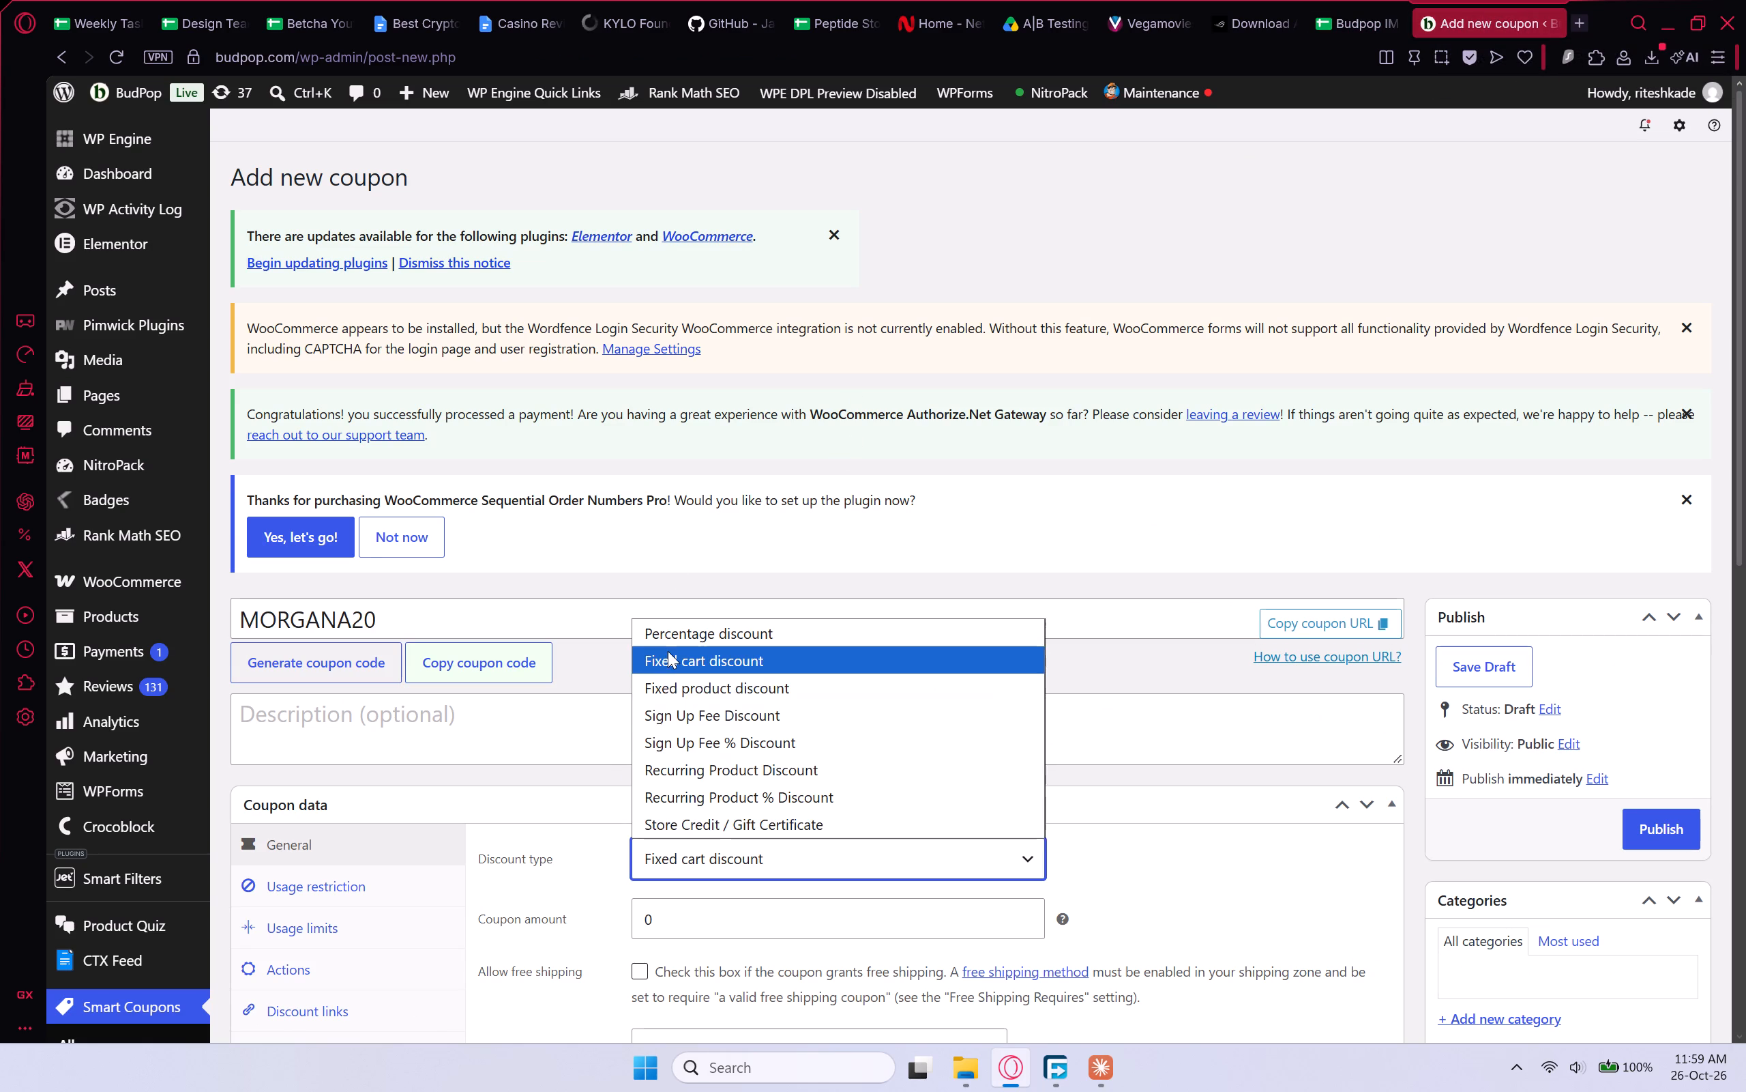
click(668, 651)
click(700, 883)
click(695, 871)
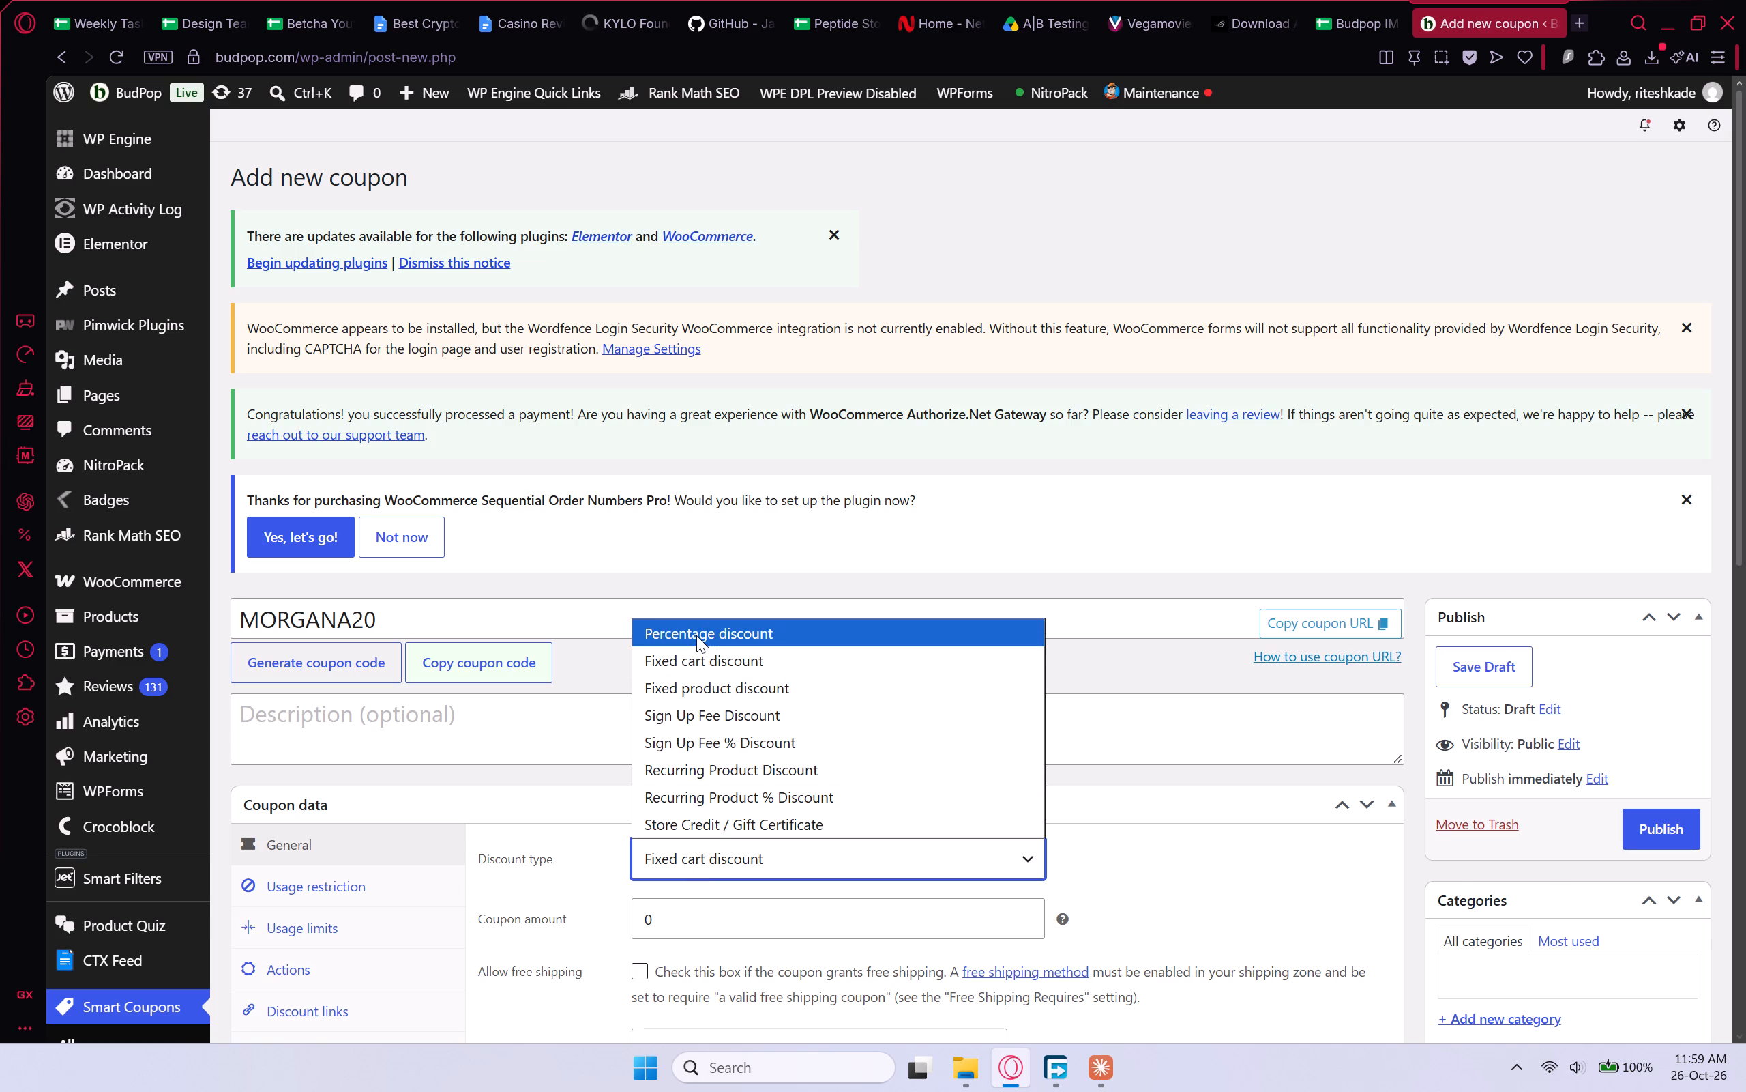
click(696, 635)
scroll(771, 745, down, 3)
double_click(709, 719)
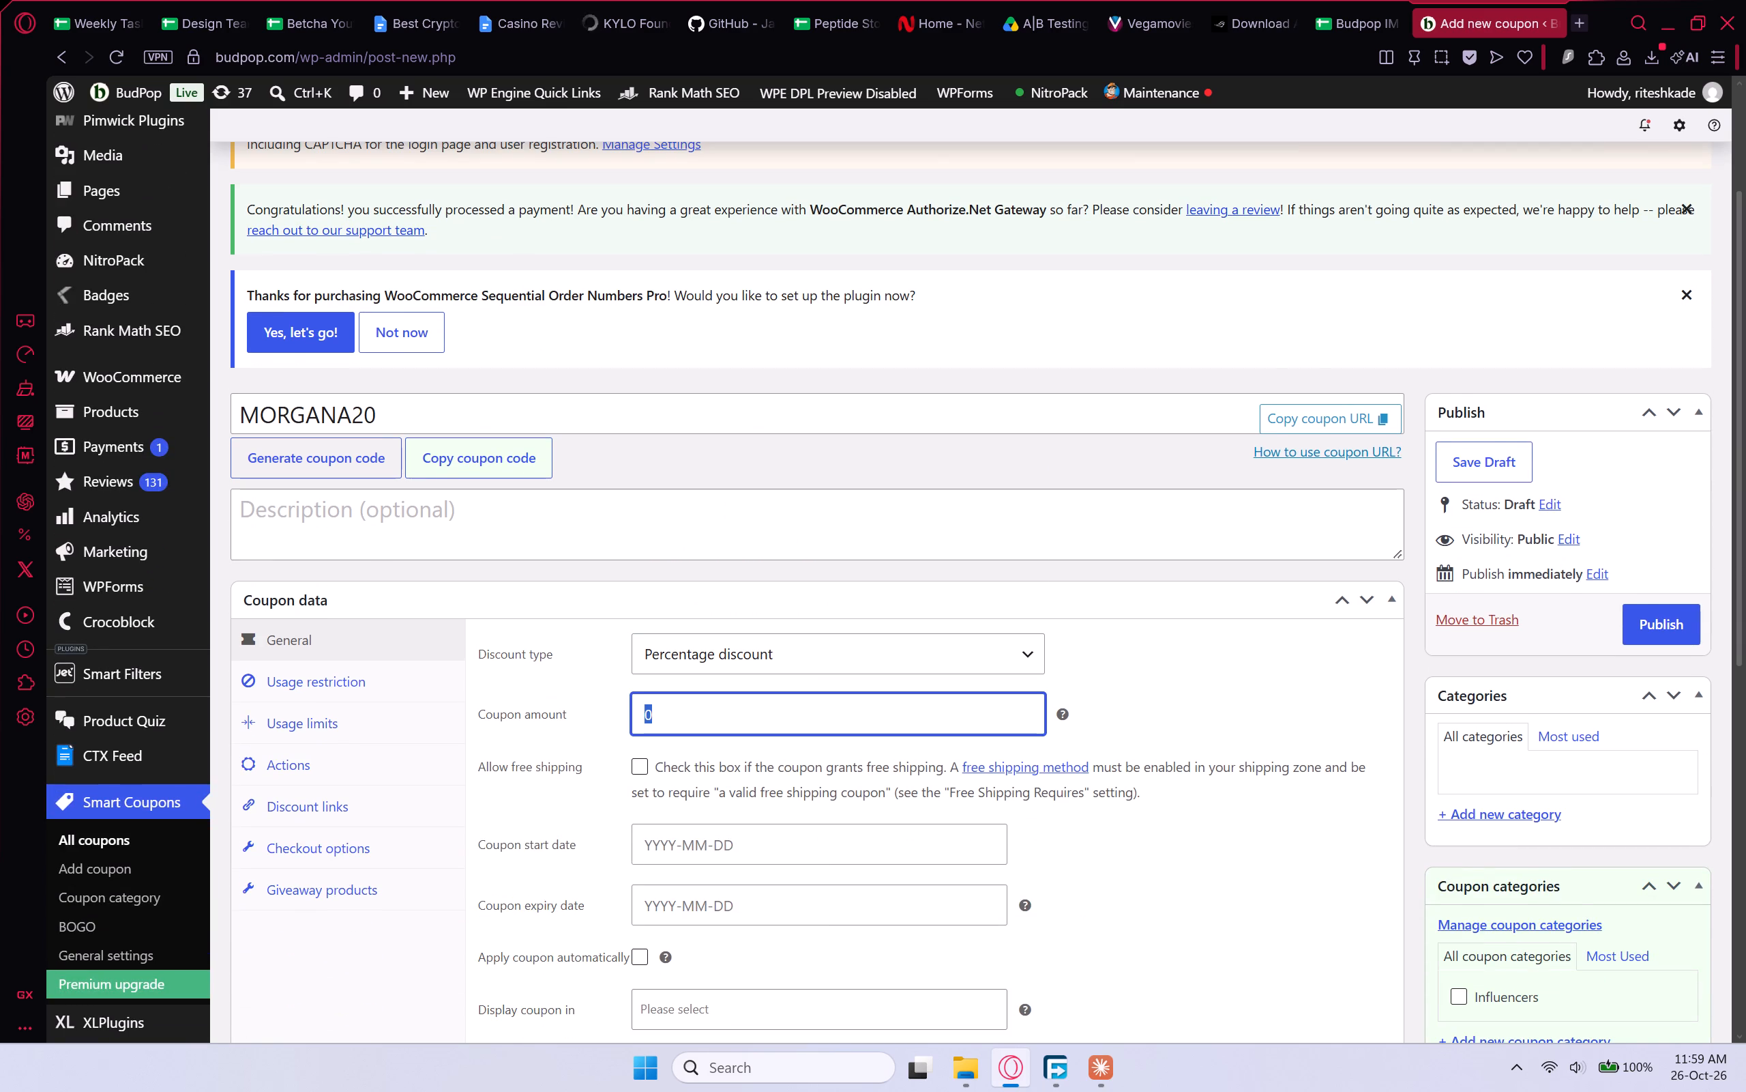
text(20)
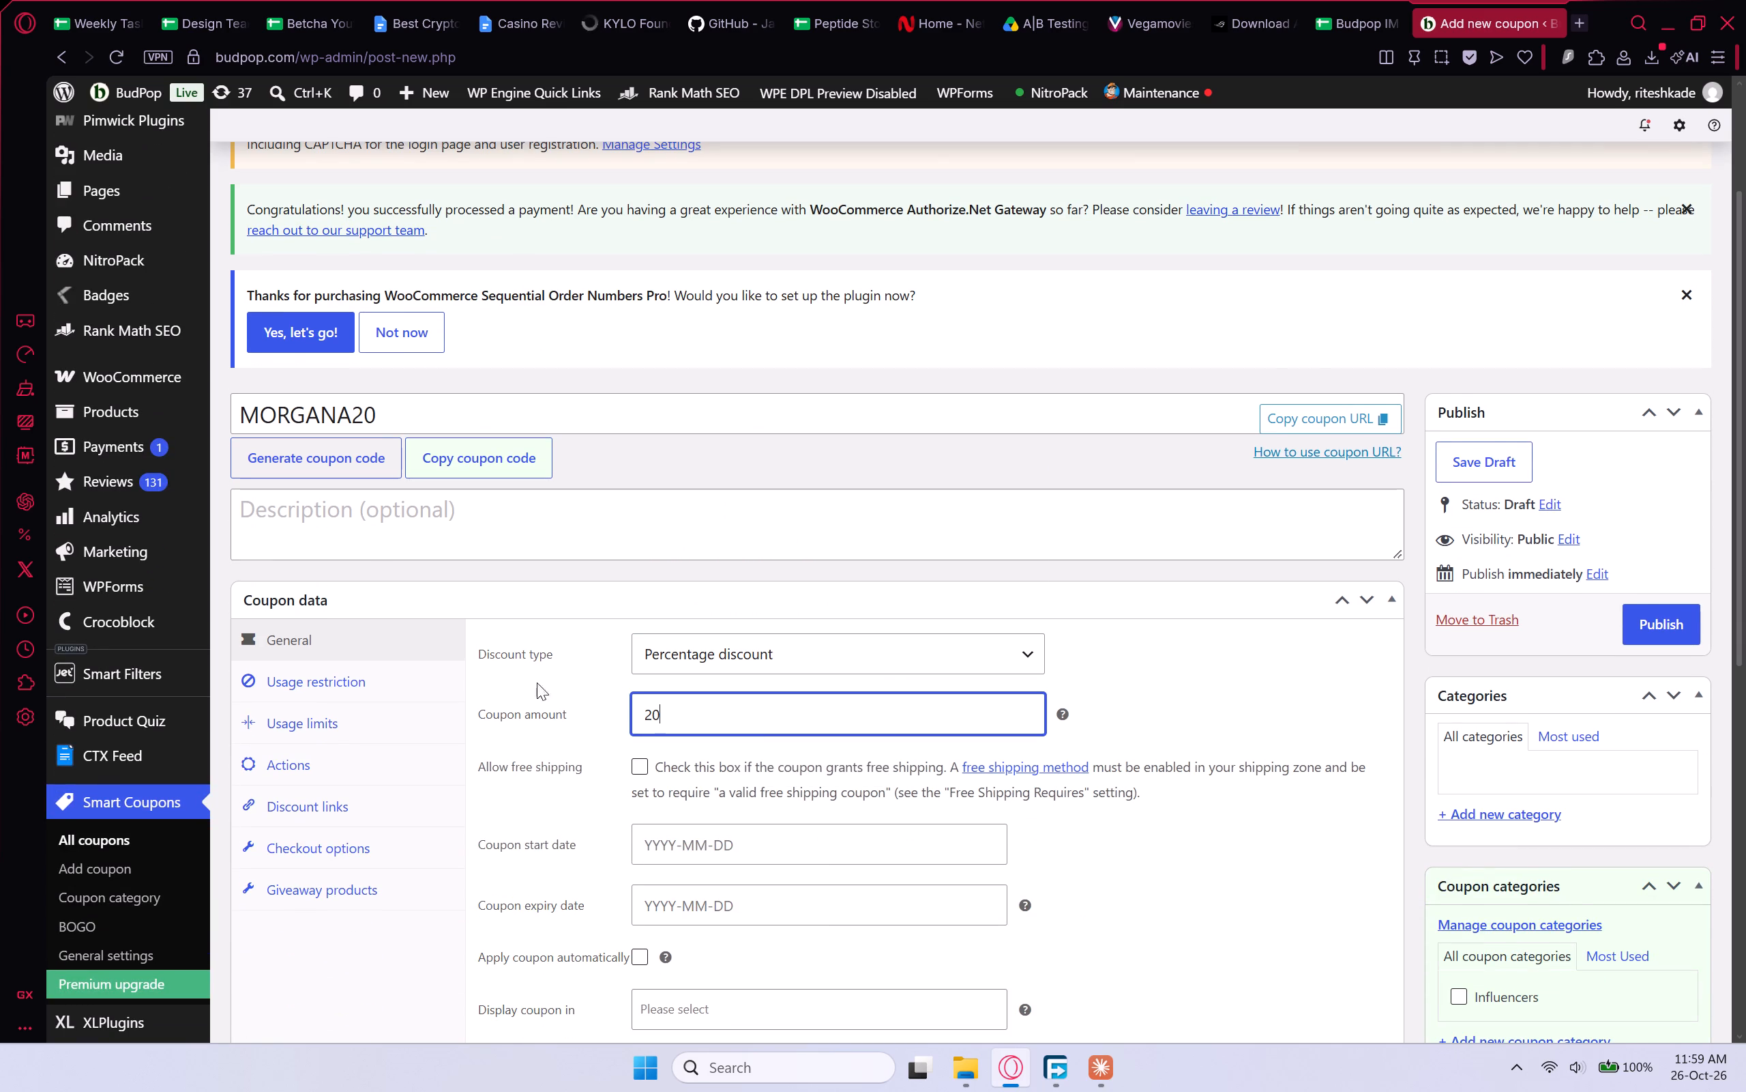
Set the Individual use only restriction for the MORGANA20 coupon.
click(411, 687)
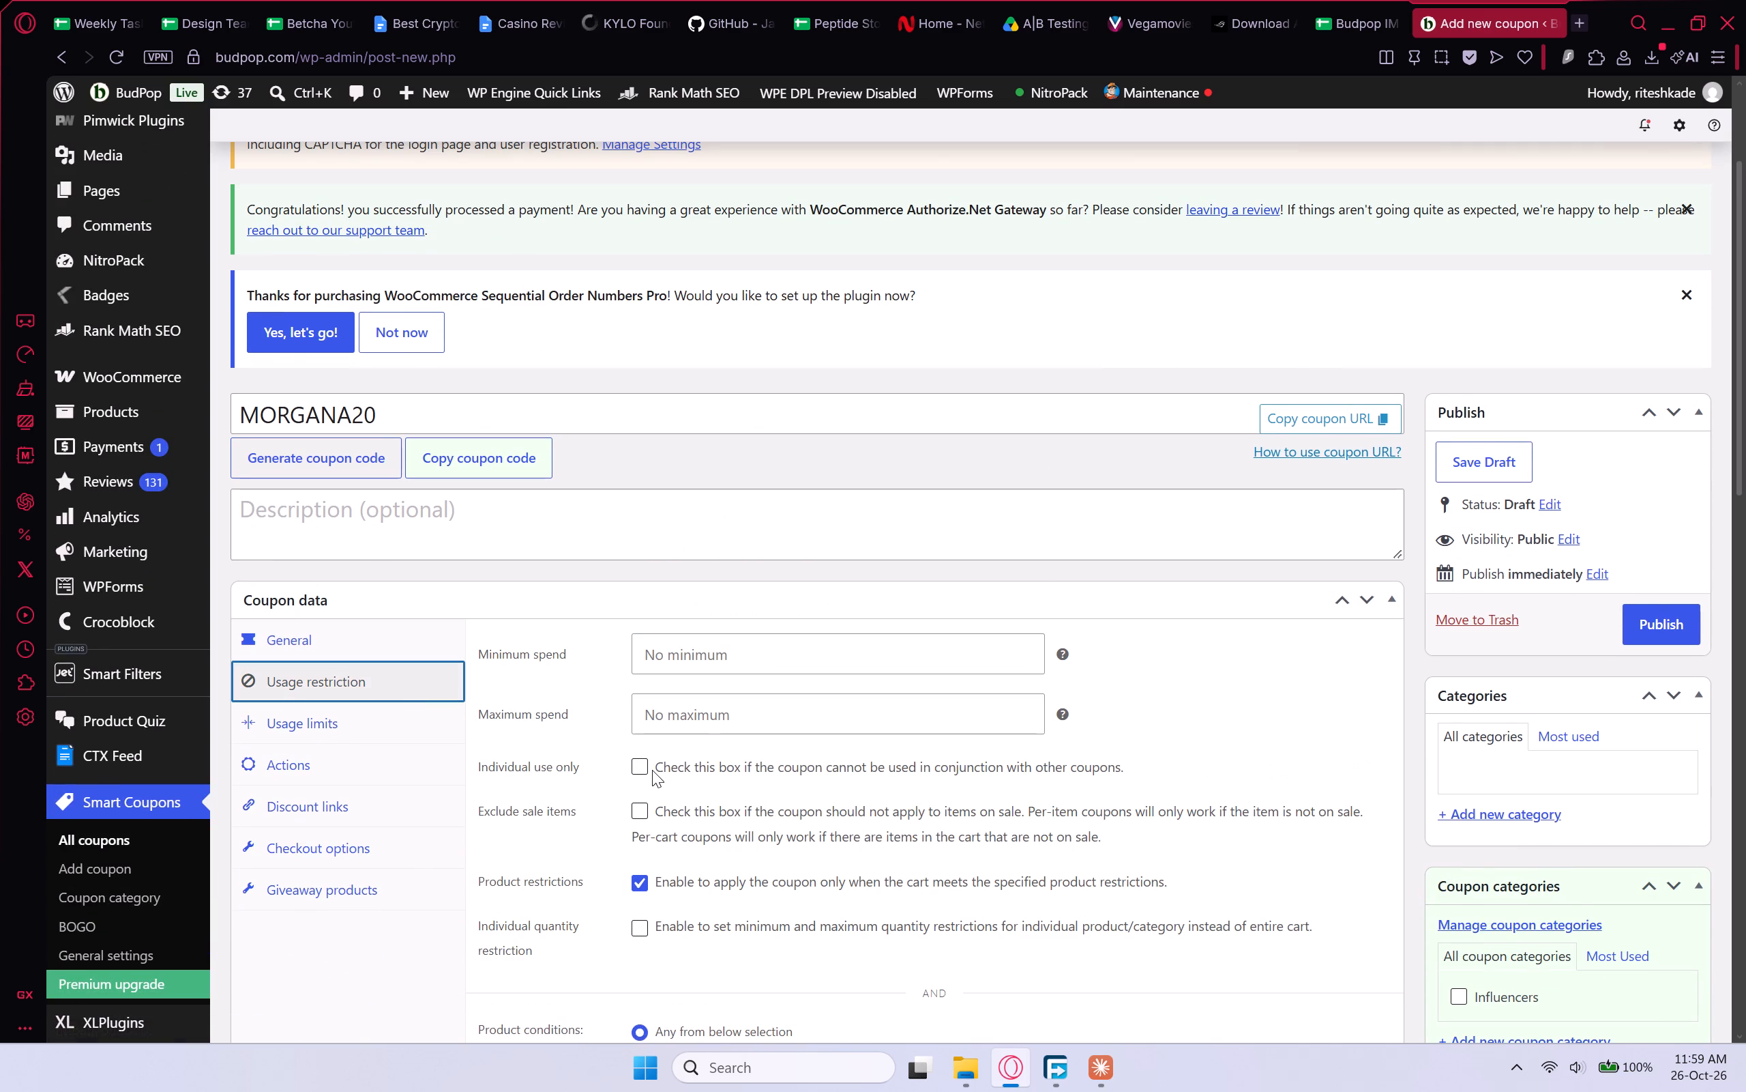
click(648, 768)
click(636, 766)
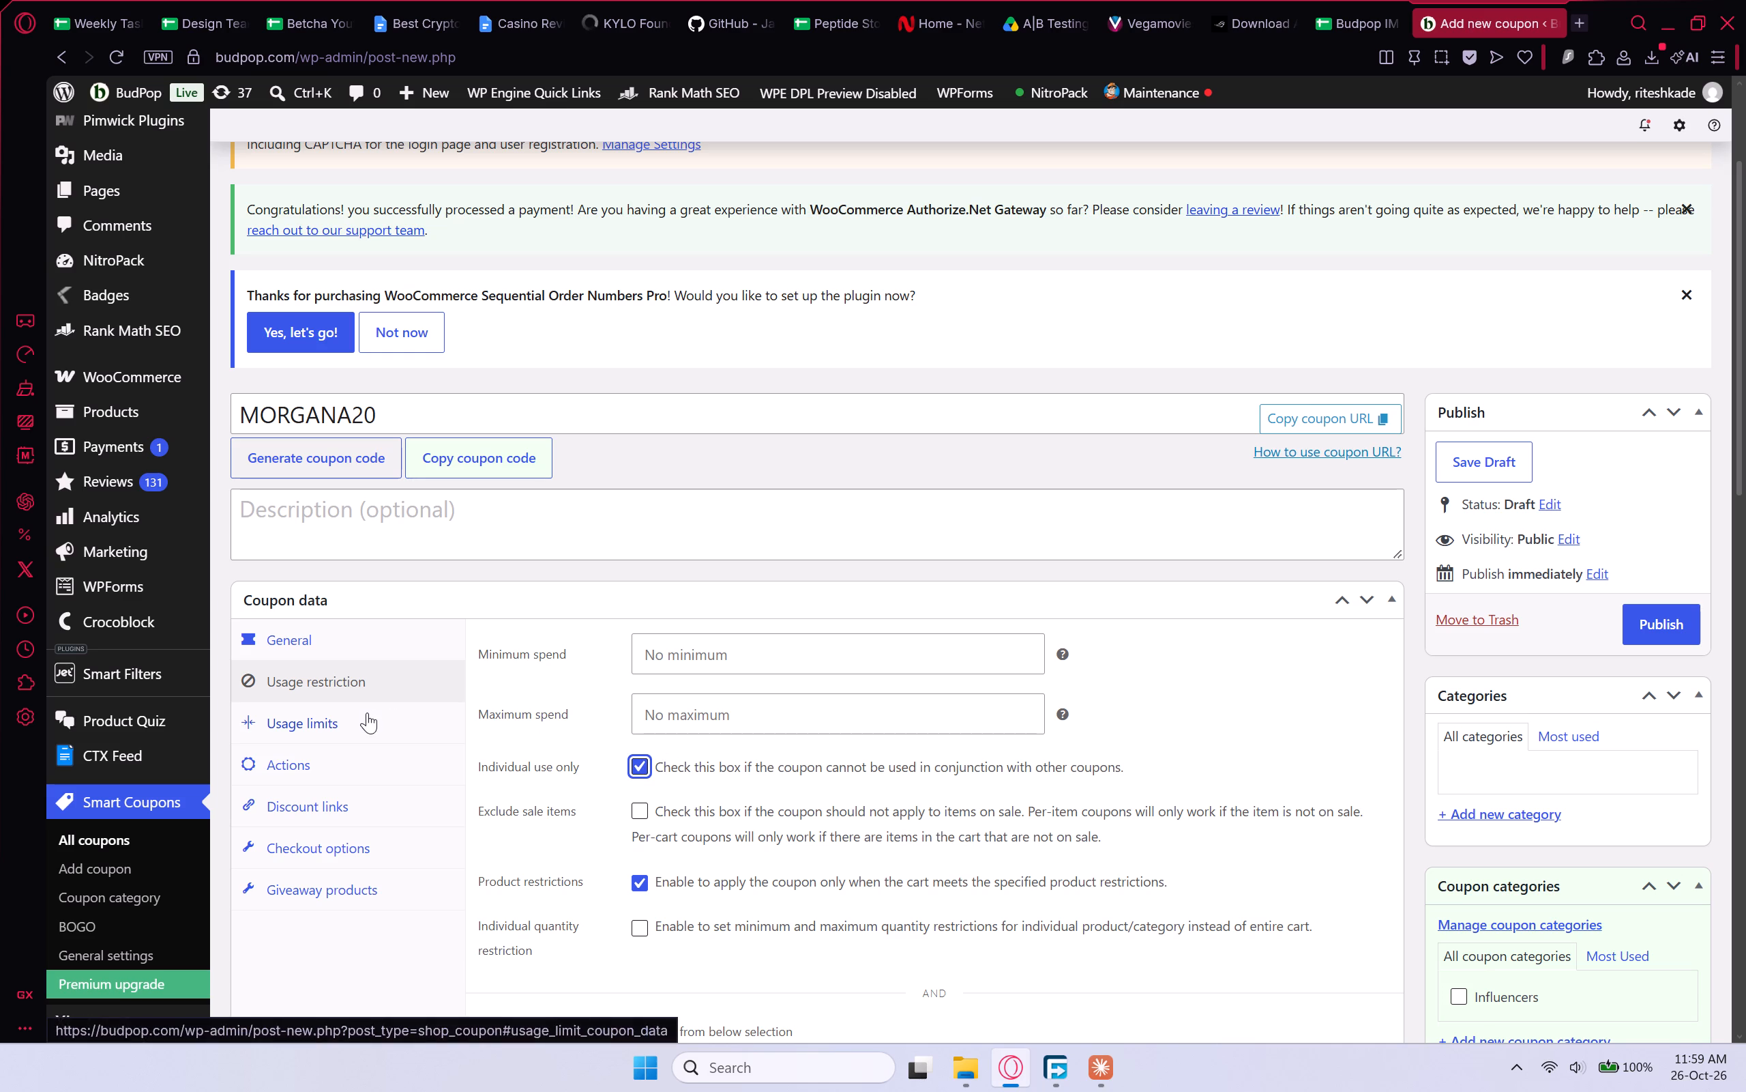
Set the MORGANA20 coupon's usage limit per user to 1.
click(366, 713)
click(681, 771)
key(1)
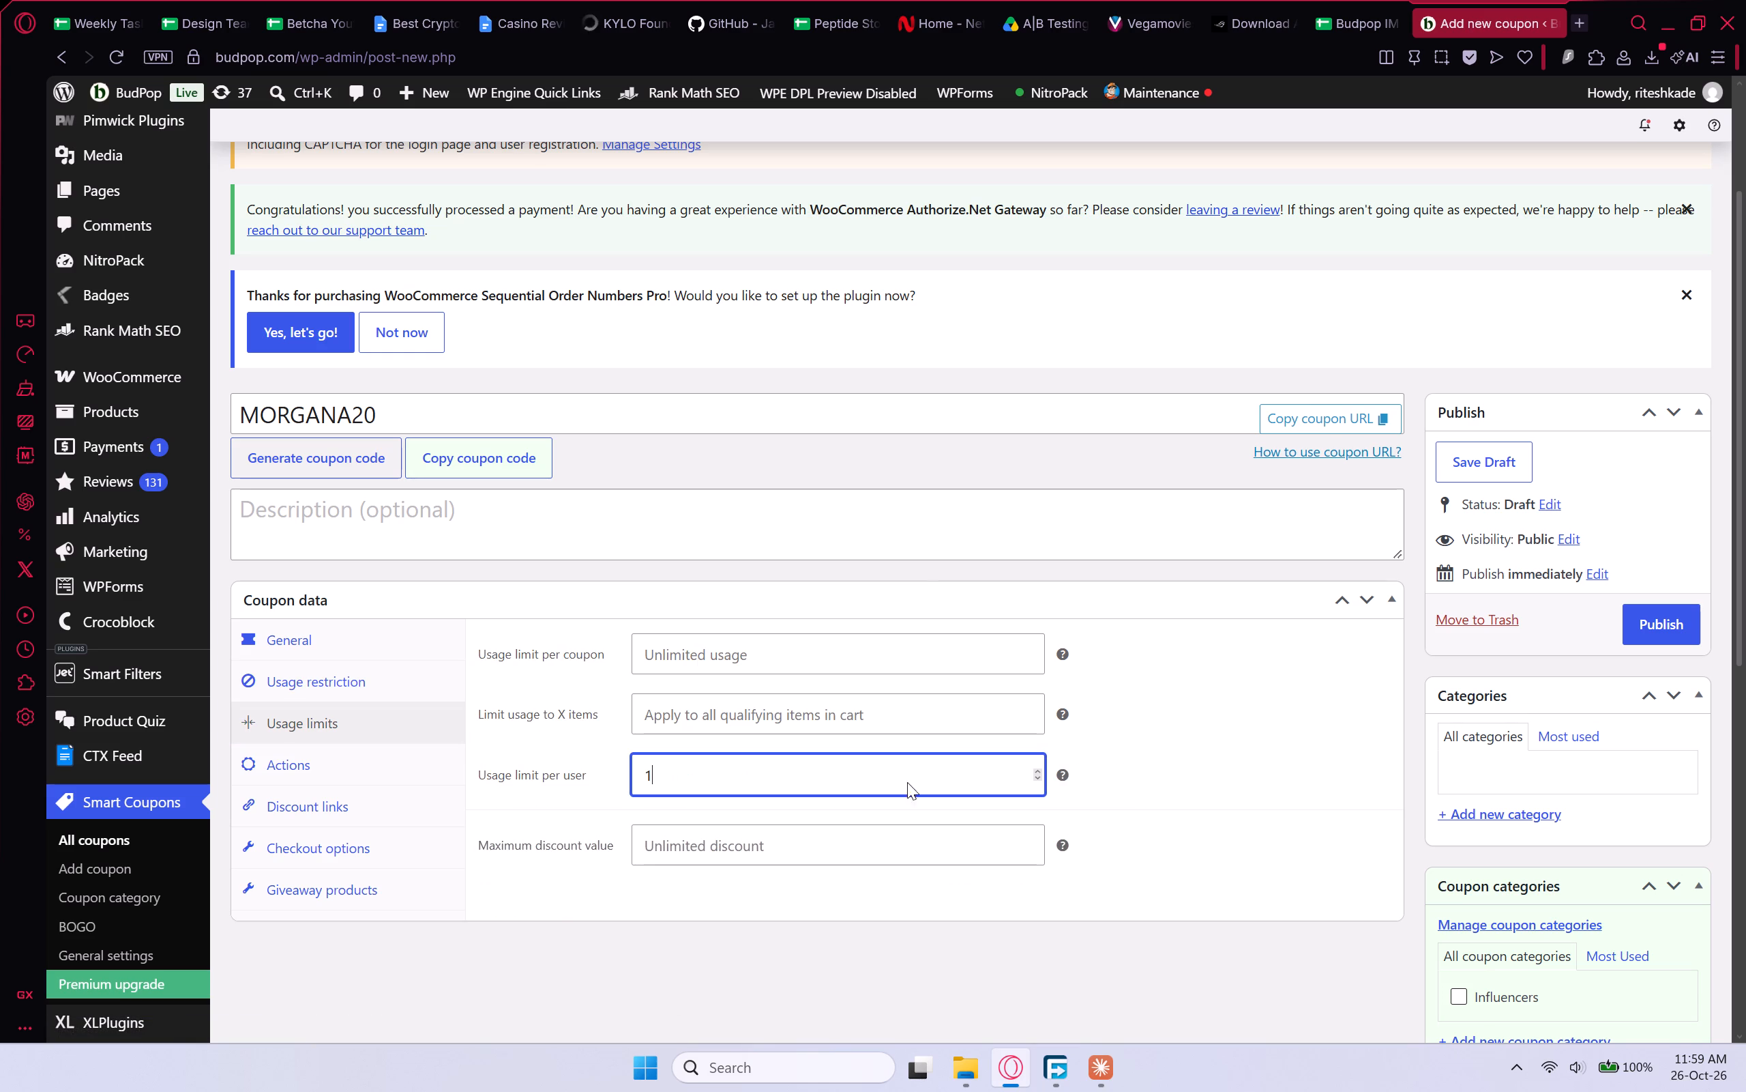
Assign the Influencers coupon category to MORGANA20 and publish the coupon.
scroll(1533, 849, down, 3)
click(1464, 793)
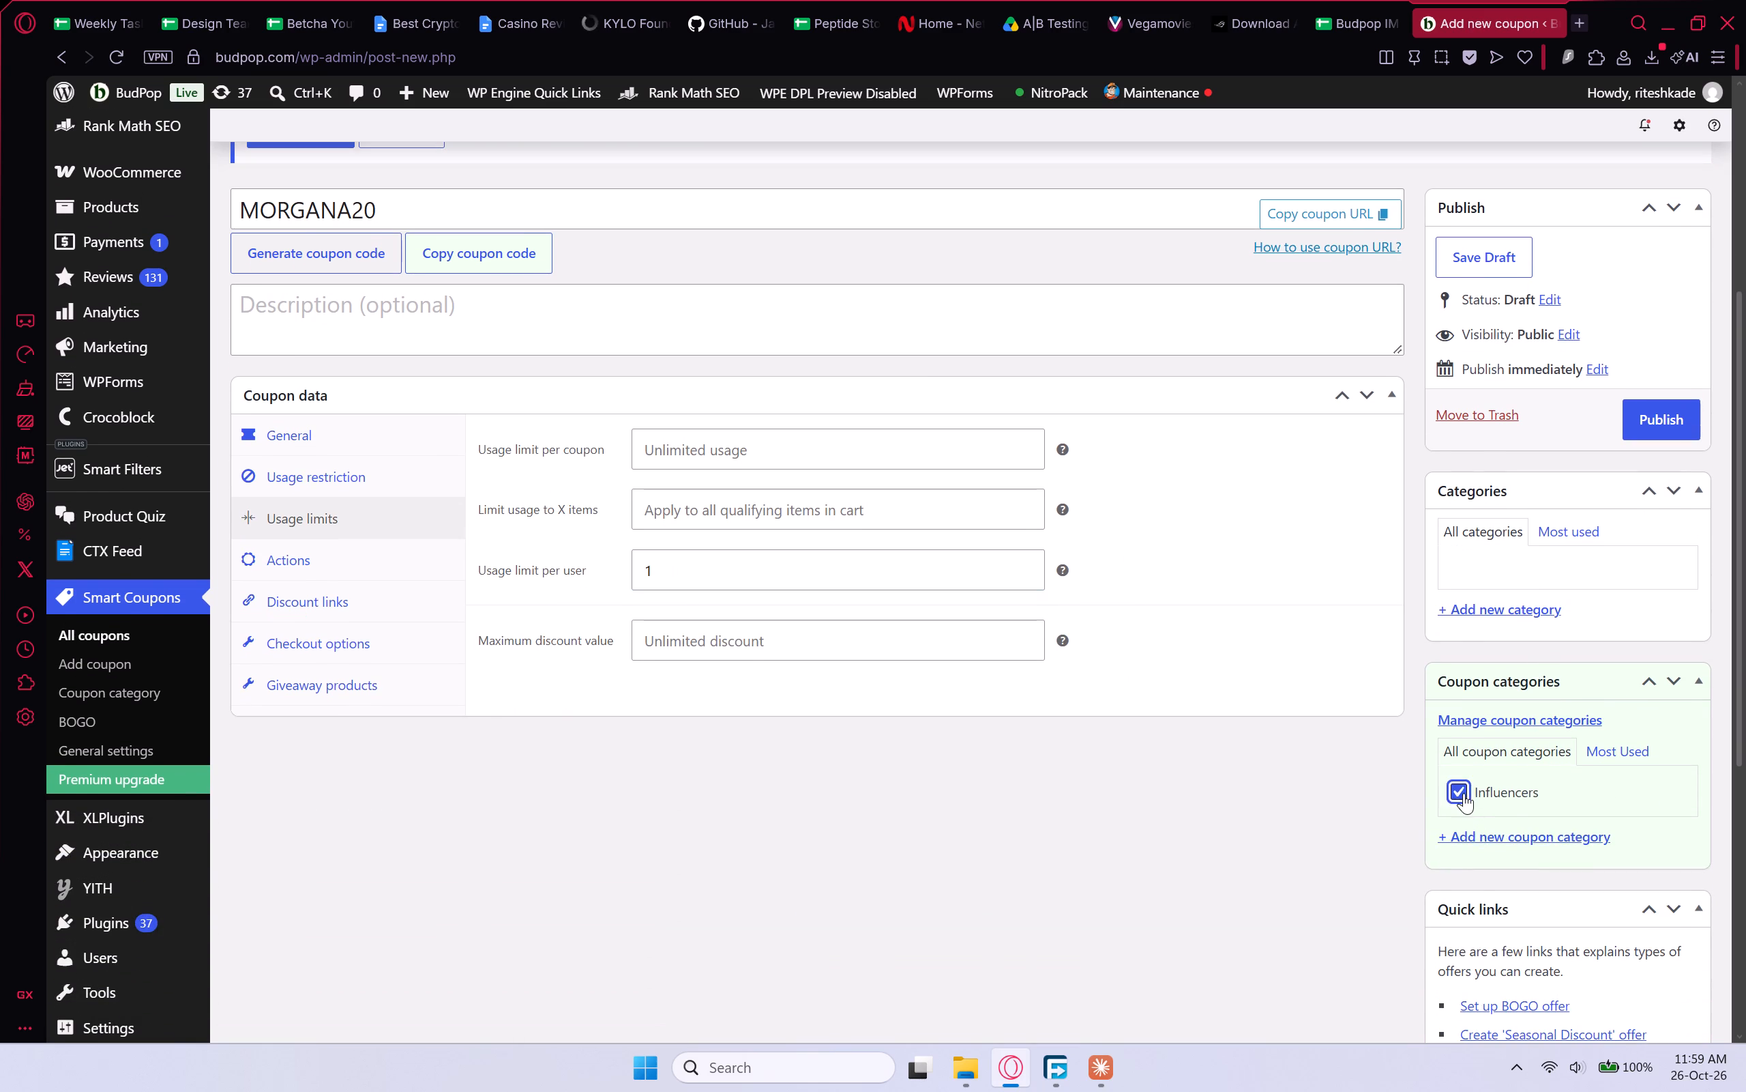
scroll(1083, 676, up, 5)
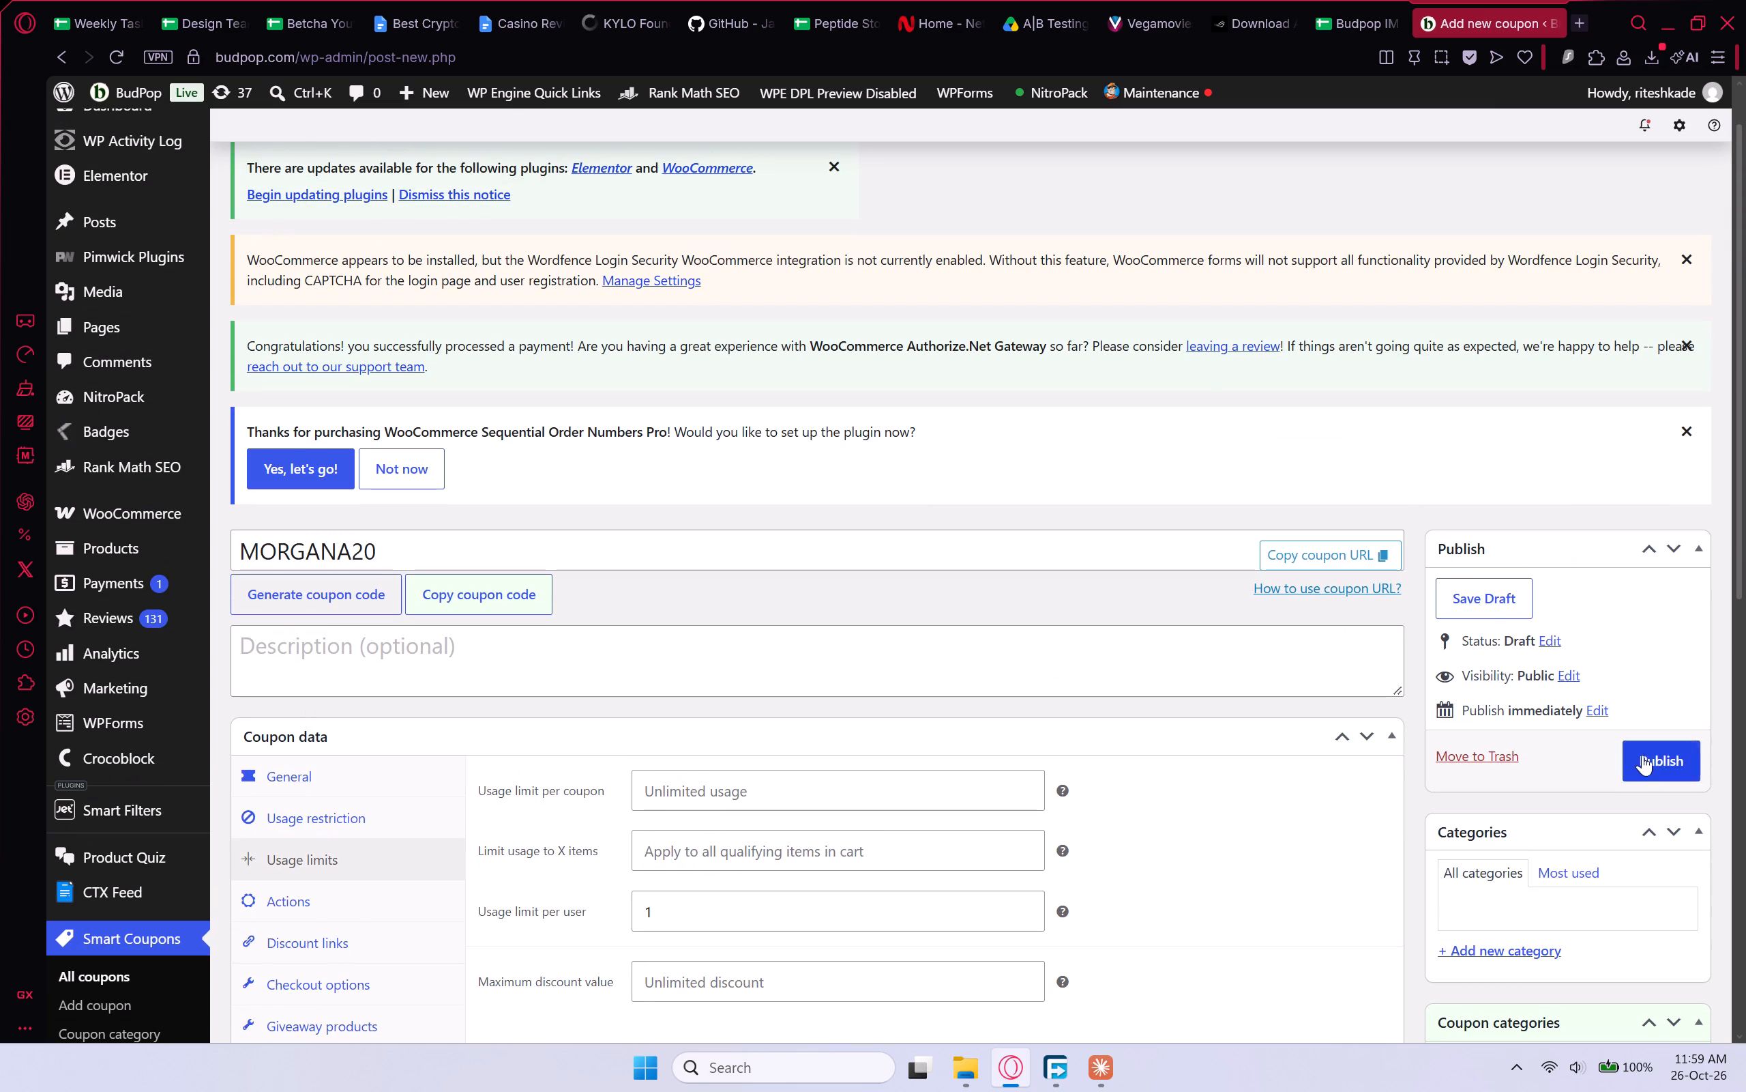
click(1646, 758)
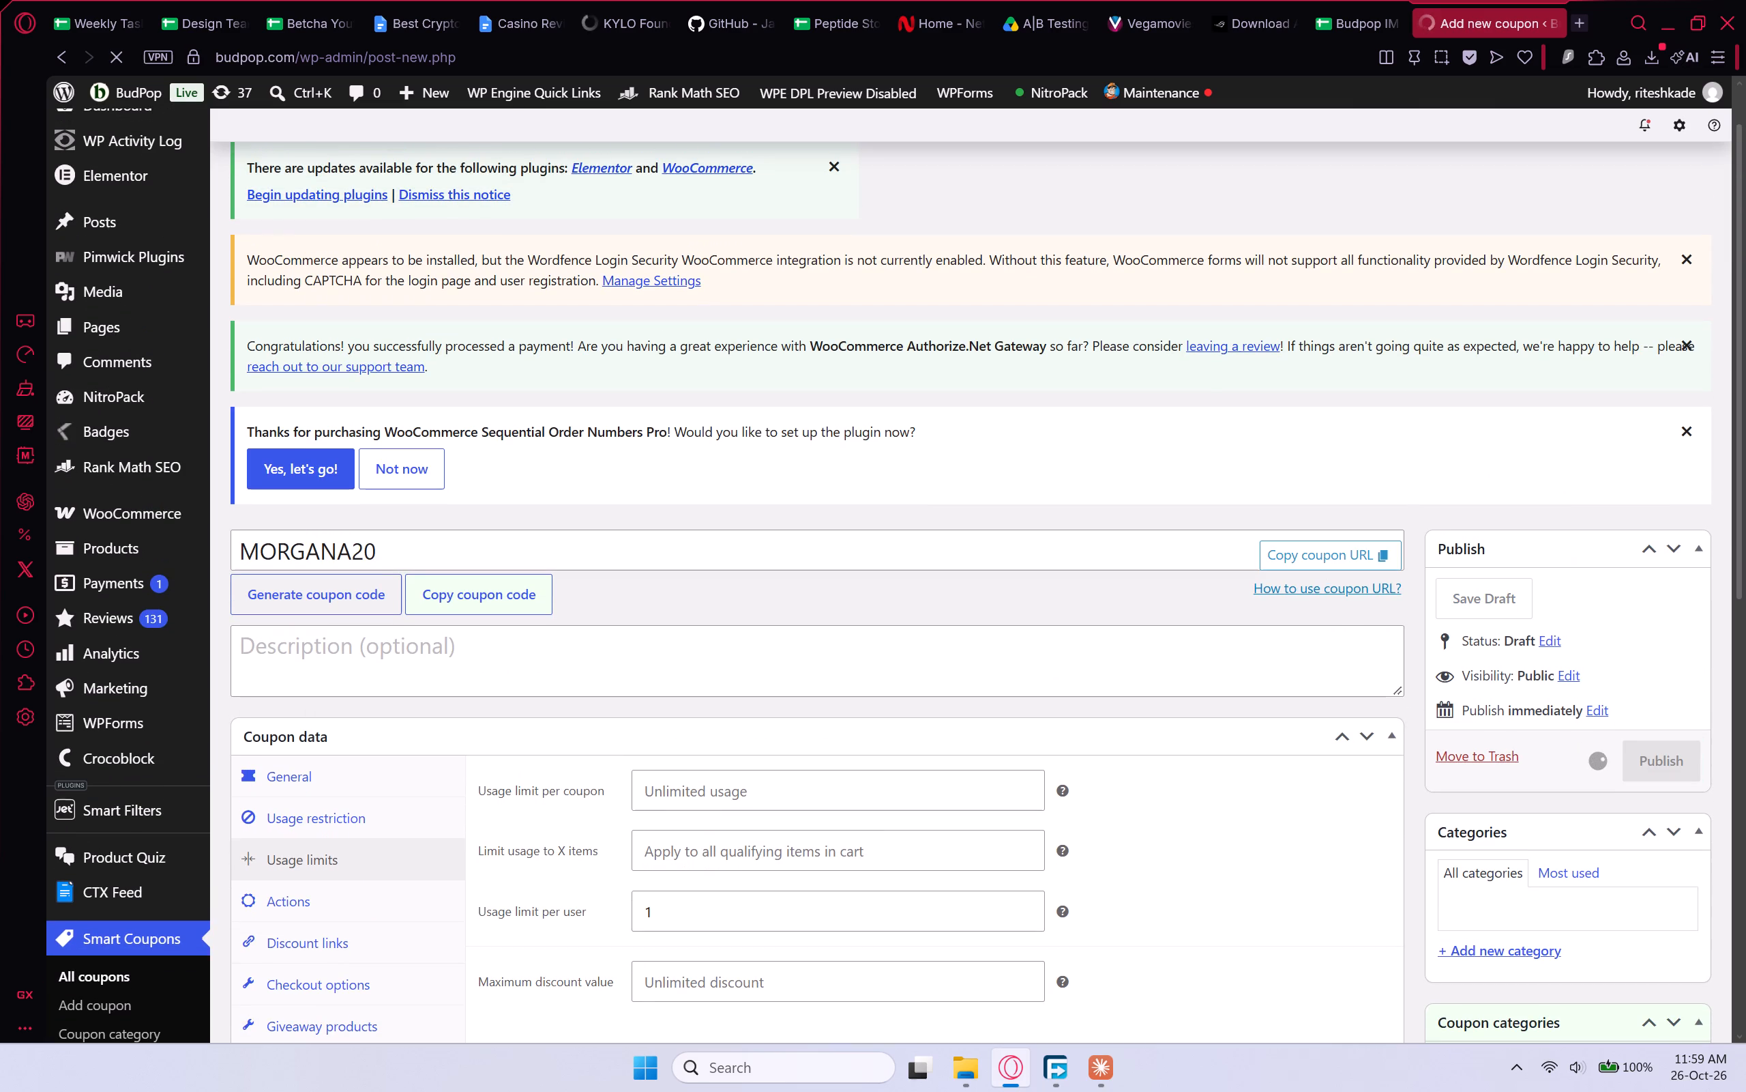
Switch to the Budpop IM mastersheet and enter "MORGANA20 - 20% off sitewide" as the coupon code in cell E18.
click(1355, 0)
double_click(1160, 696)
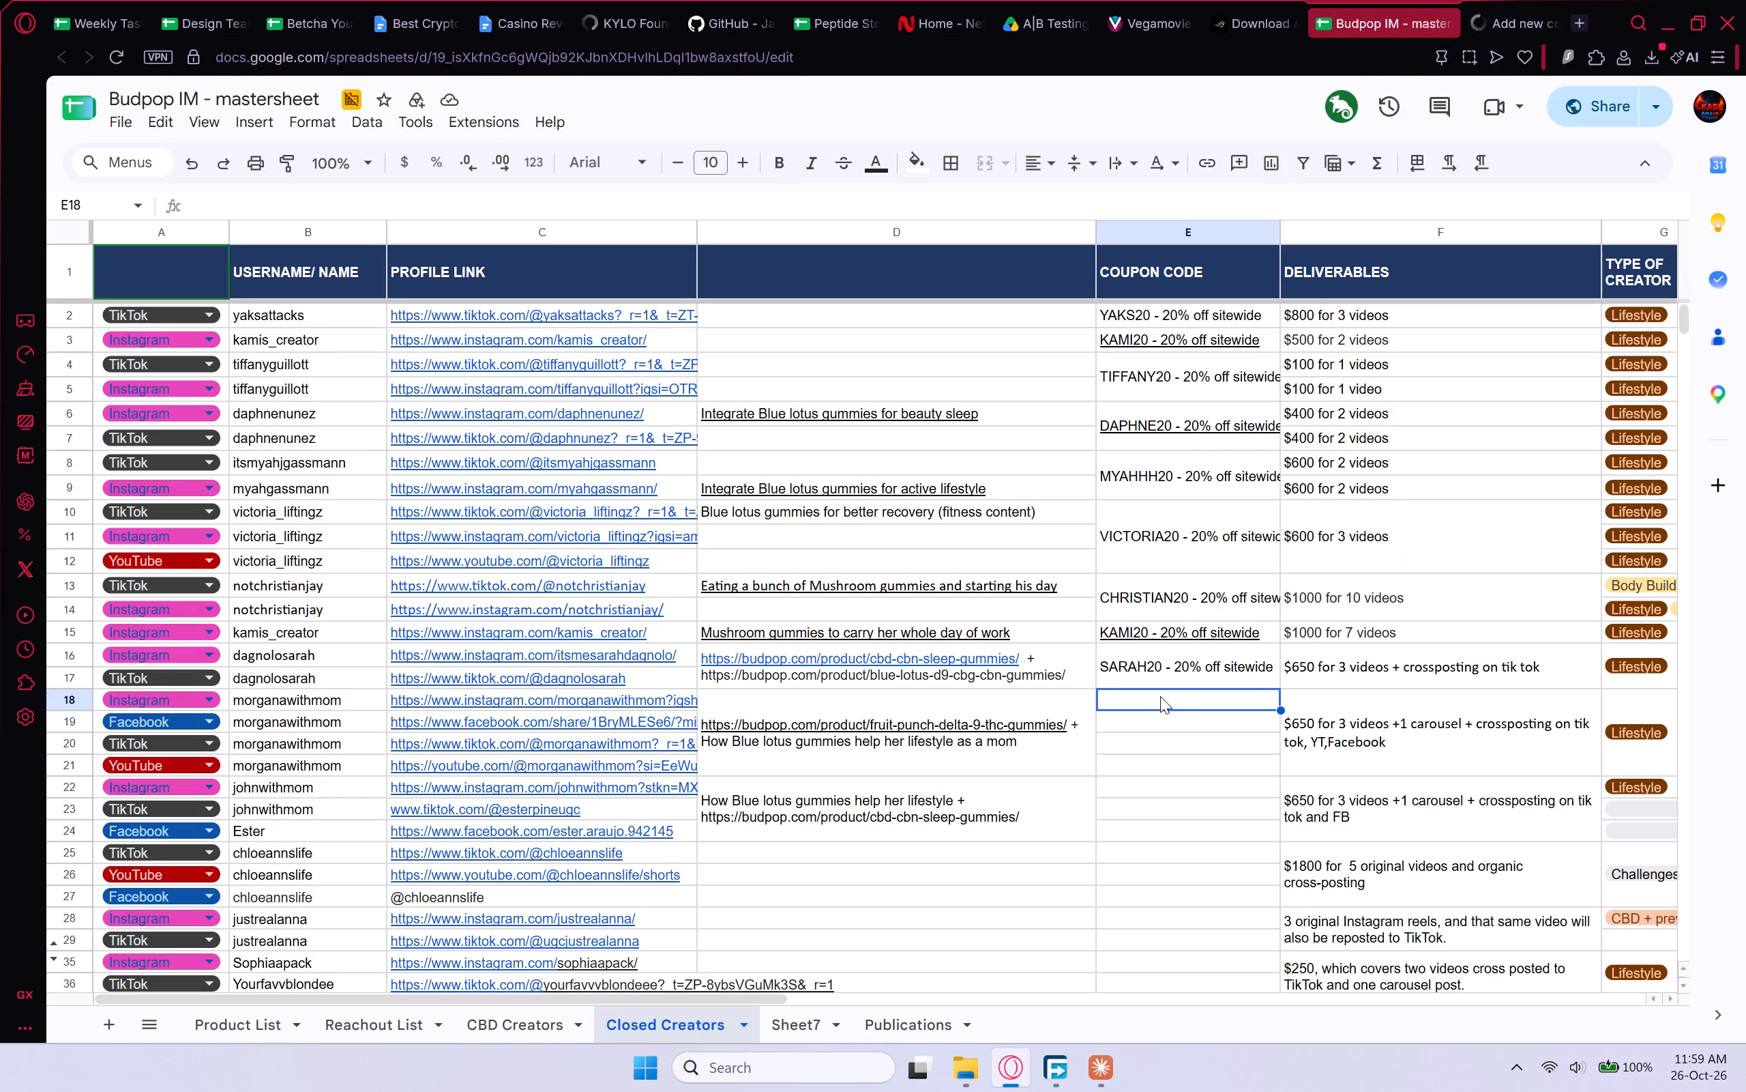
text(MORGANA)
text(20)
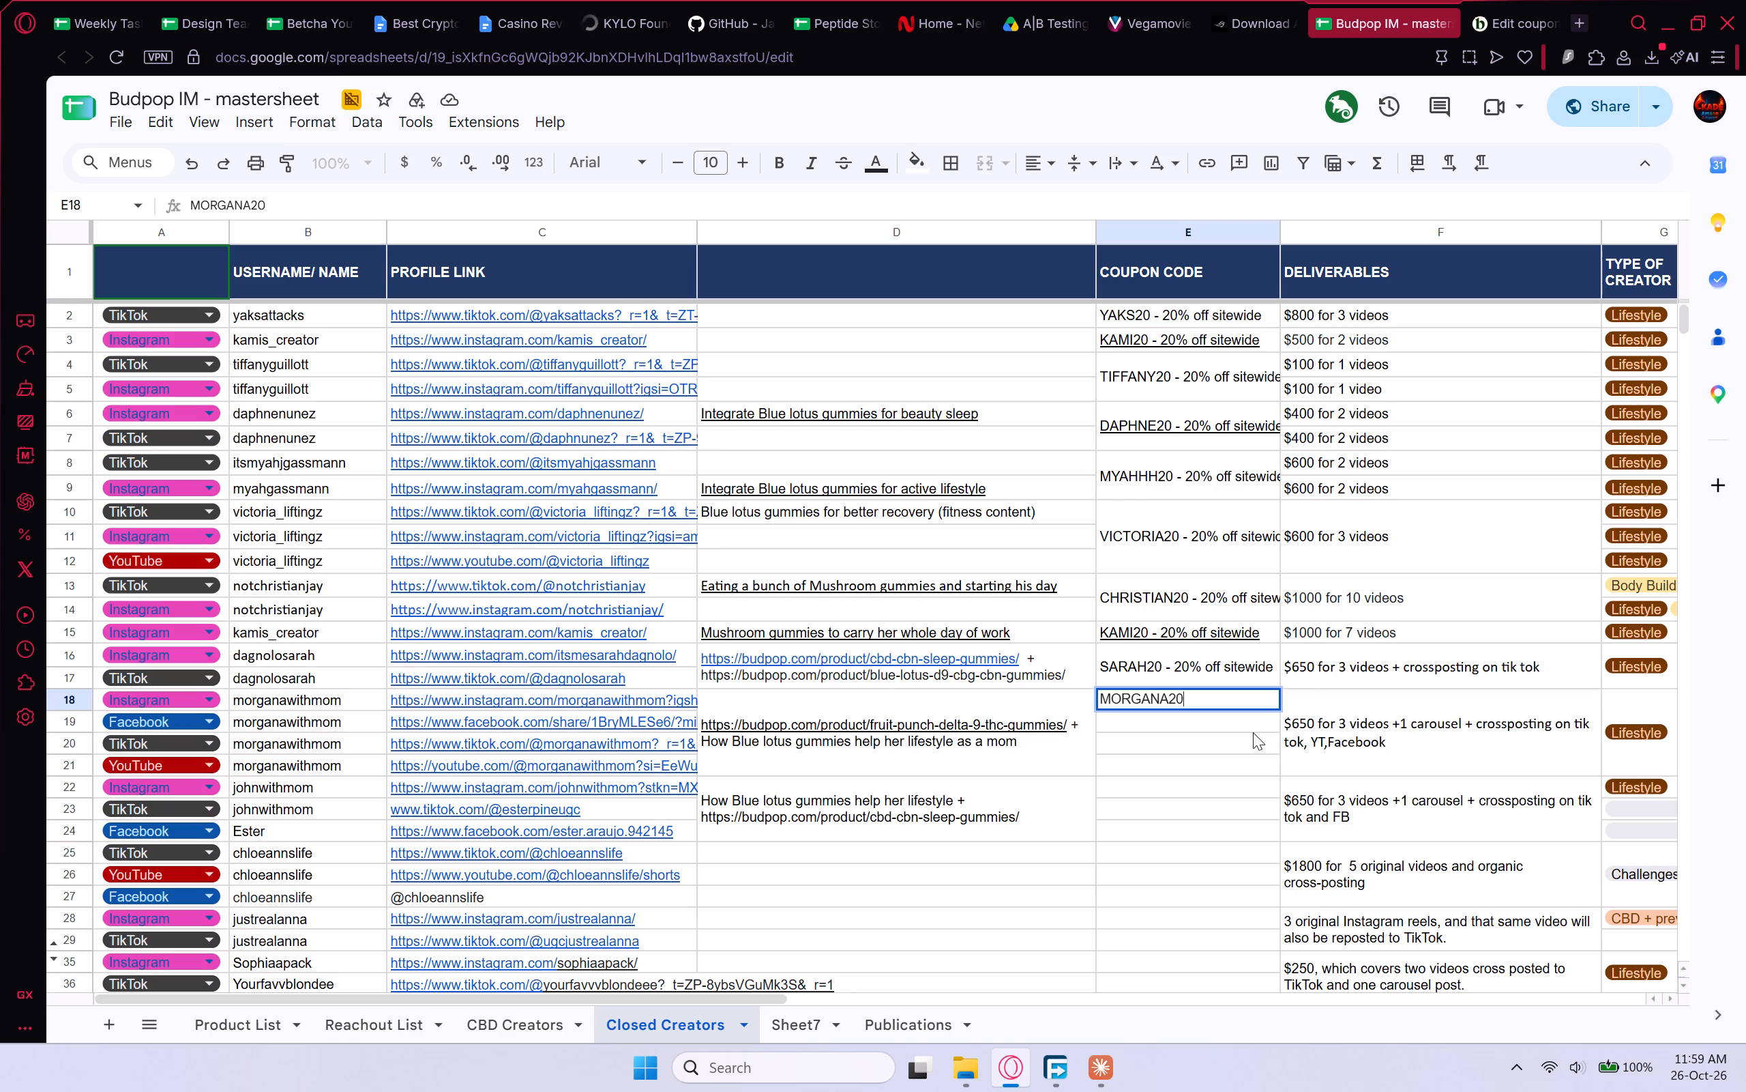
key(space)
text(- 20)
text(% off sitewide)
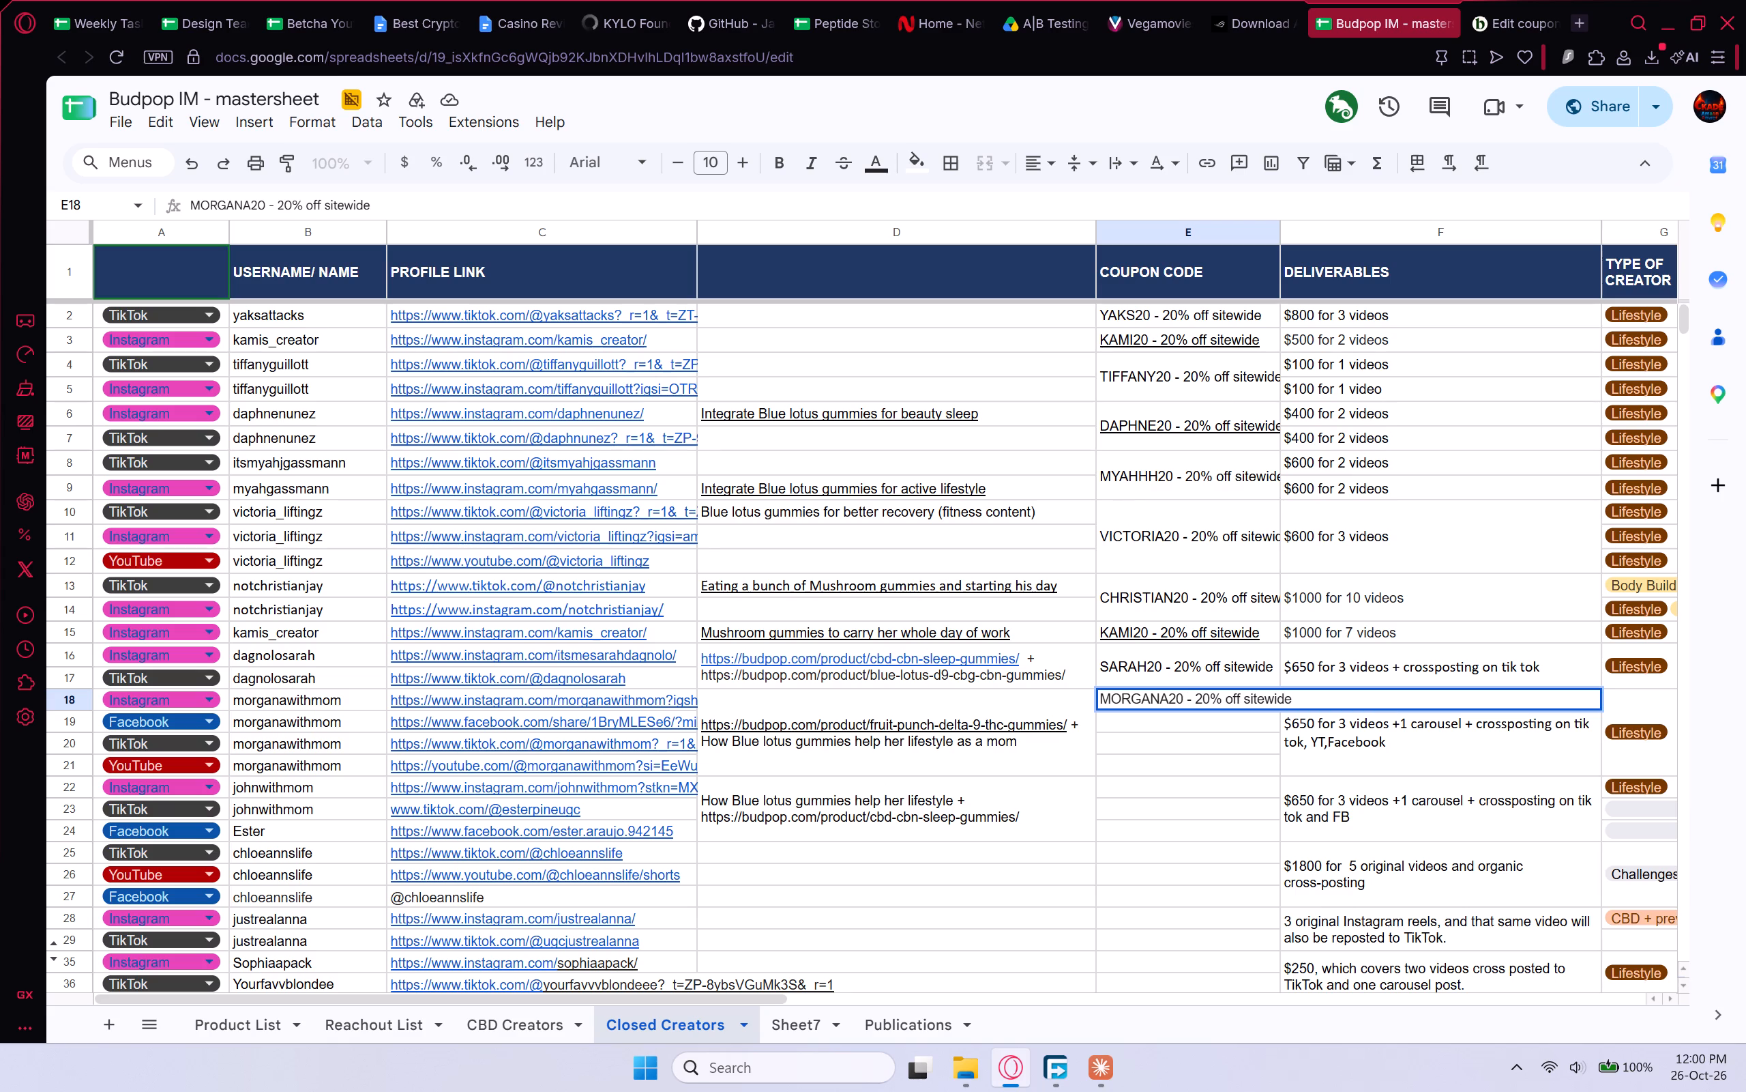
click(1220, 723)
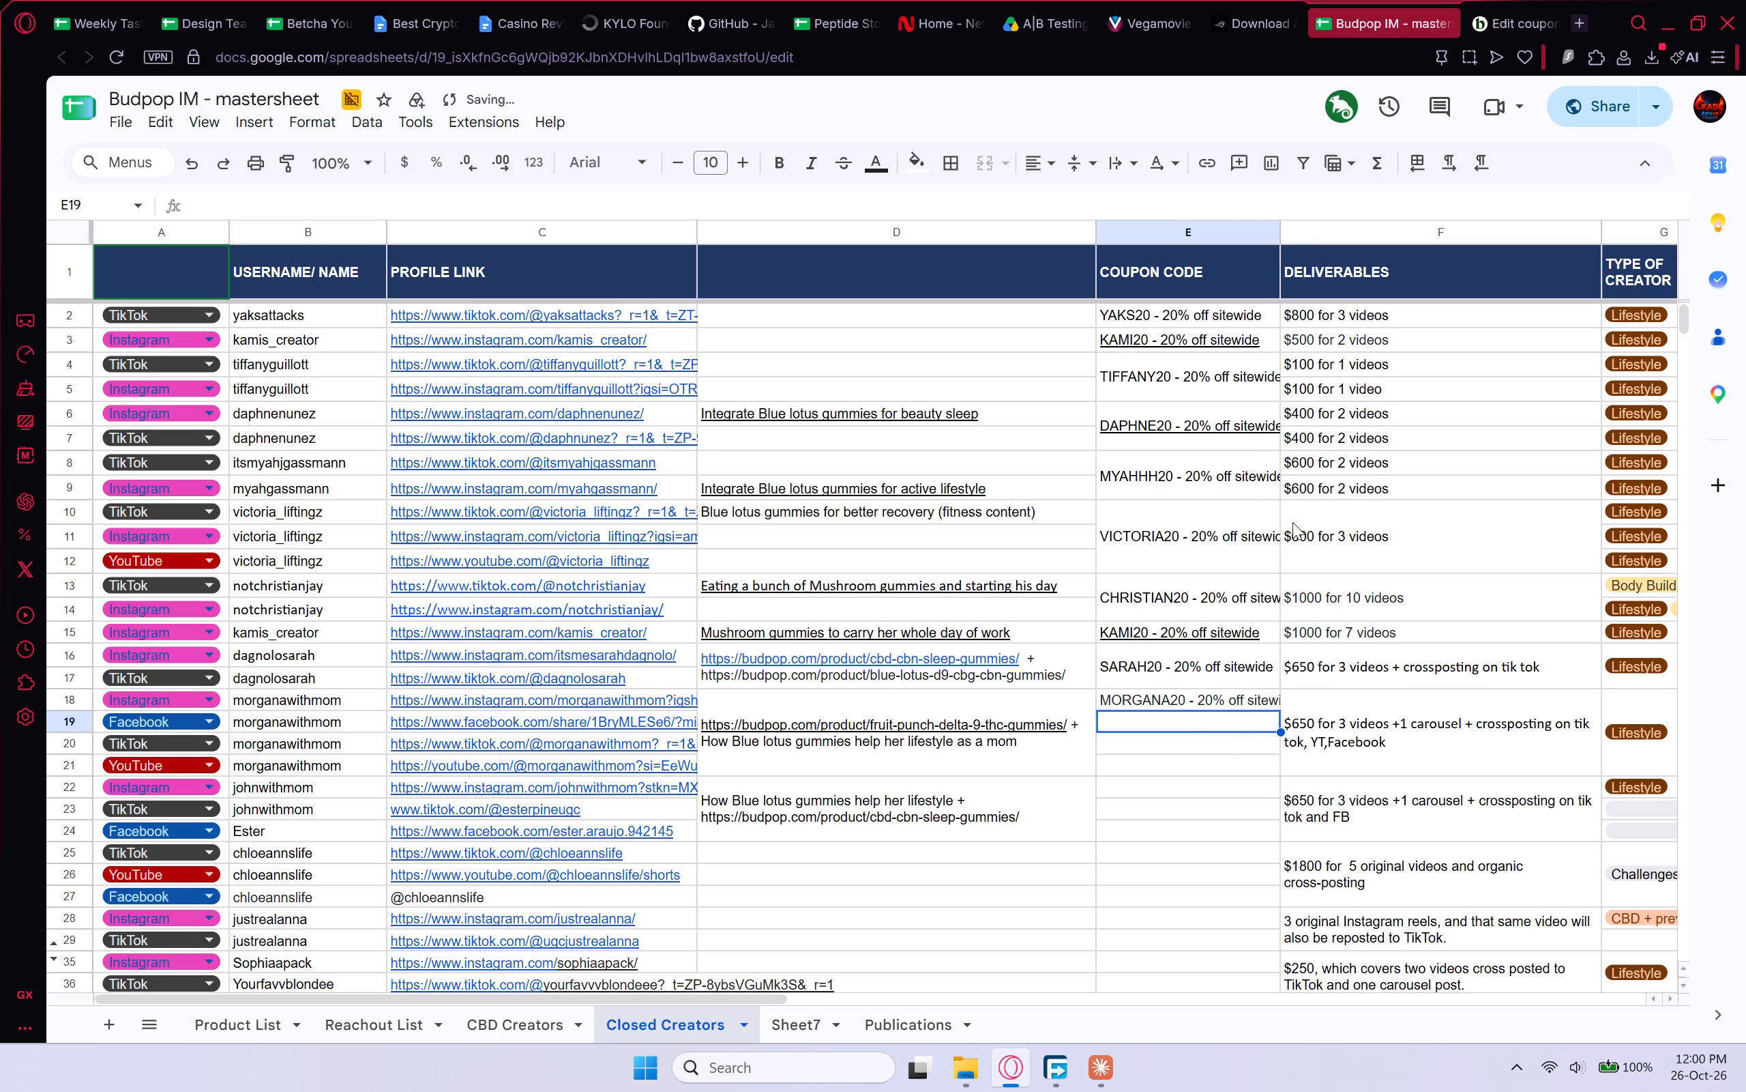
Widen the COUPON CODE column so that its longest coupon entries fit within the cells.
drag(1284, 232, 1327, 236)
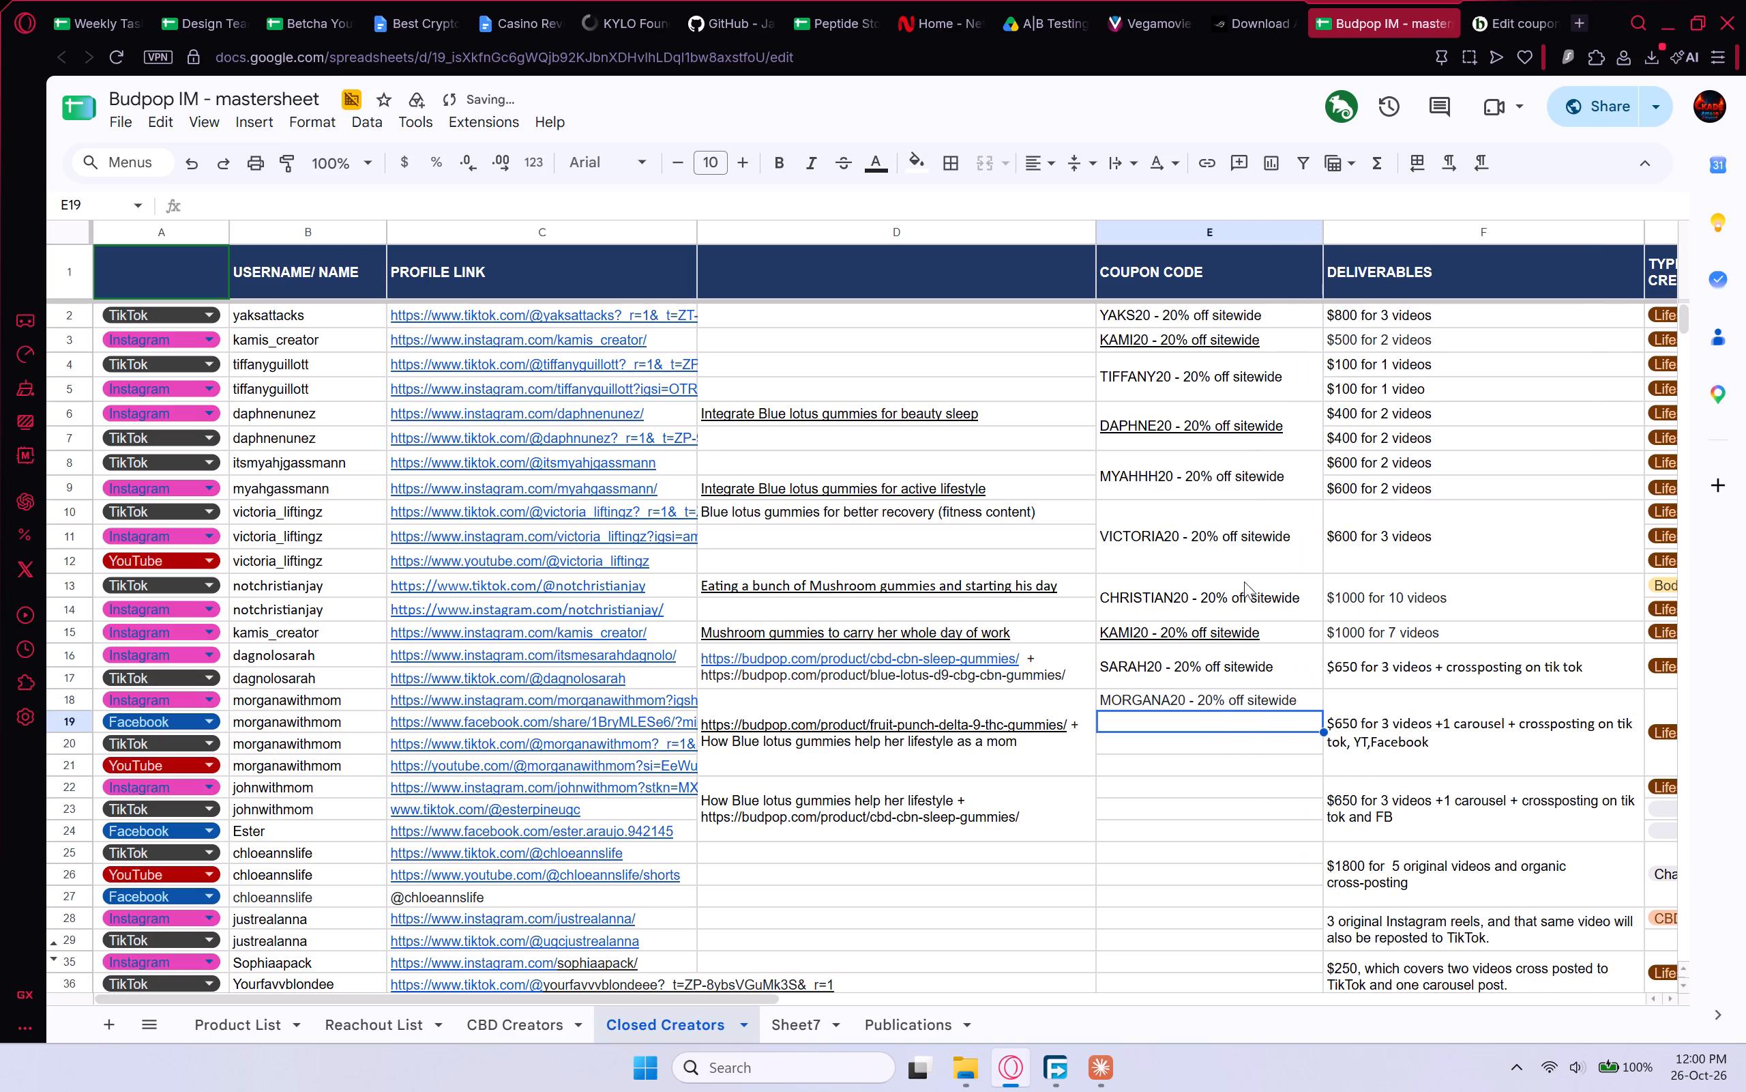
Merge coupon code cells E18 to E21 so the MORGANA20 entry spans all four of the creator's rows.
click(1230, 693)
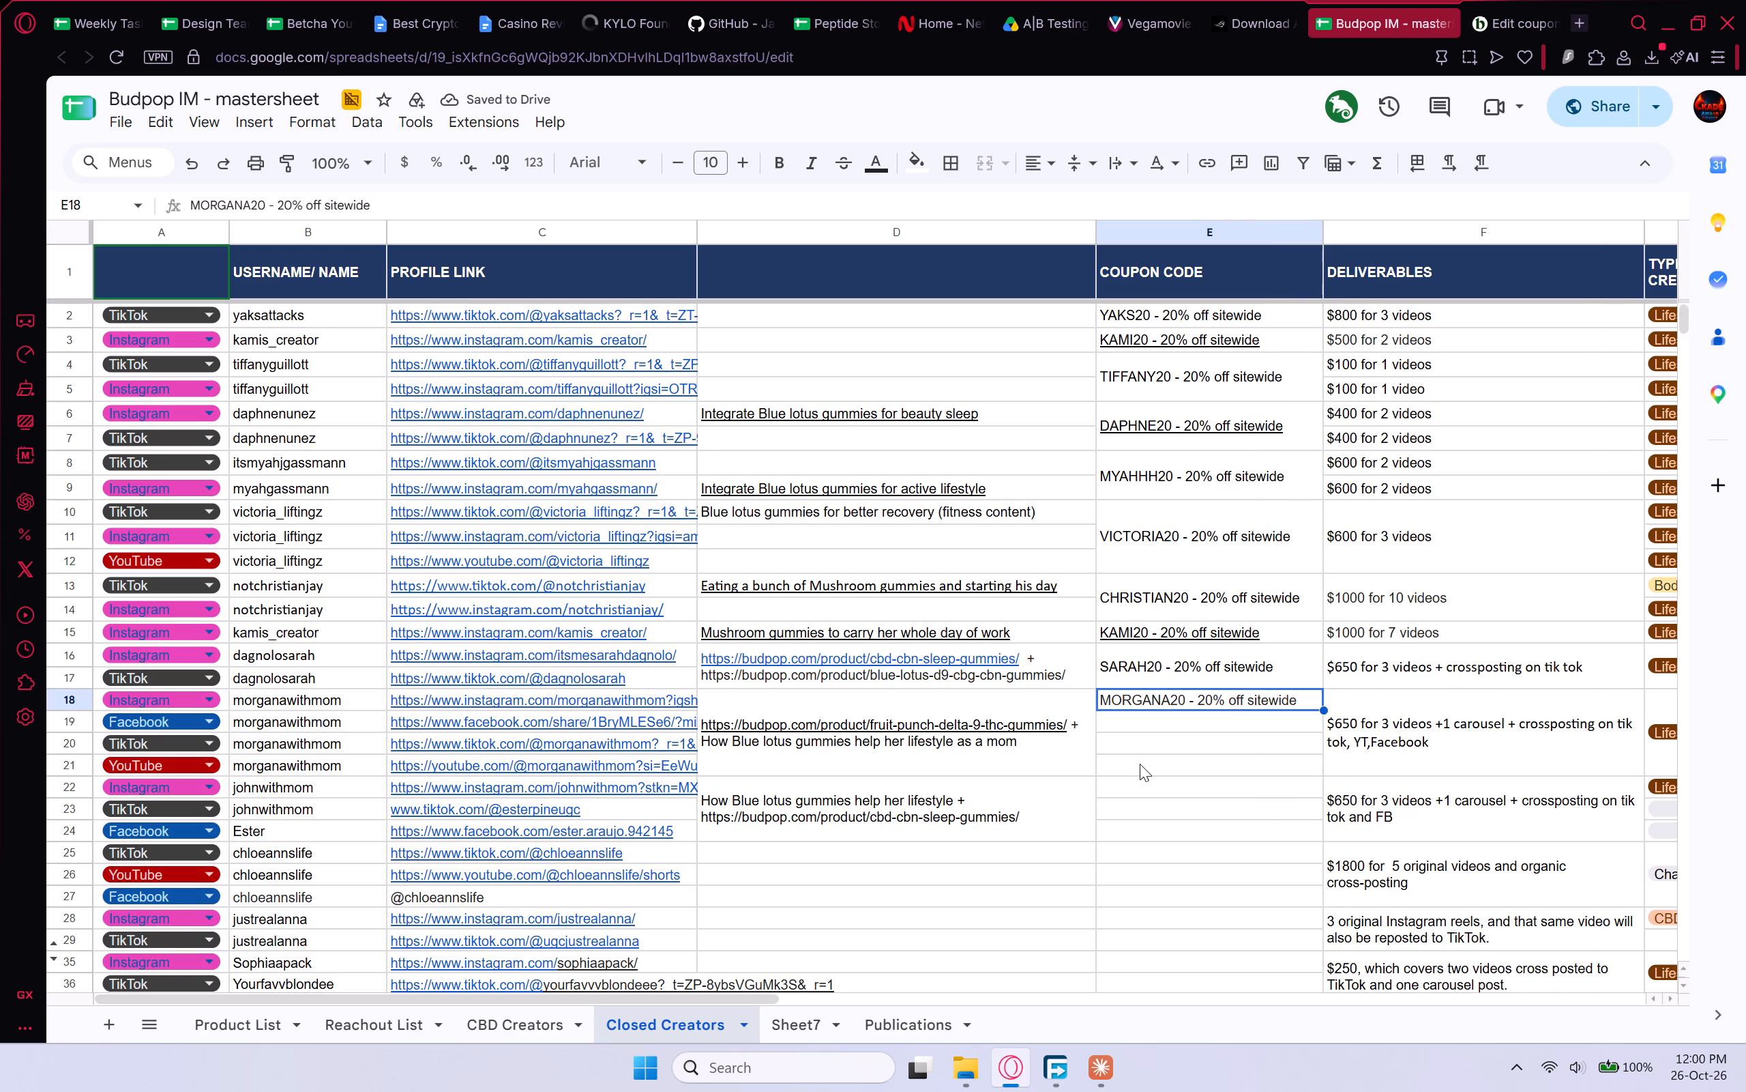
shift+click(1140, 764)
click(317, 126)
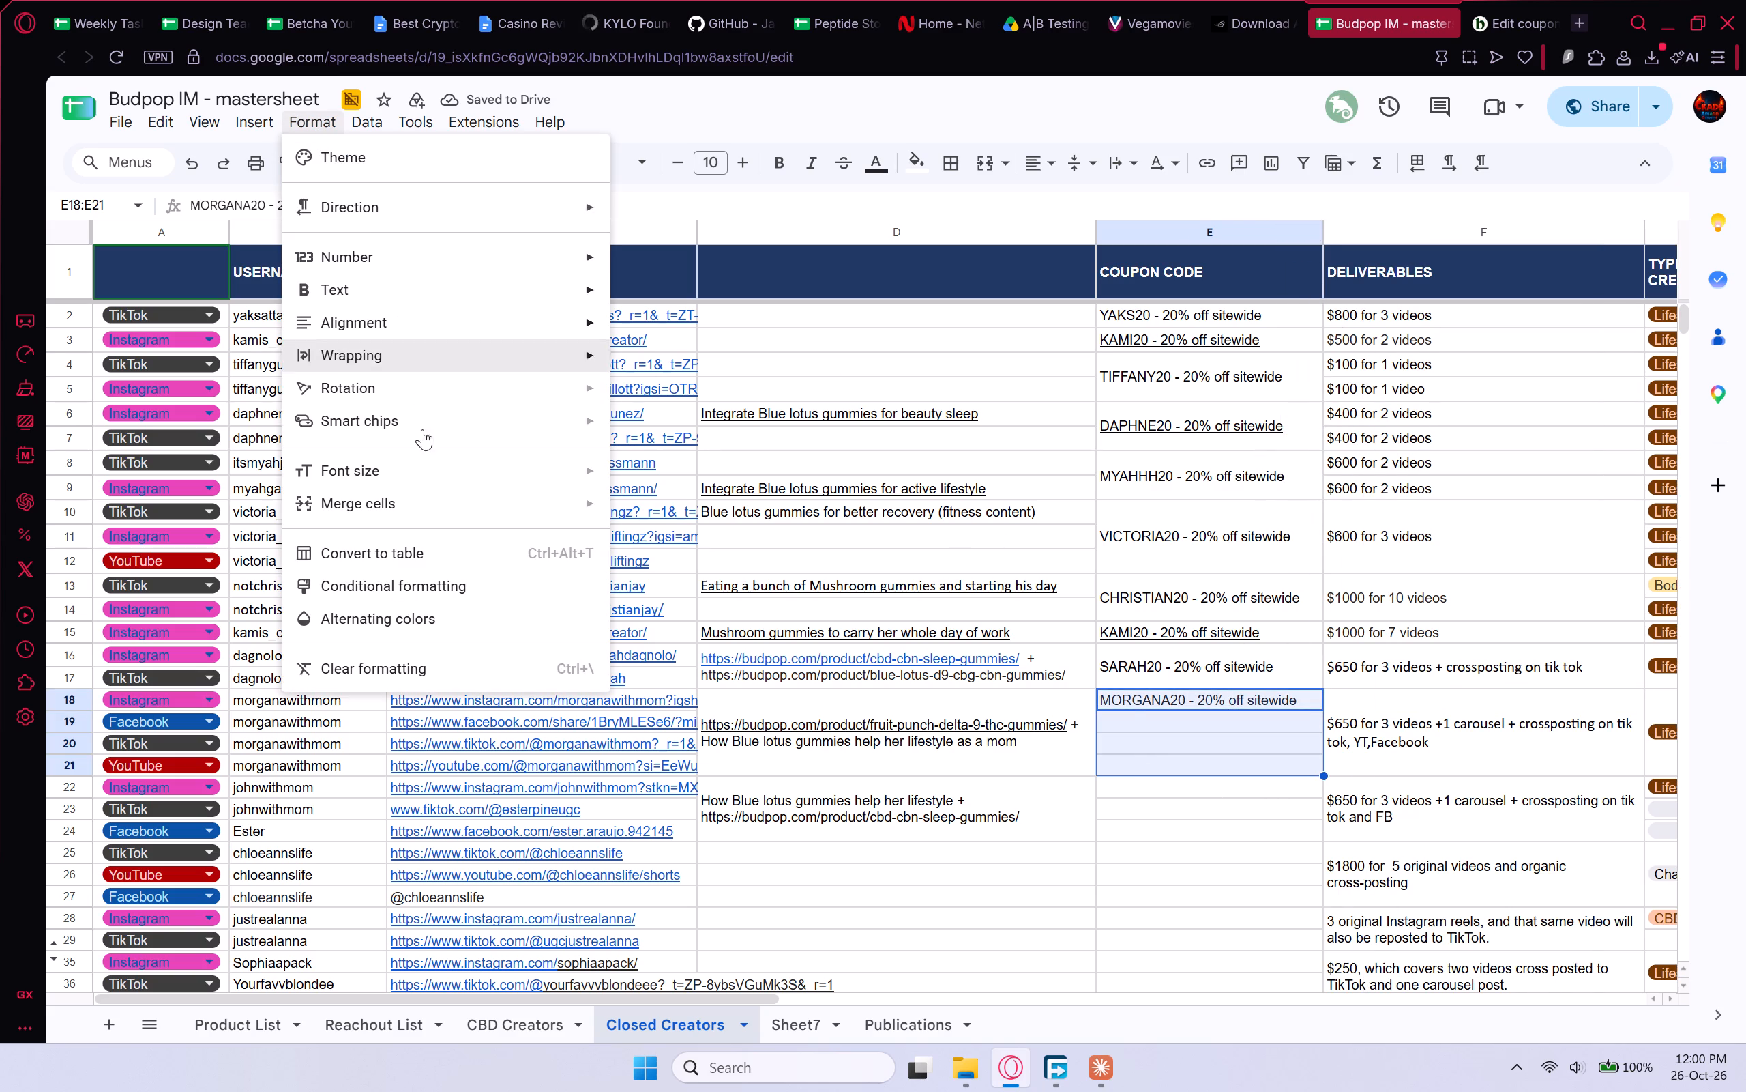
click(423, 495)
click(662, 510)
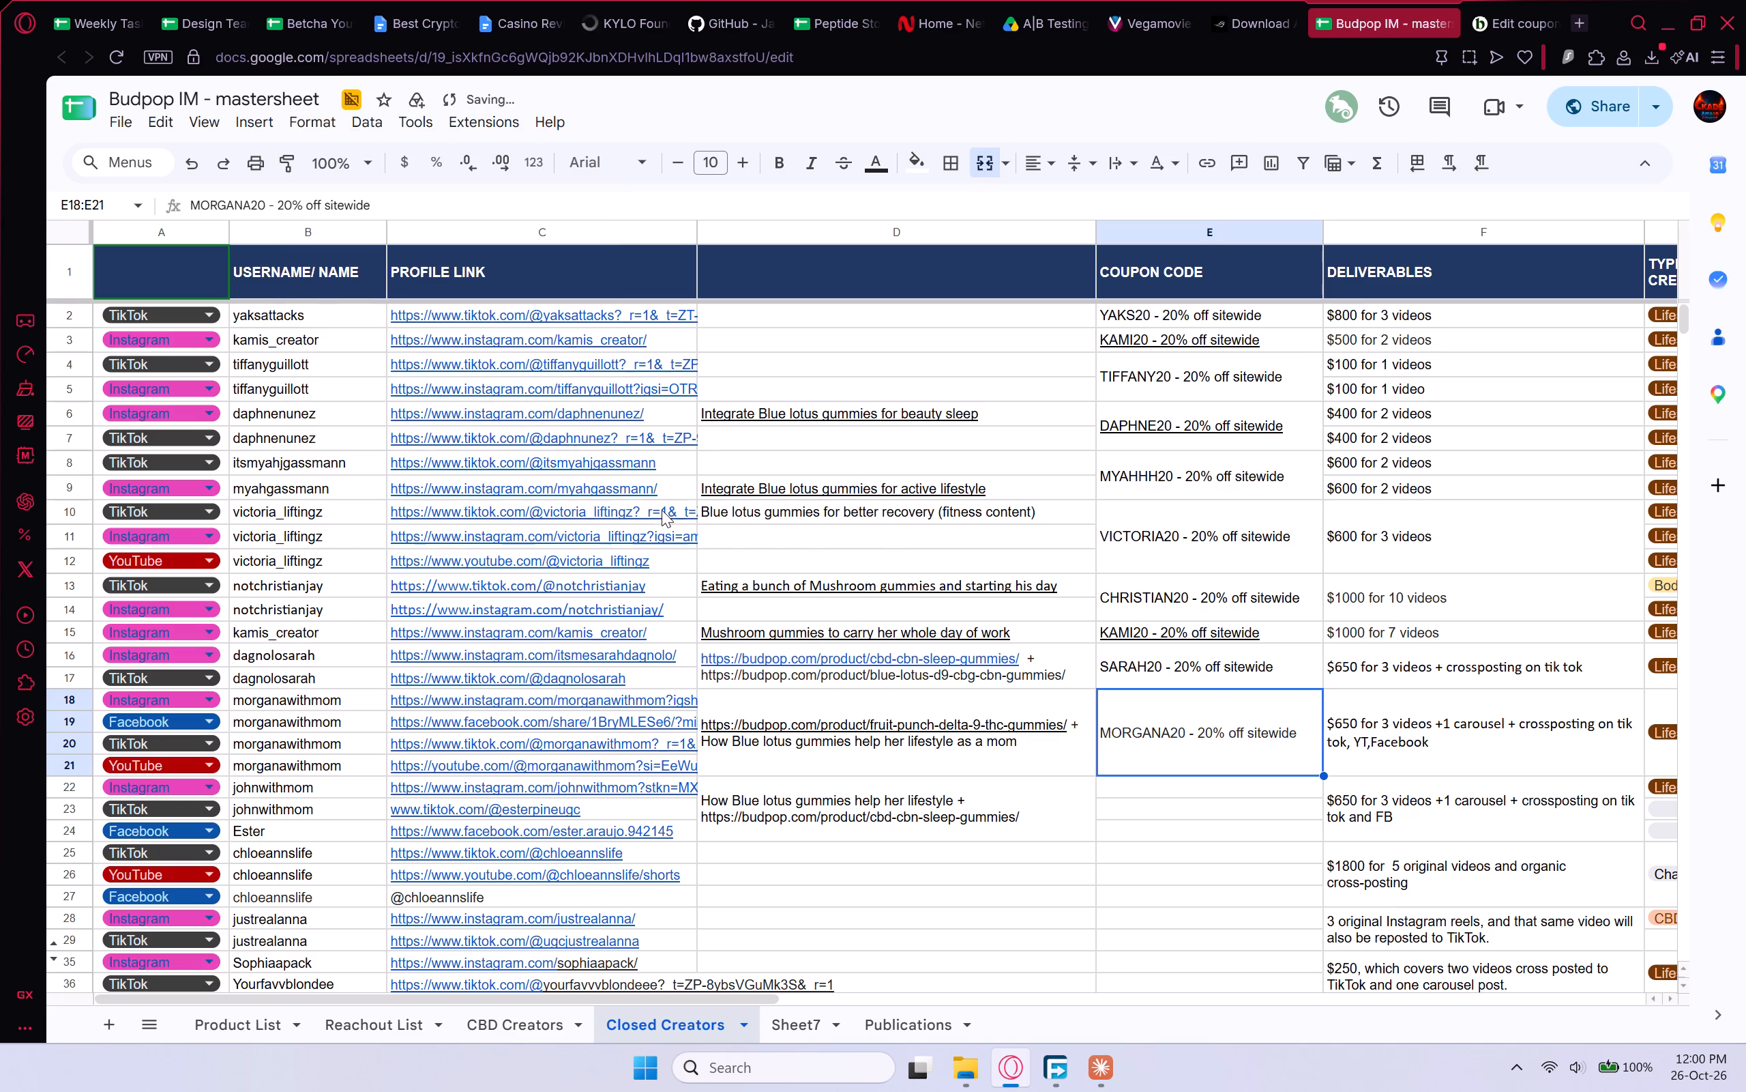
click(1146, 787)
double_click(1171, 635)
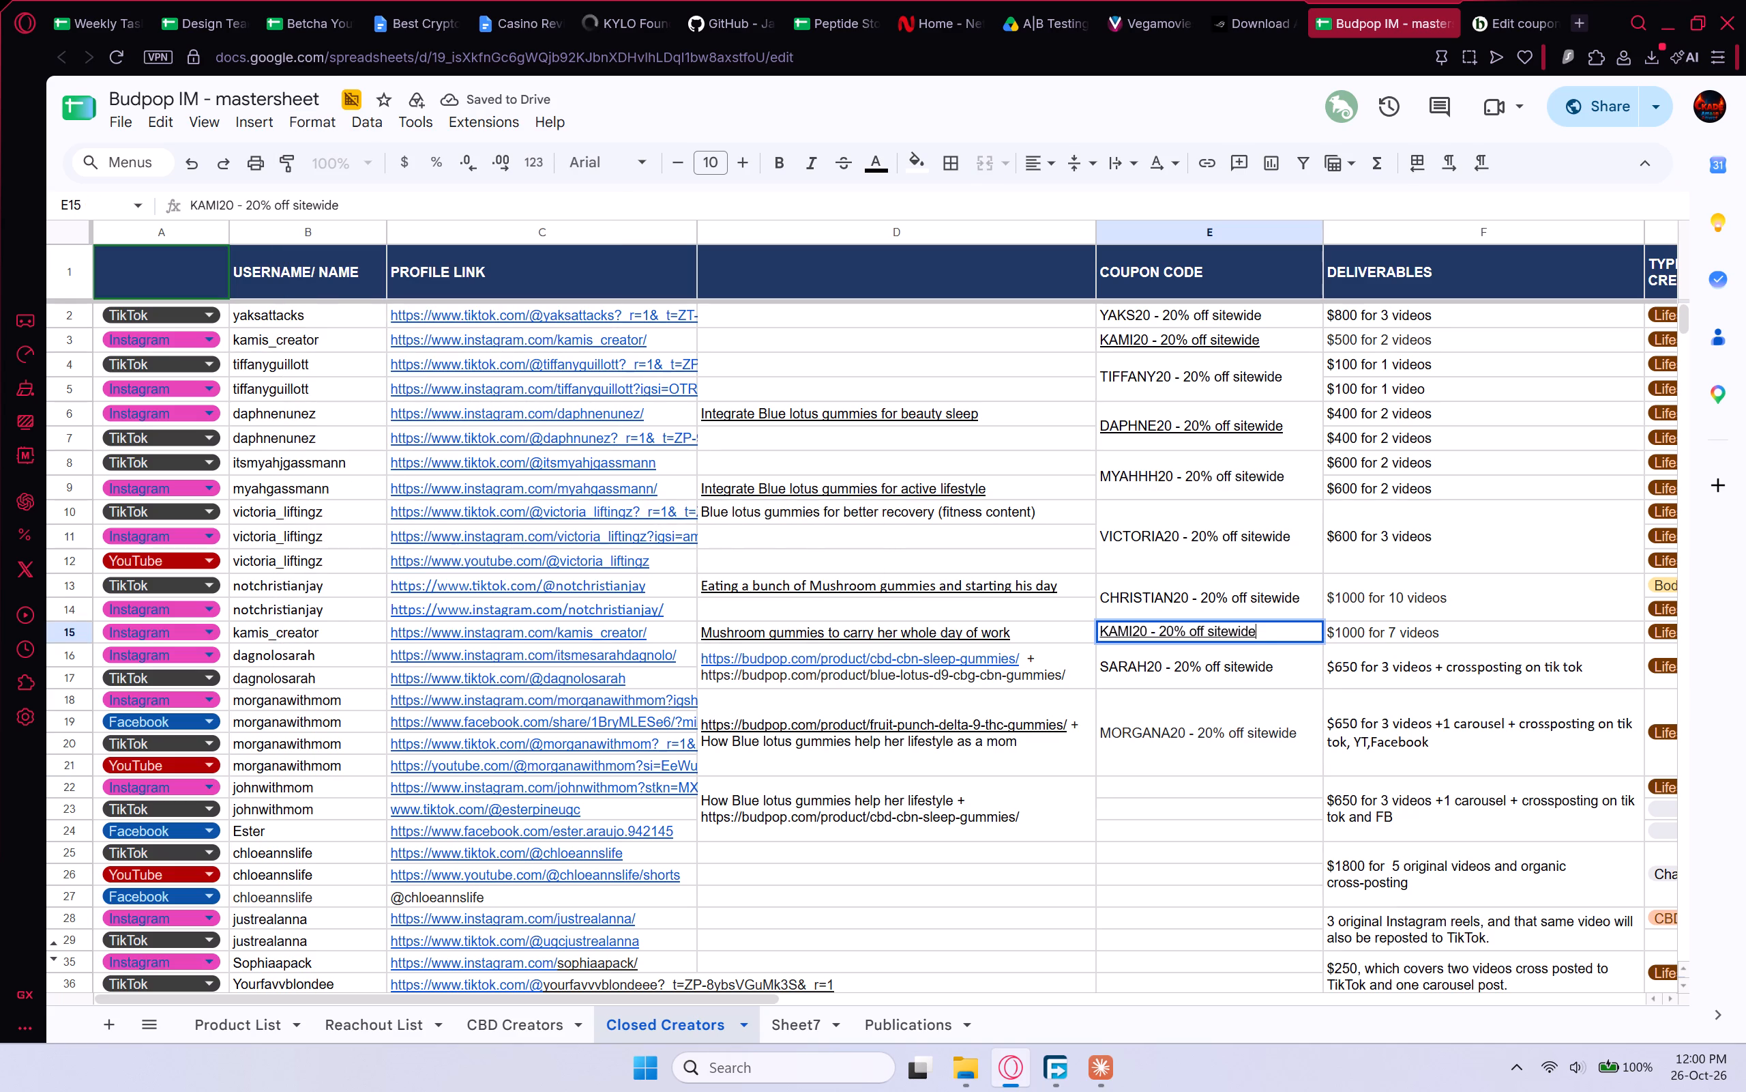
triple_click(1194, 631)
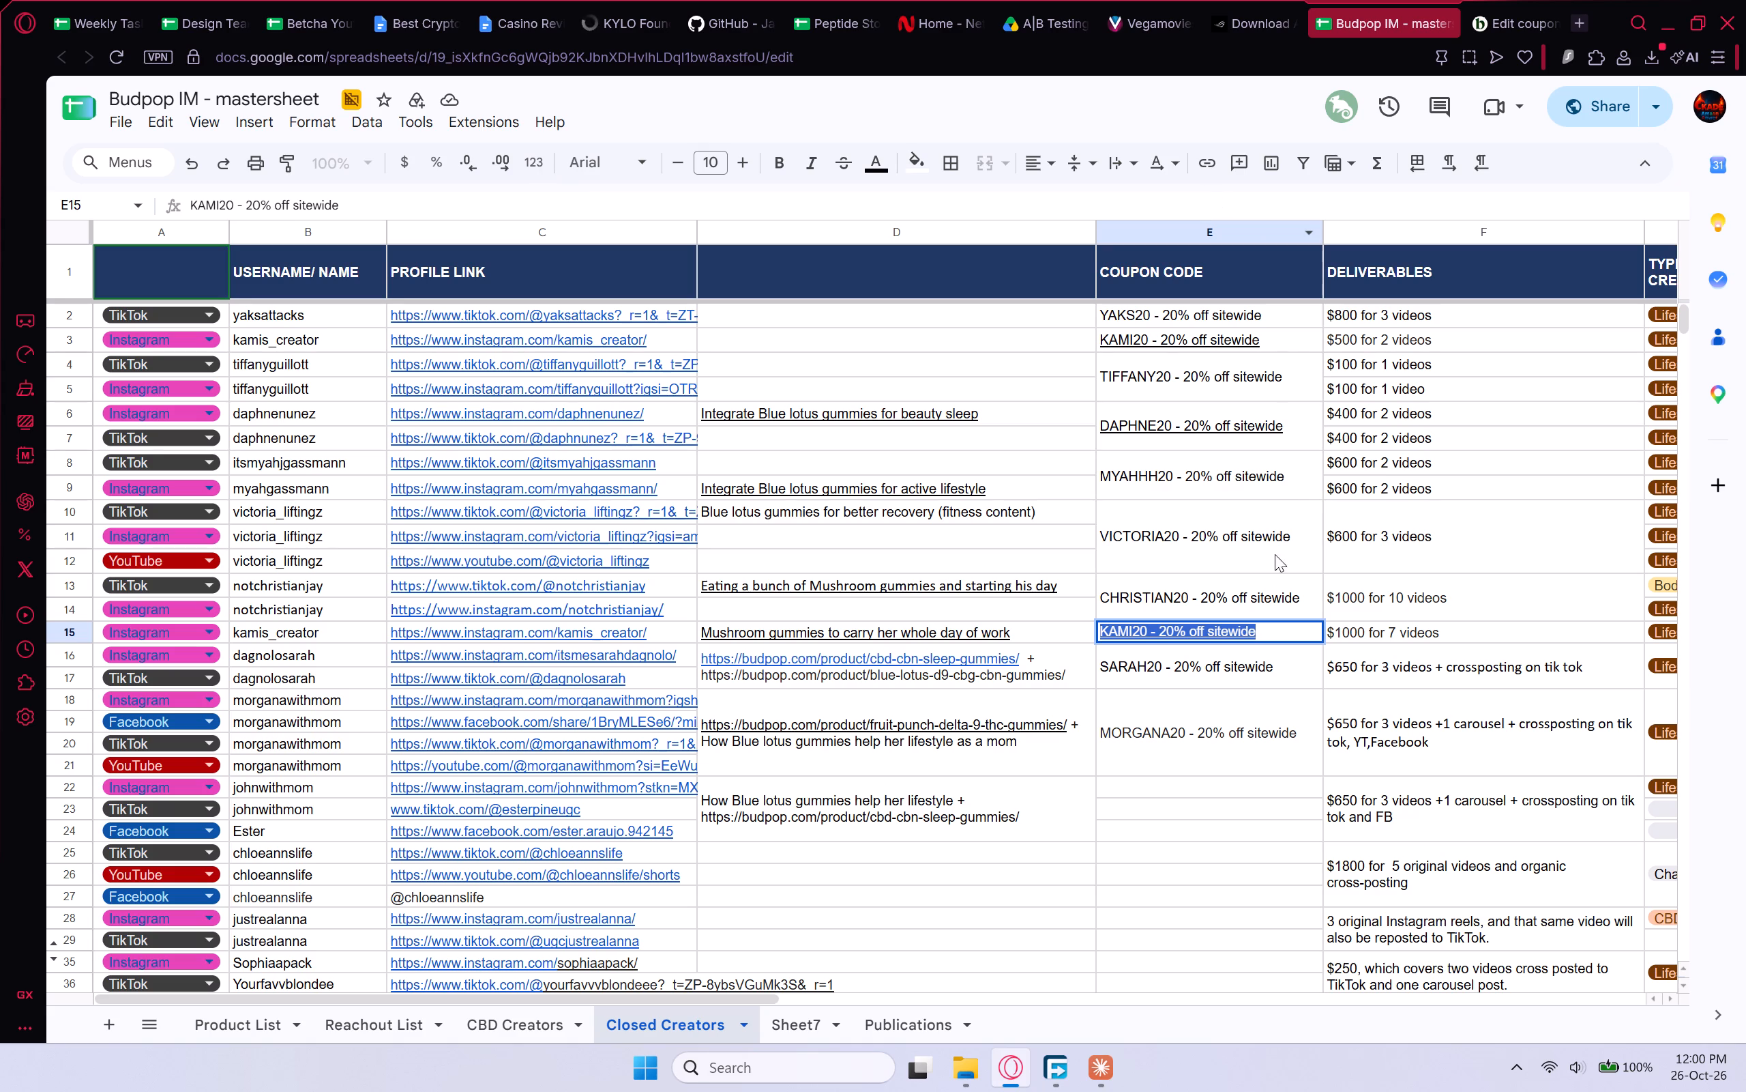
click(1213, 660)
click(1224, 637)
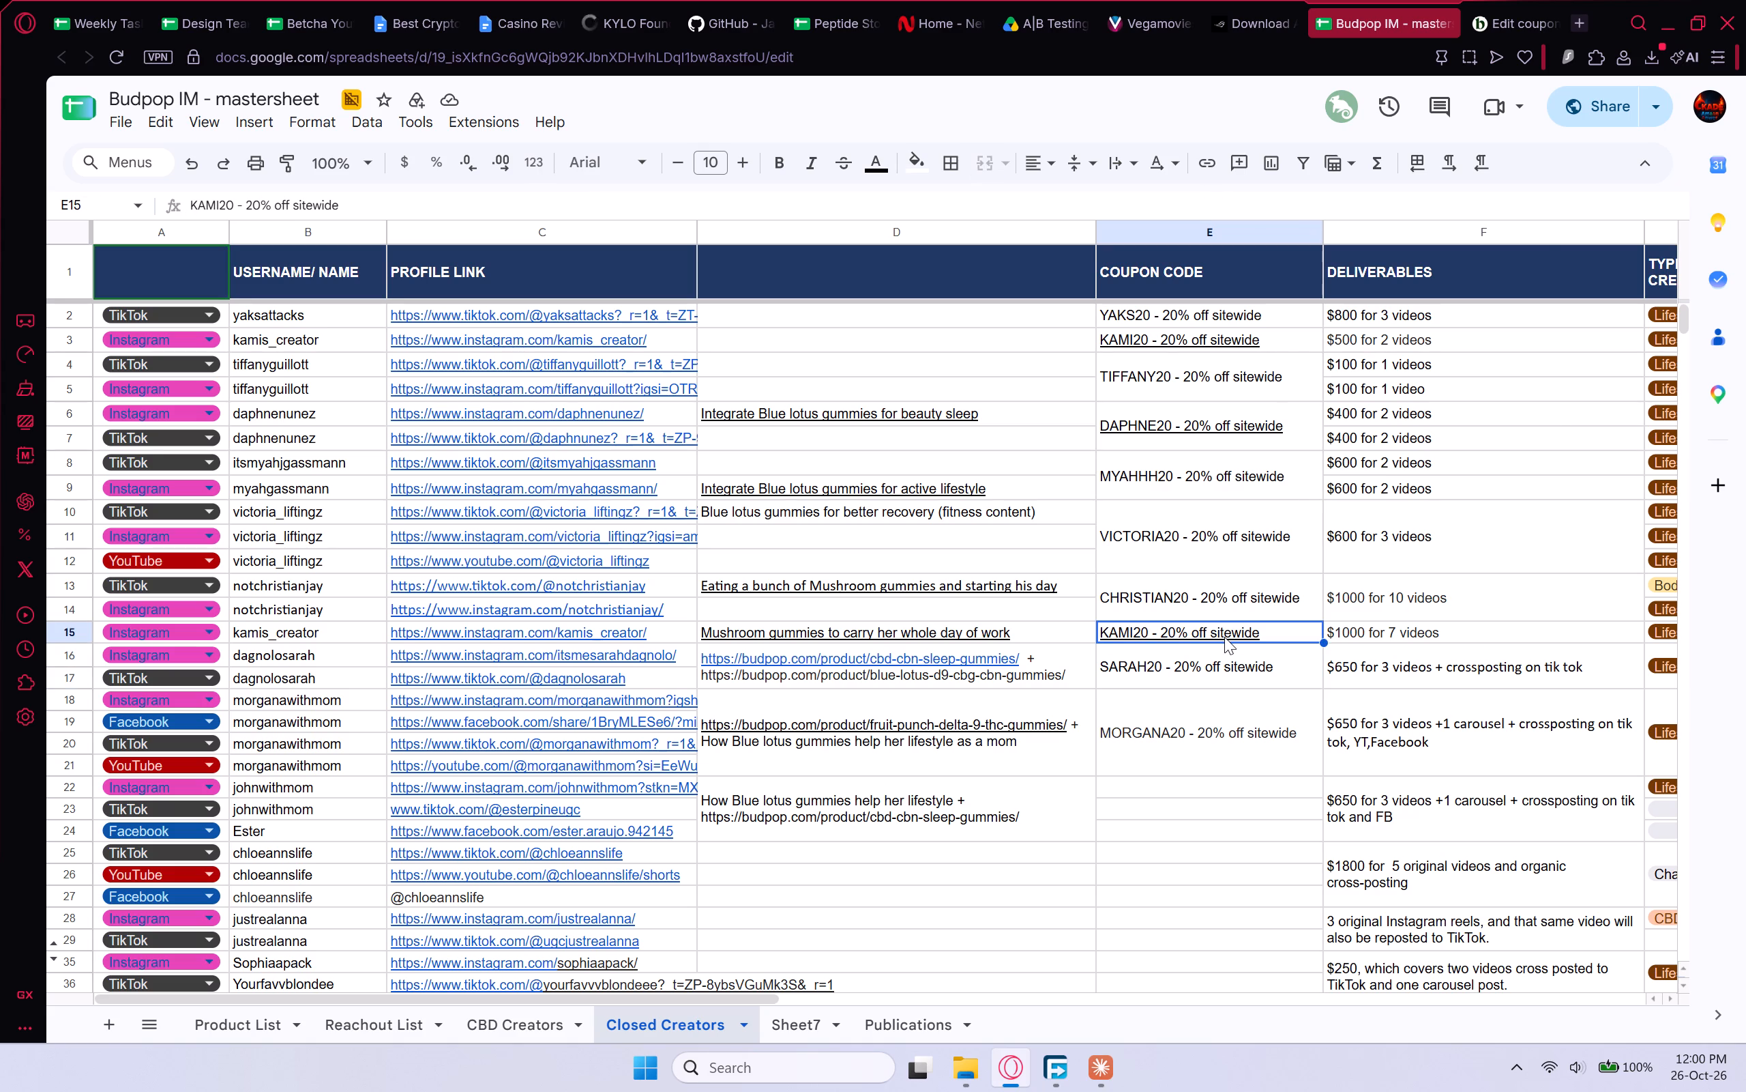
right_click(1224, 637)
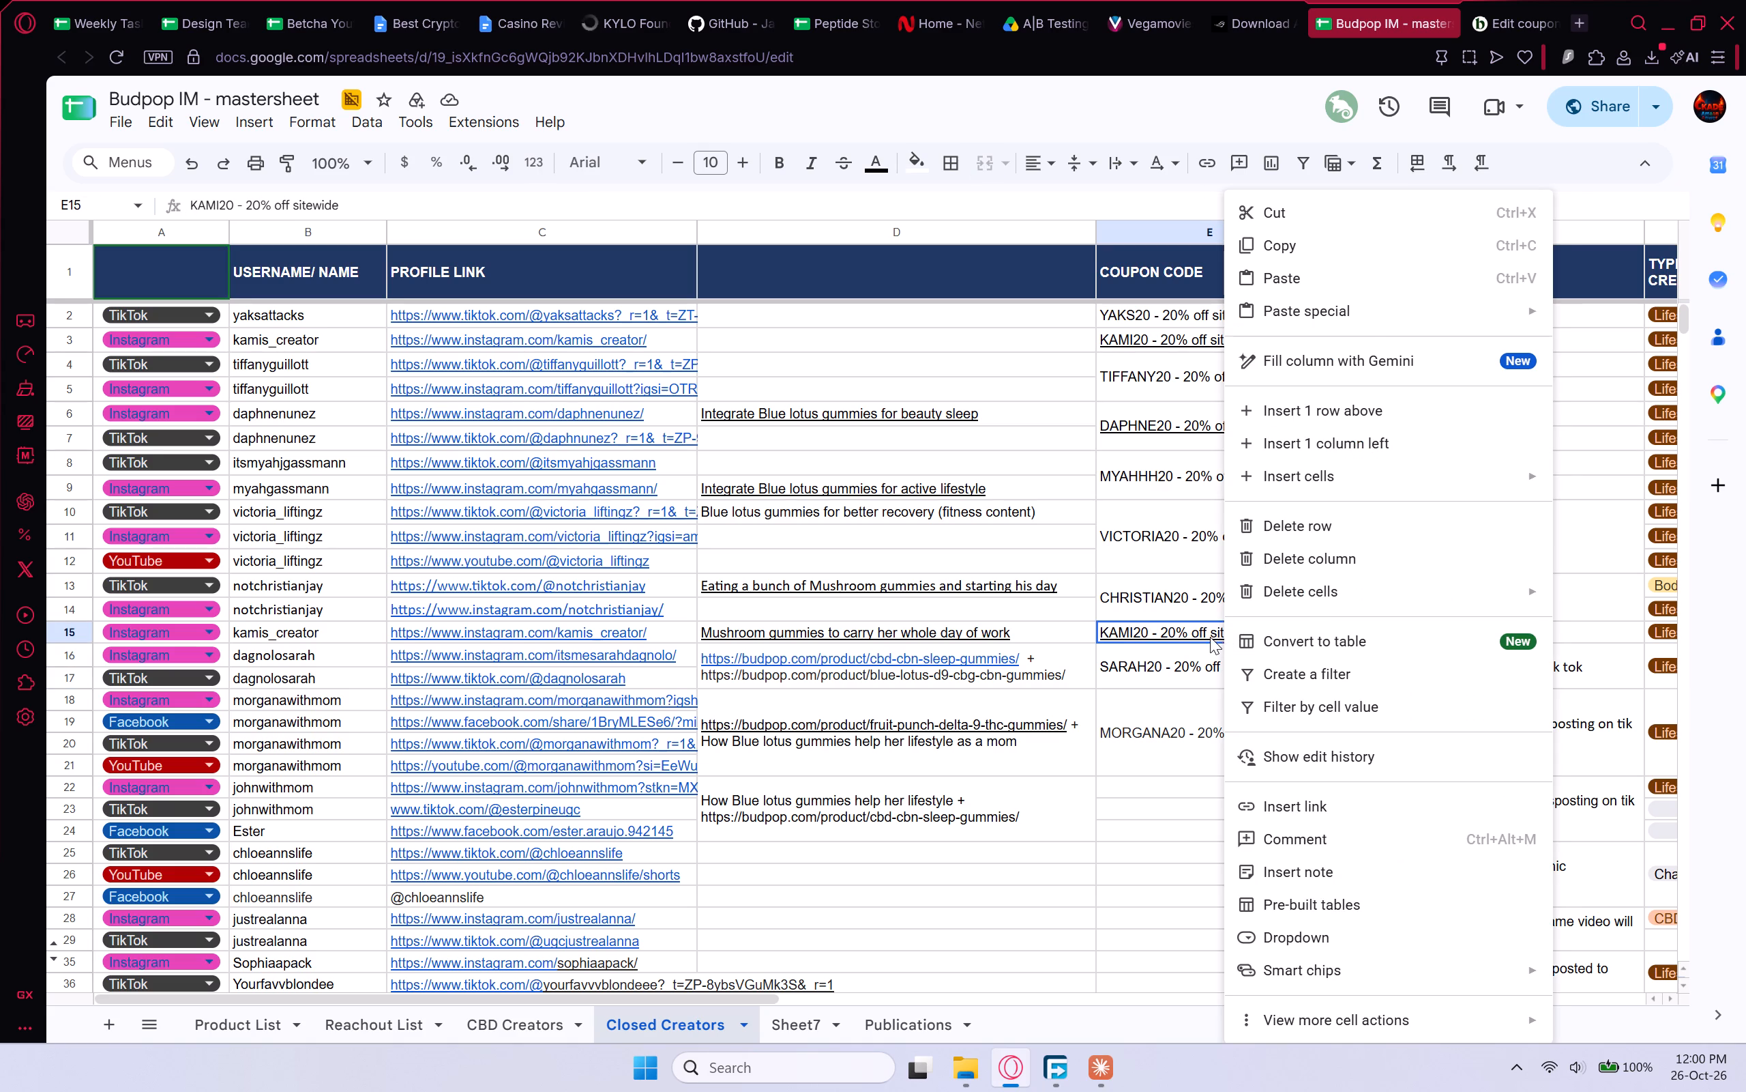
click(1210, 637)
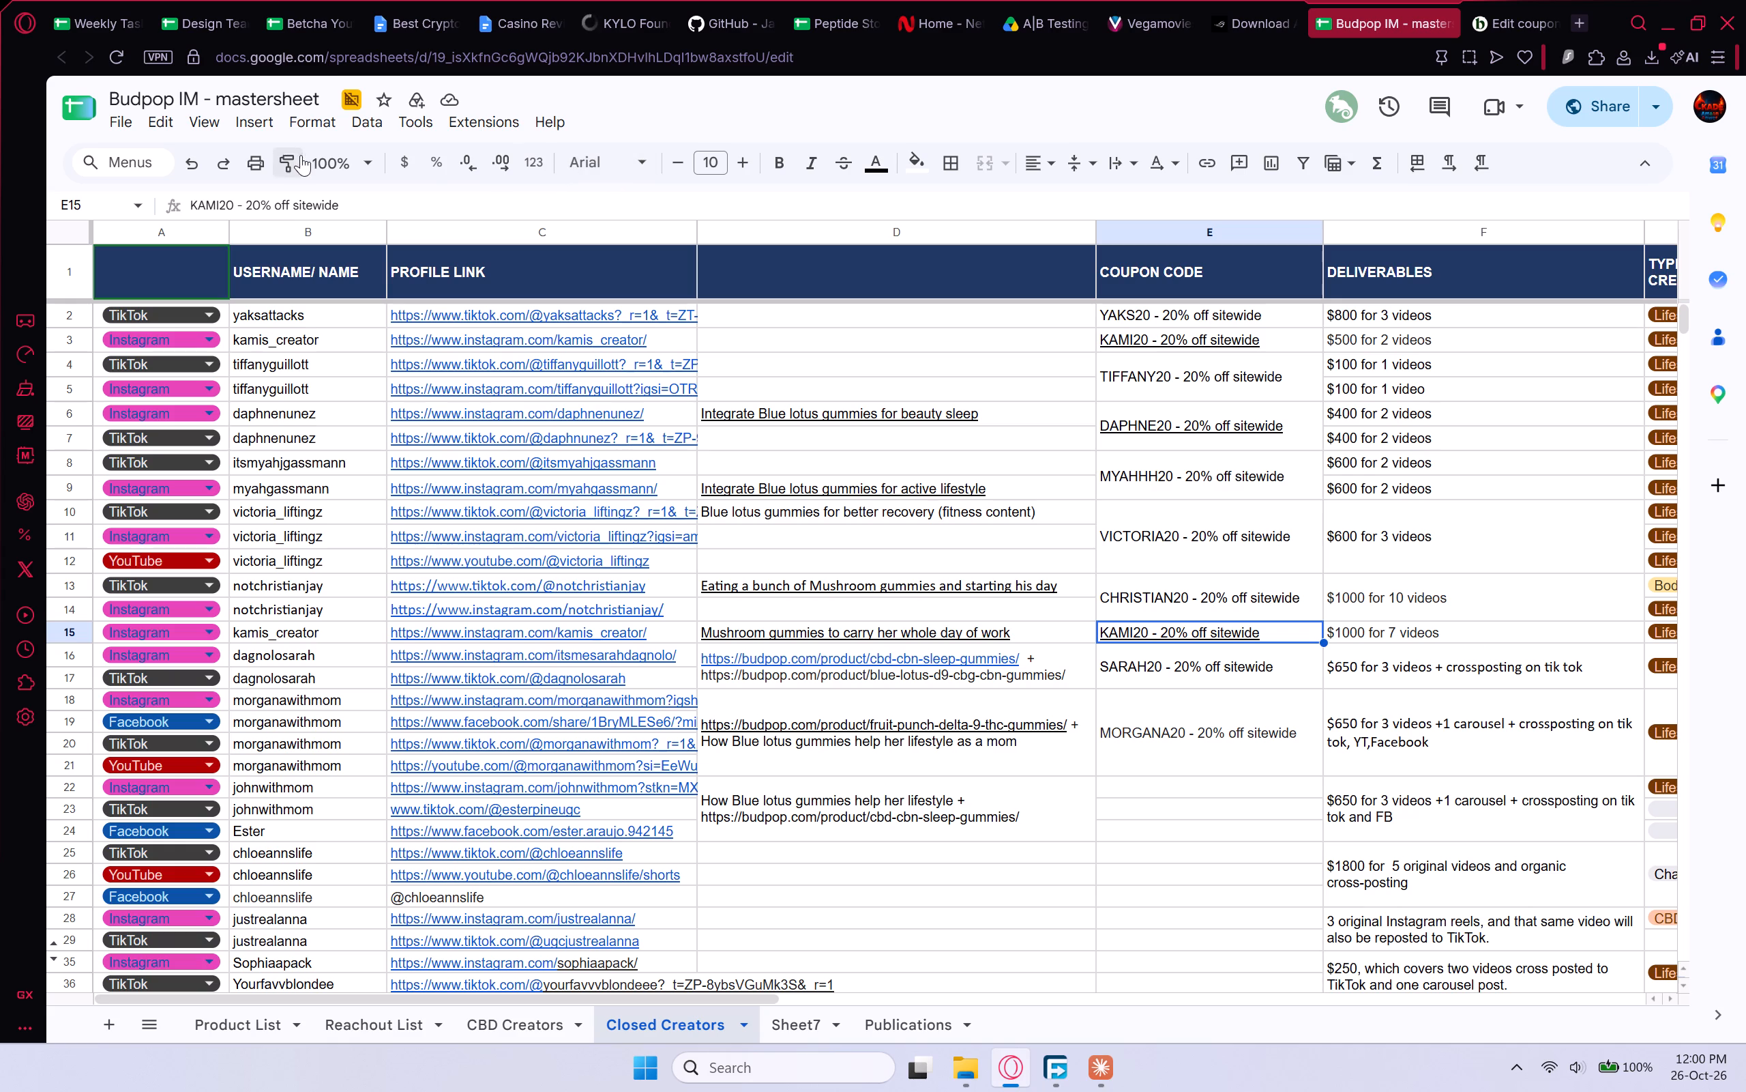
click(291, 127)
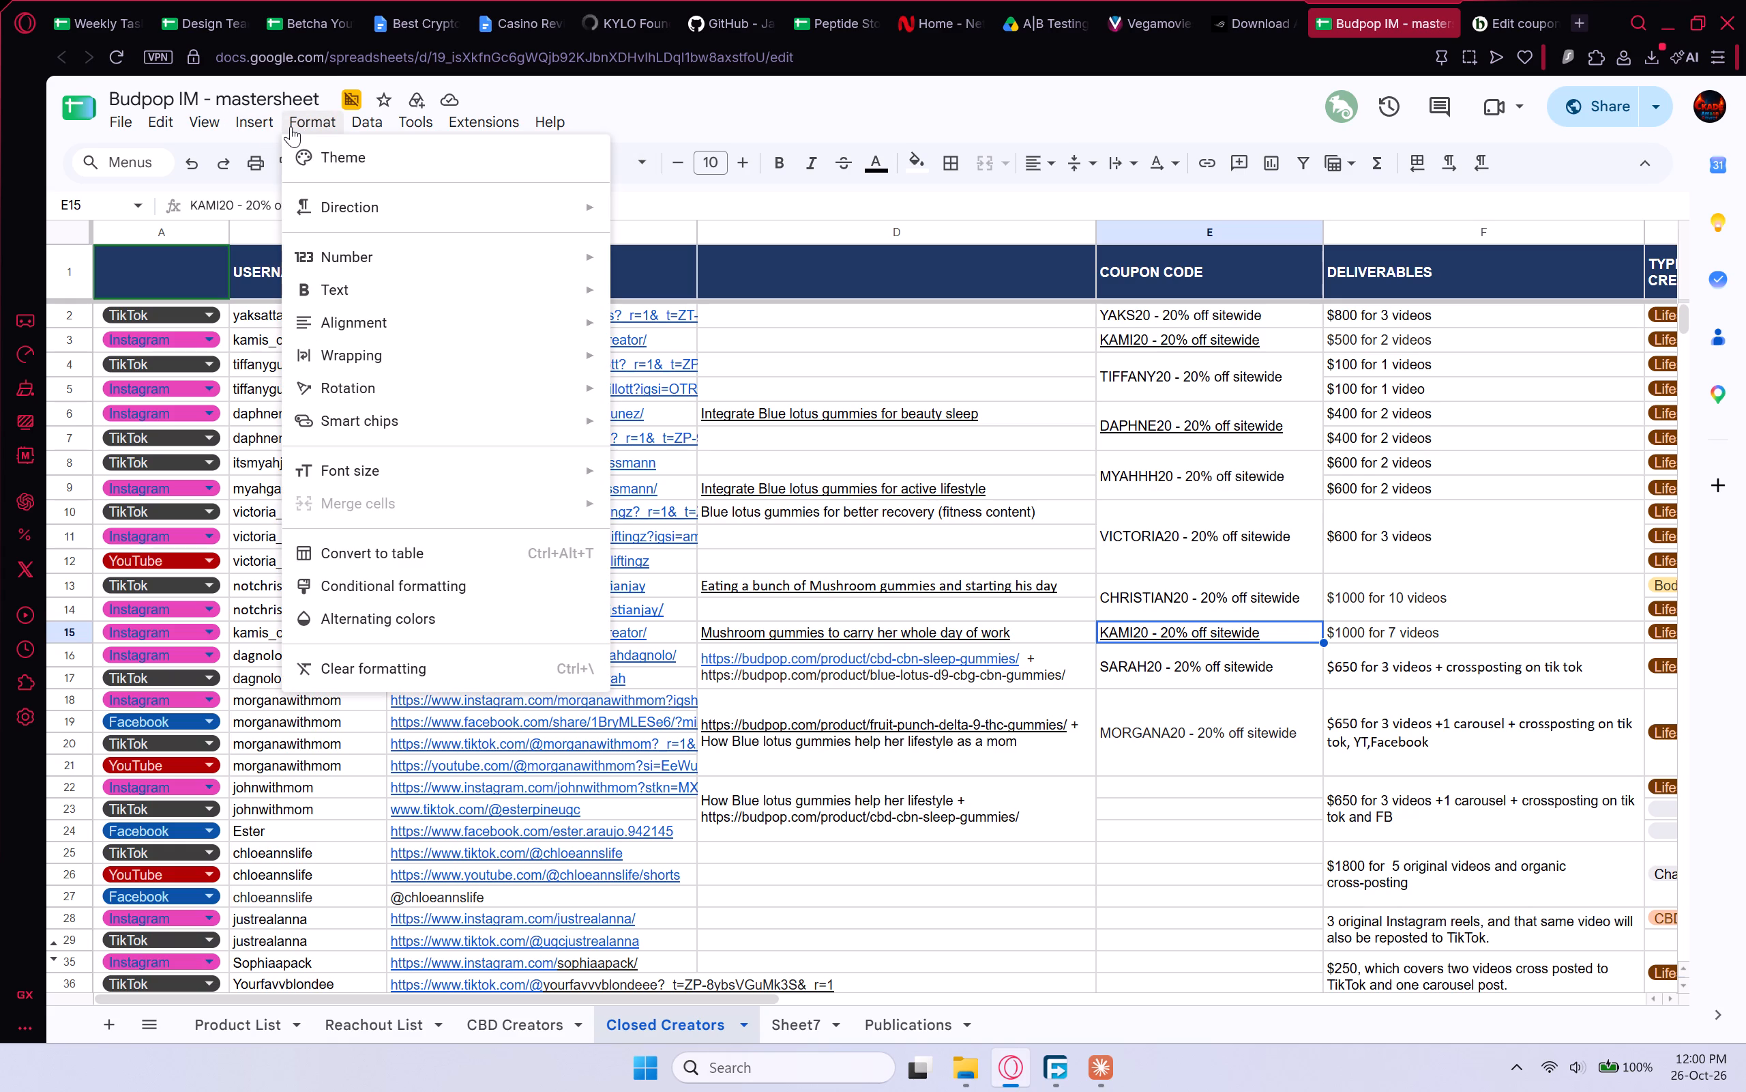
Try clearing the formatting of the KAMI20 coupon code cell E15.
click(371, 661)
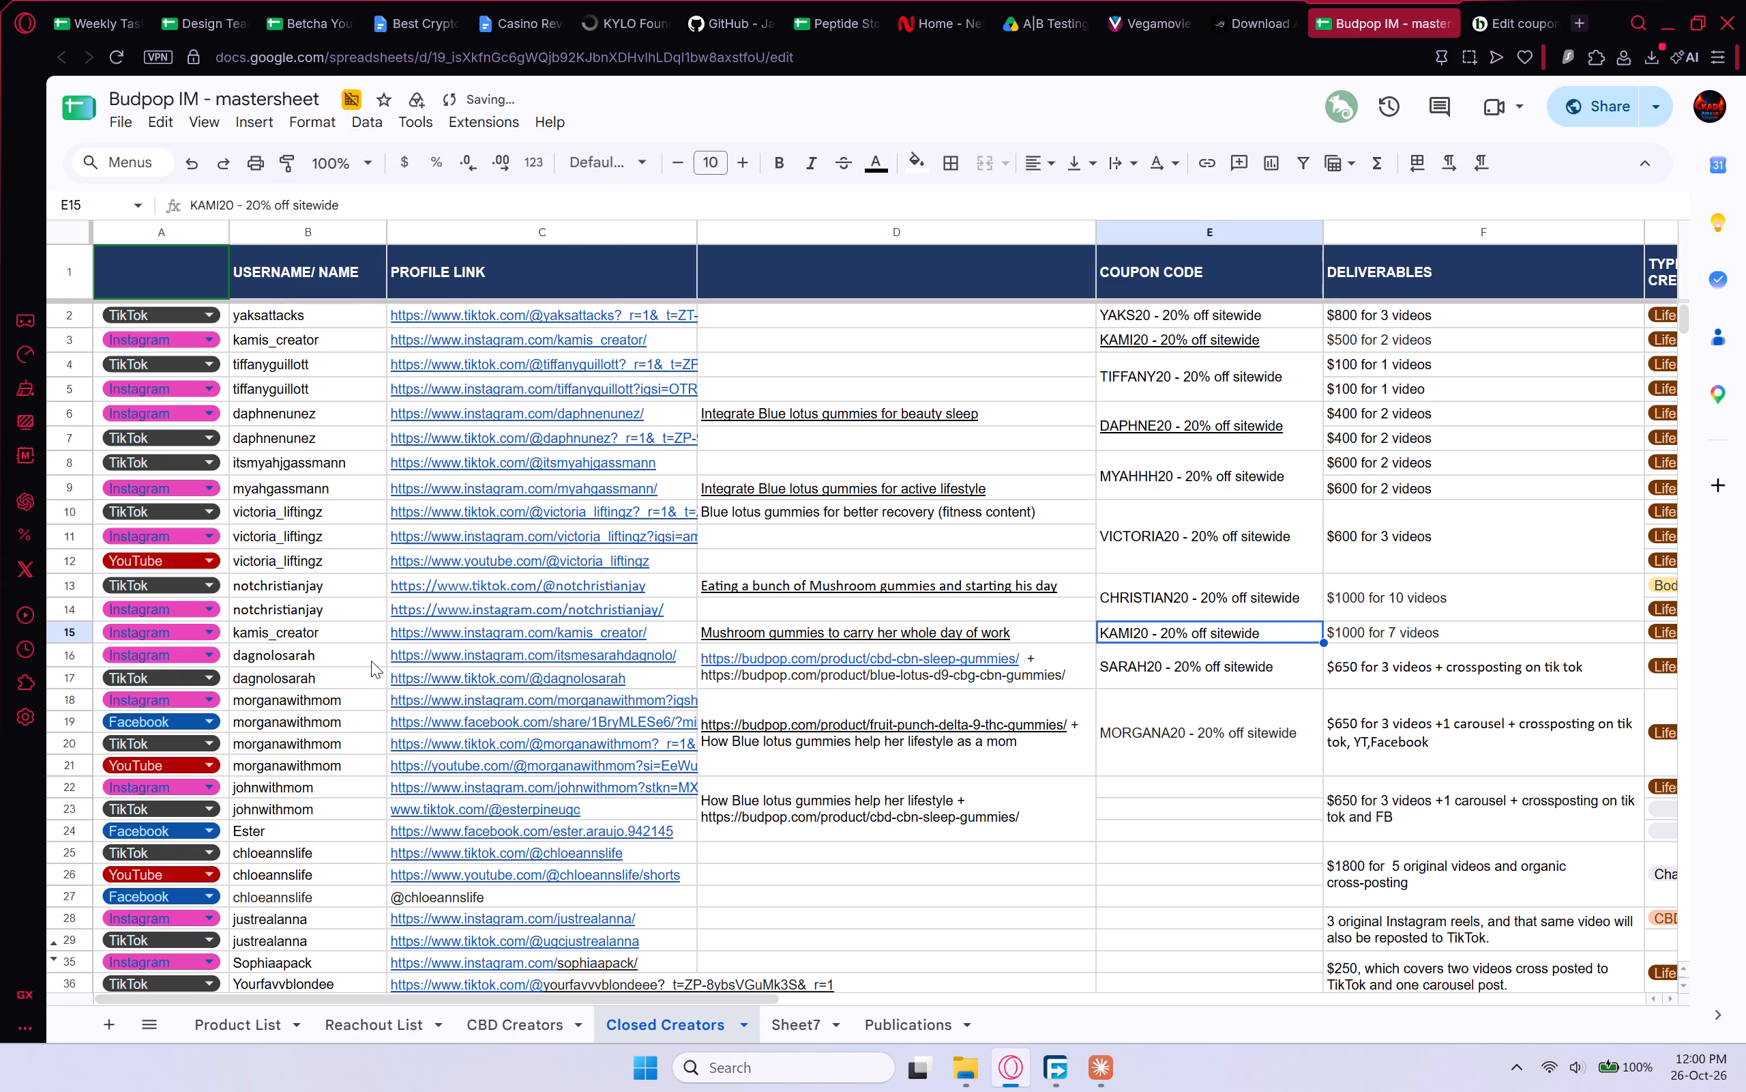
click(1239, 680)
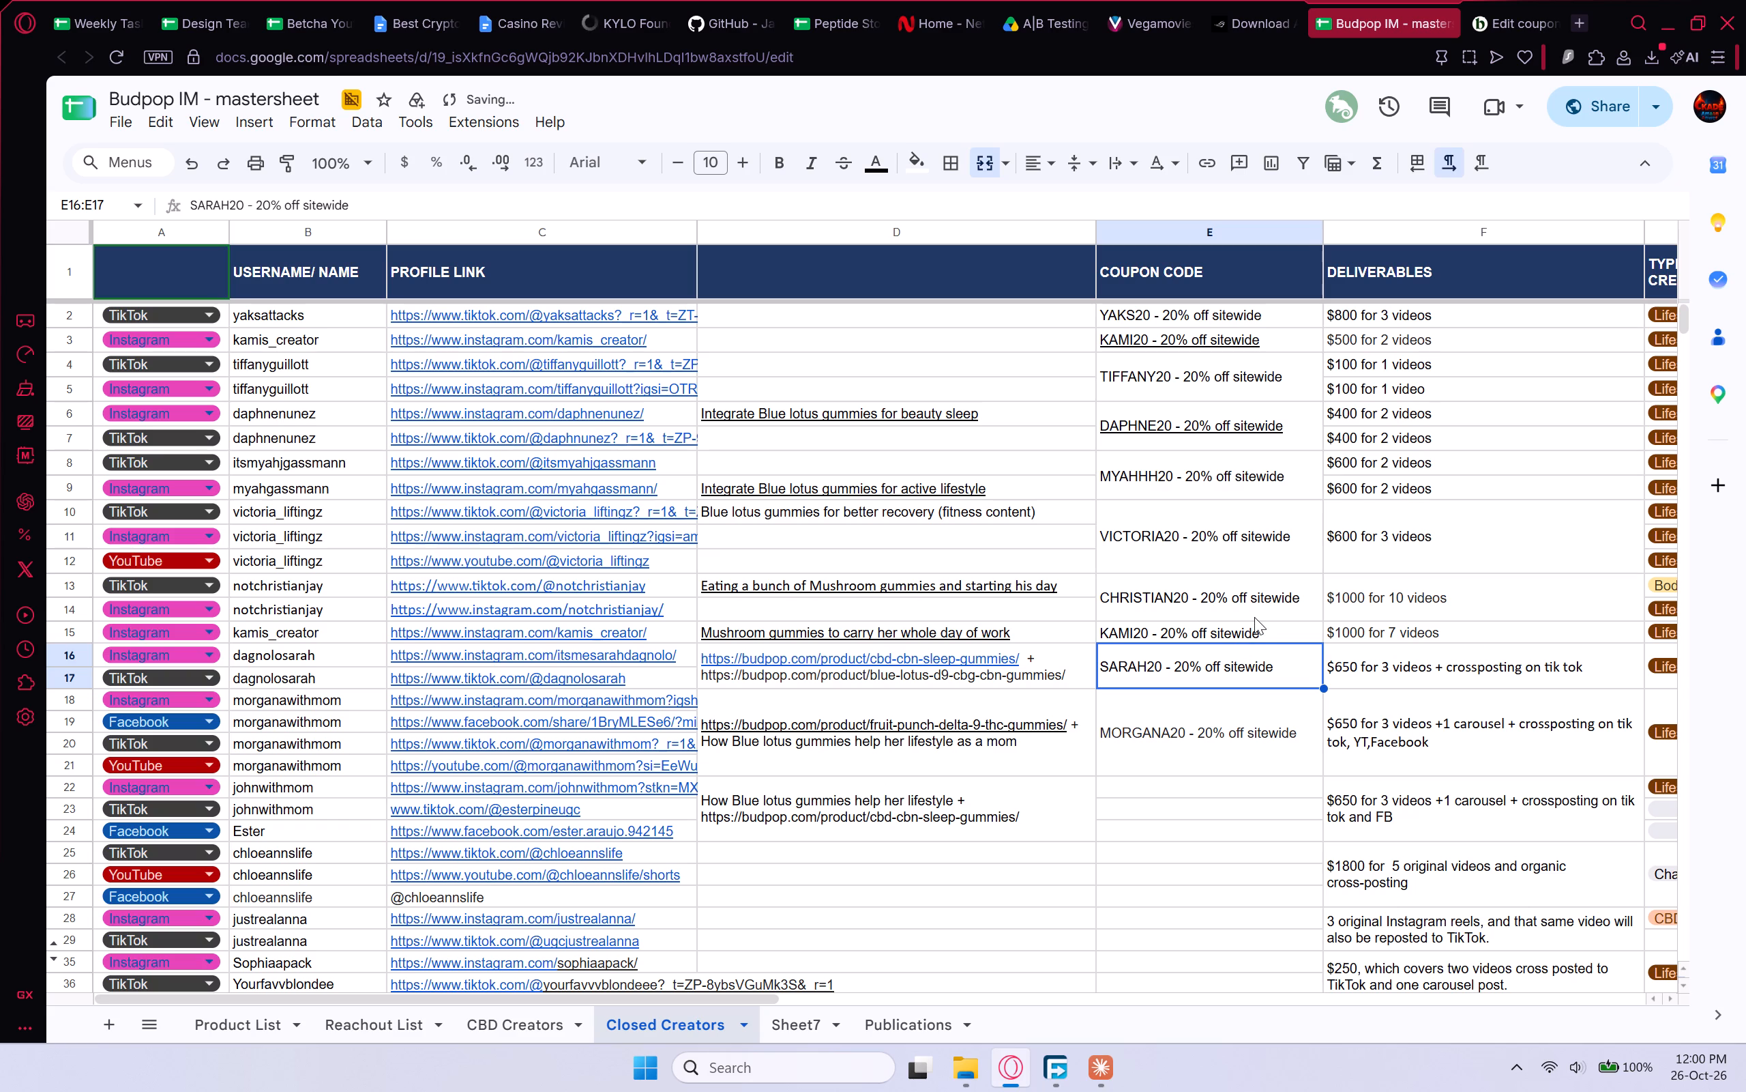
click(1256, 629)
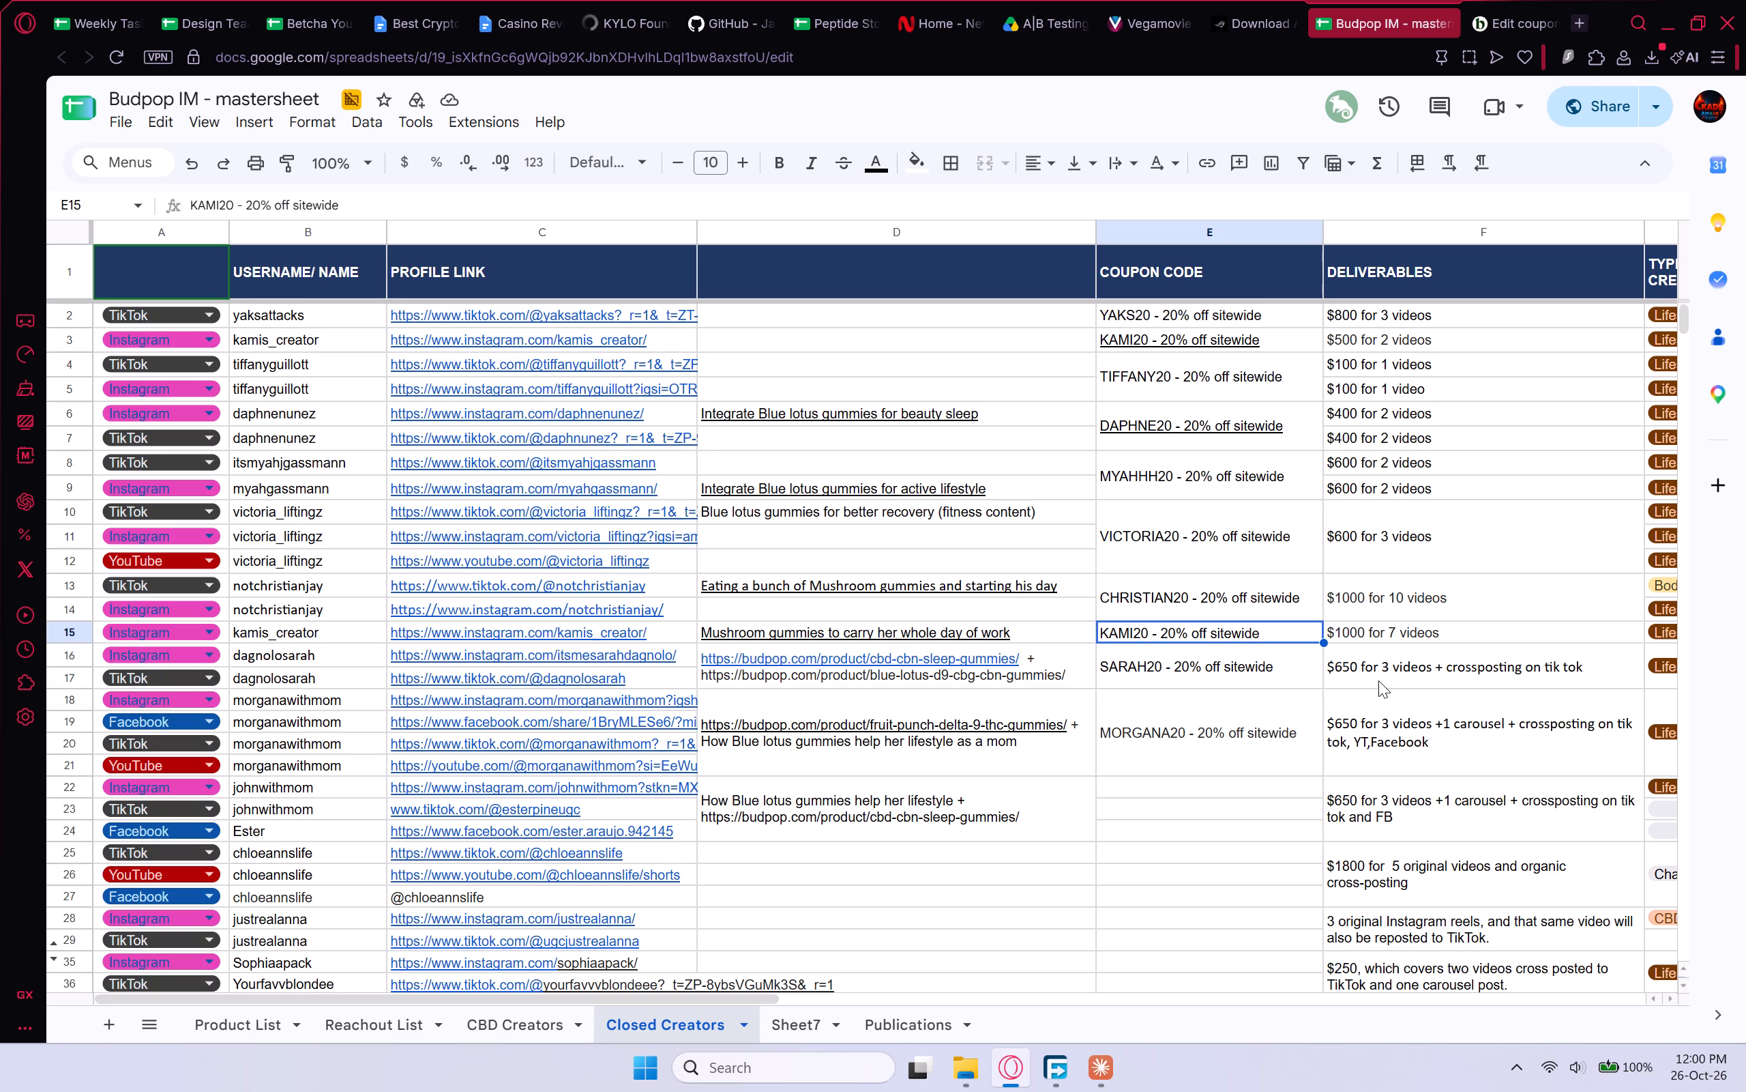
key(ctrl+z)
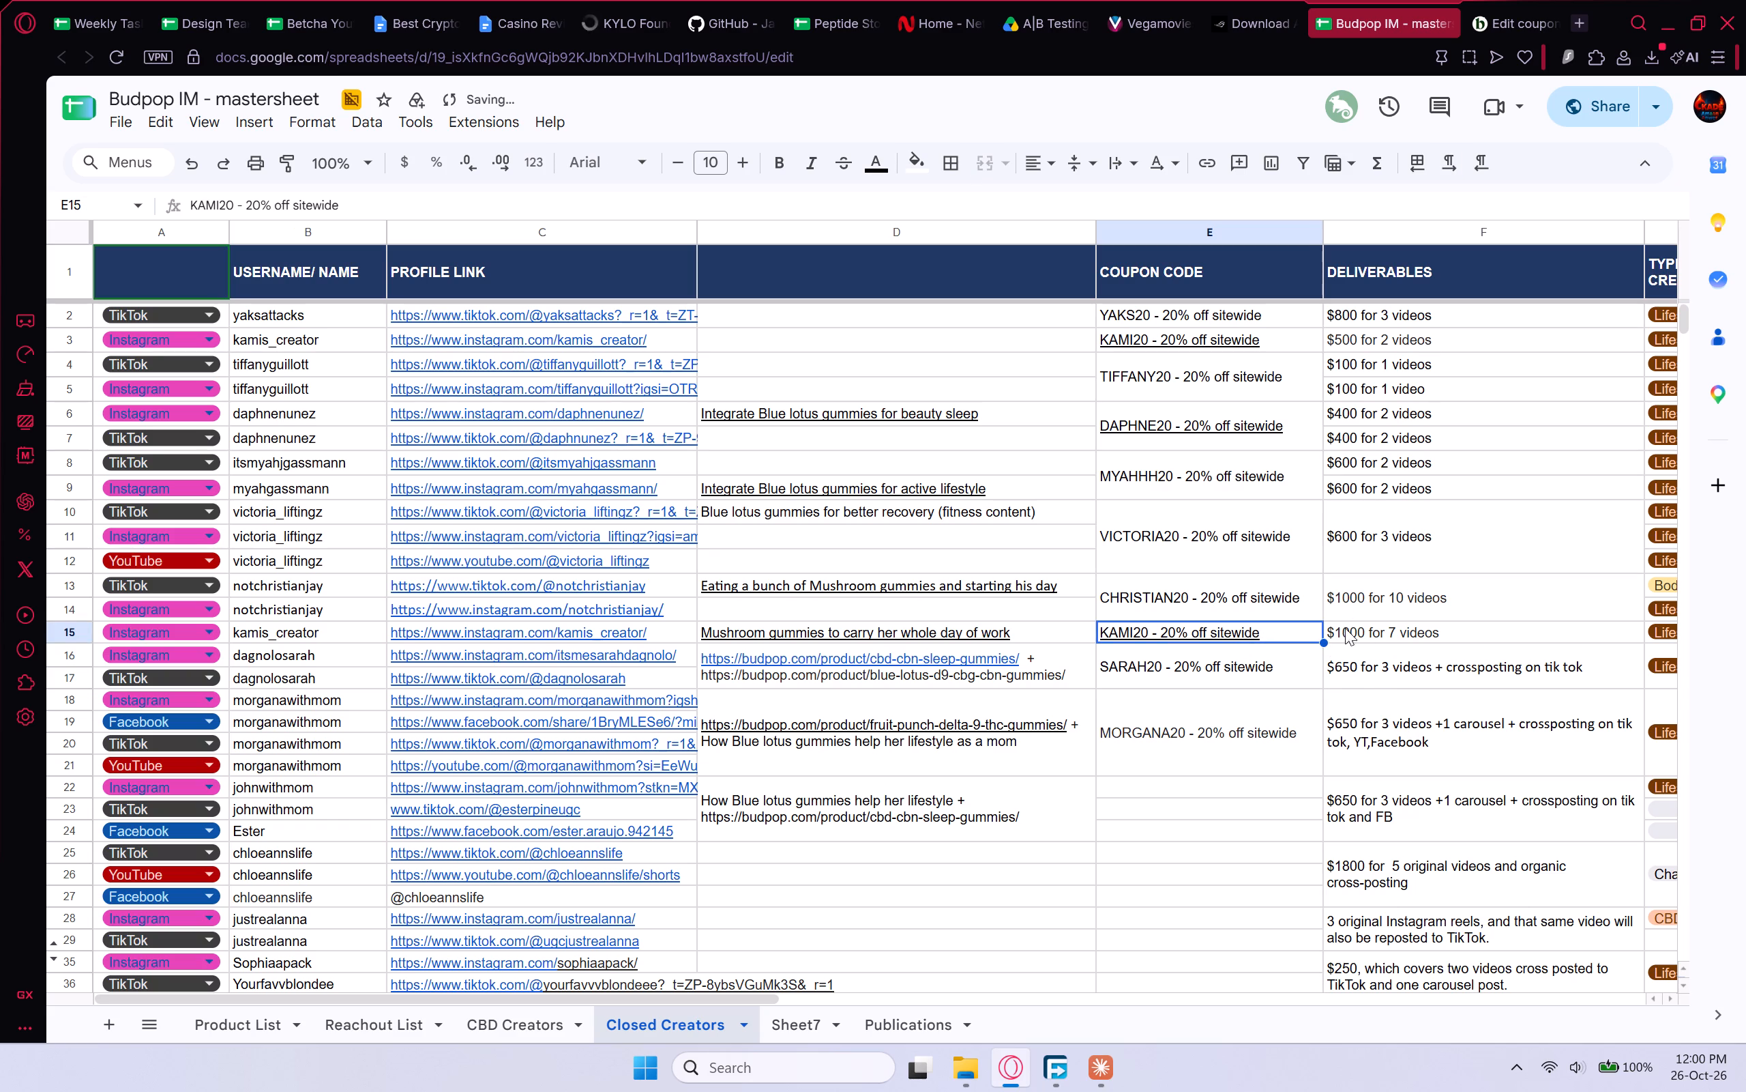
click(1187, 790)
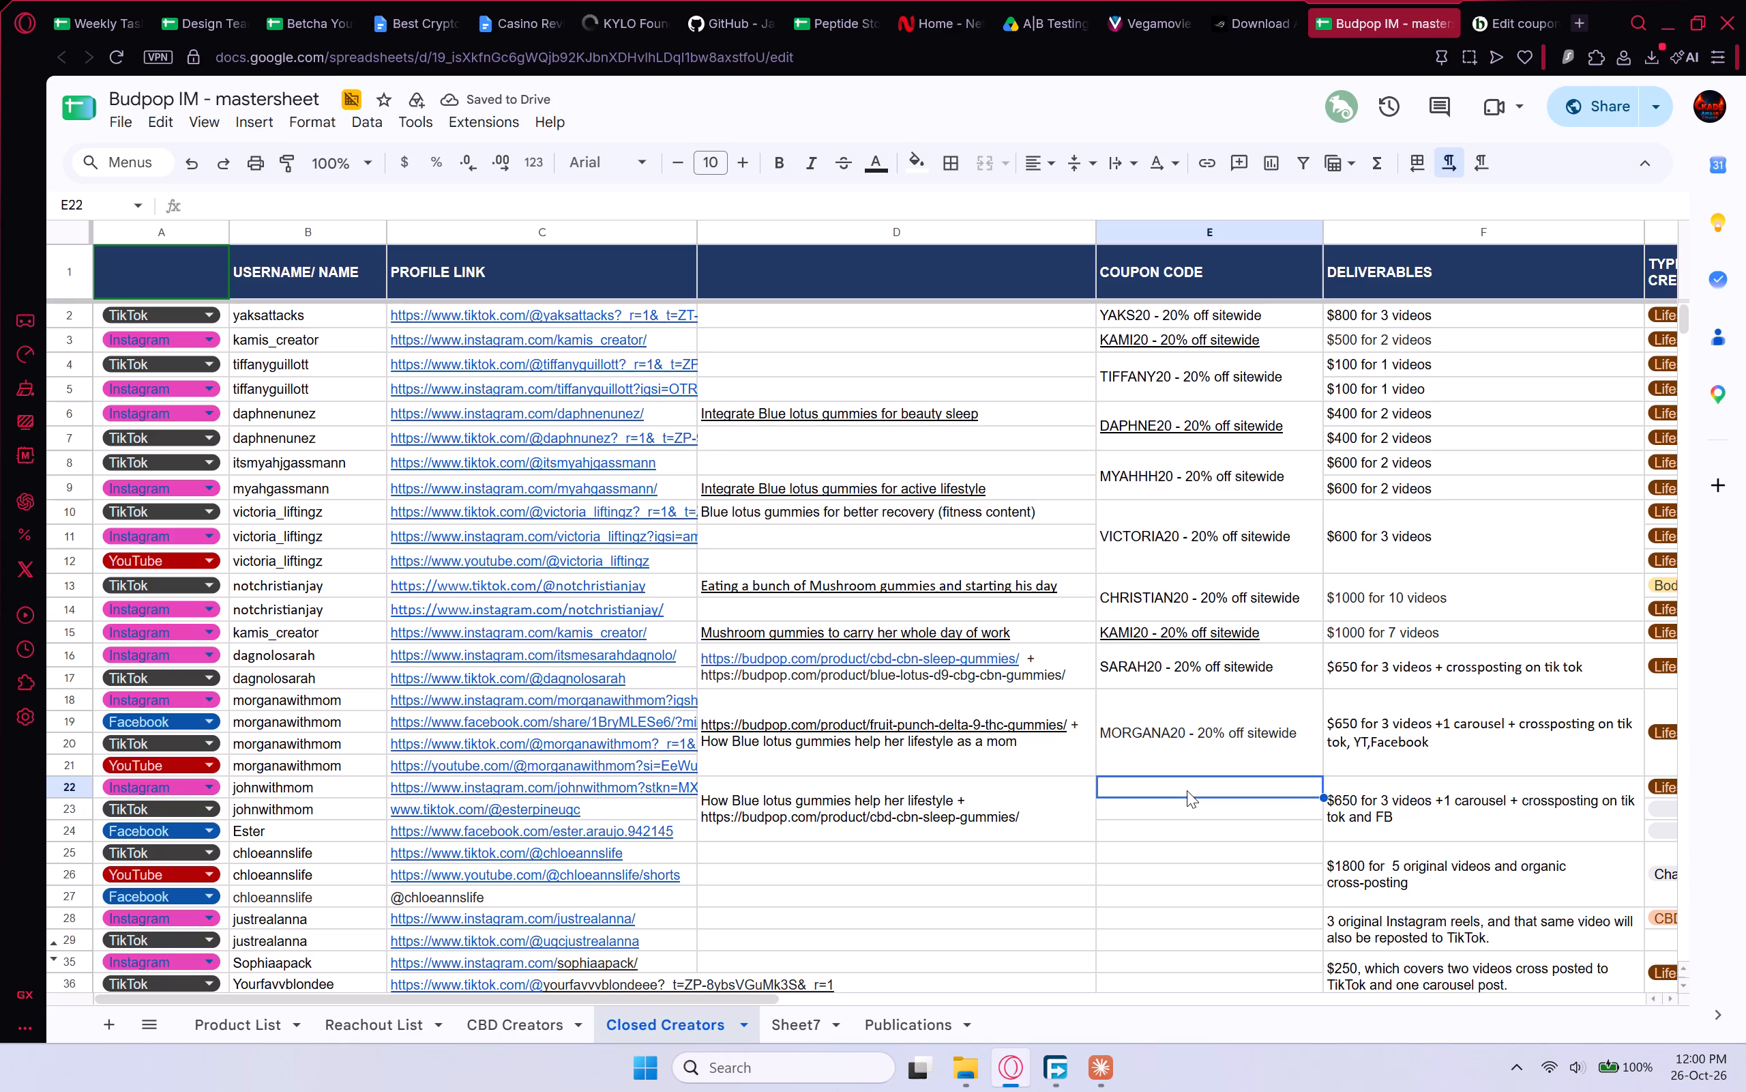
click(558, 781)
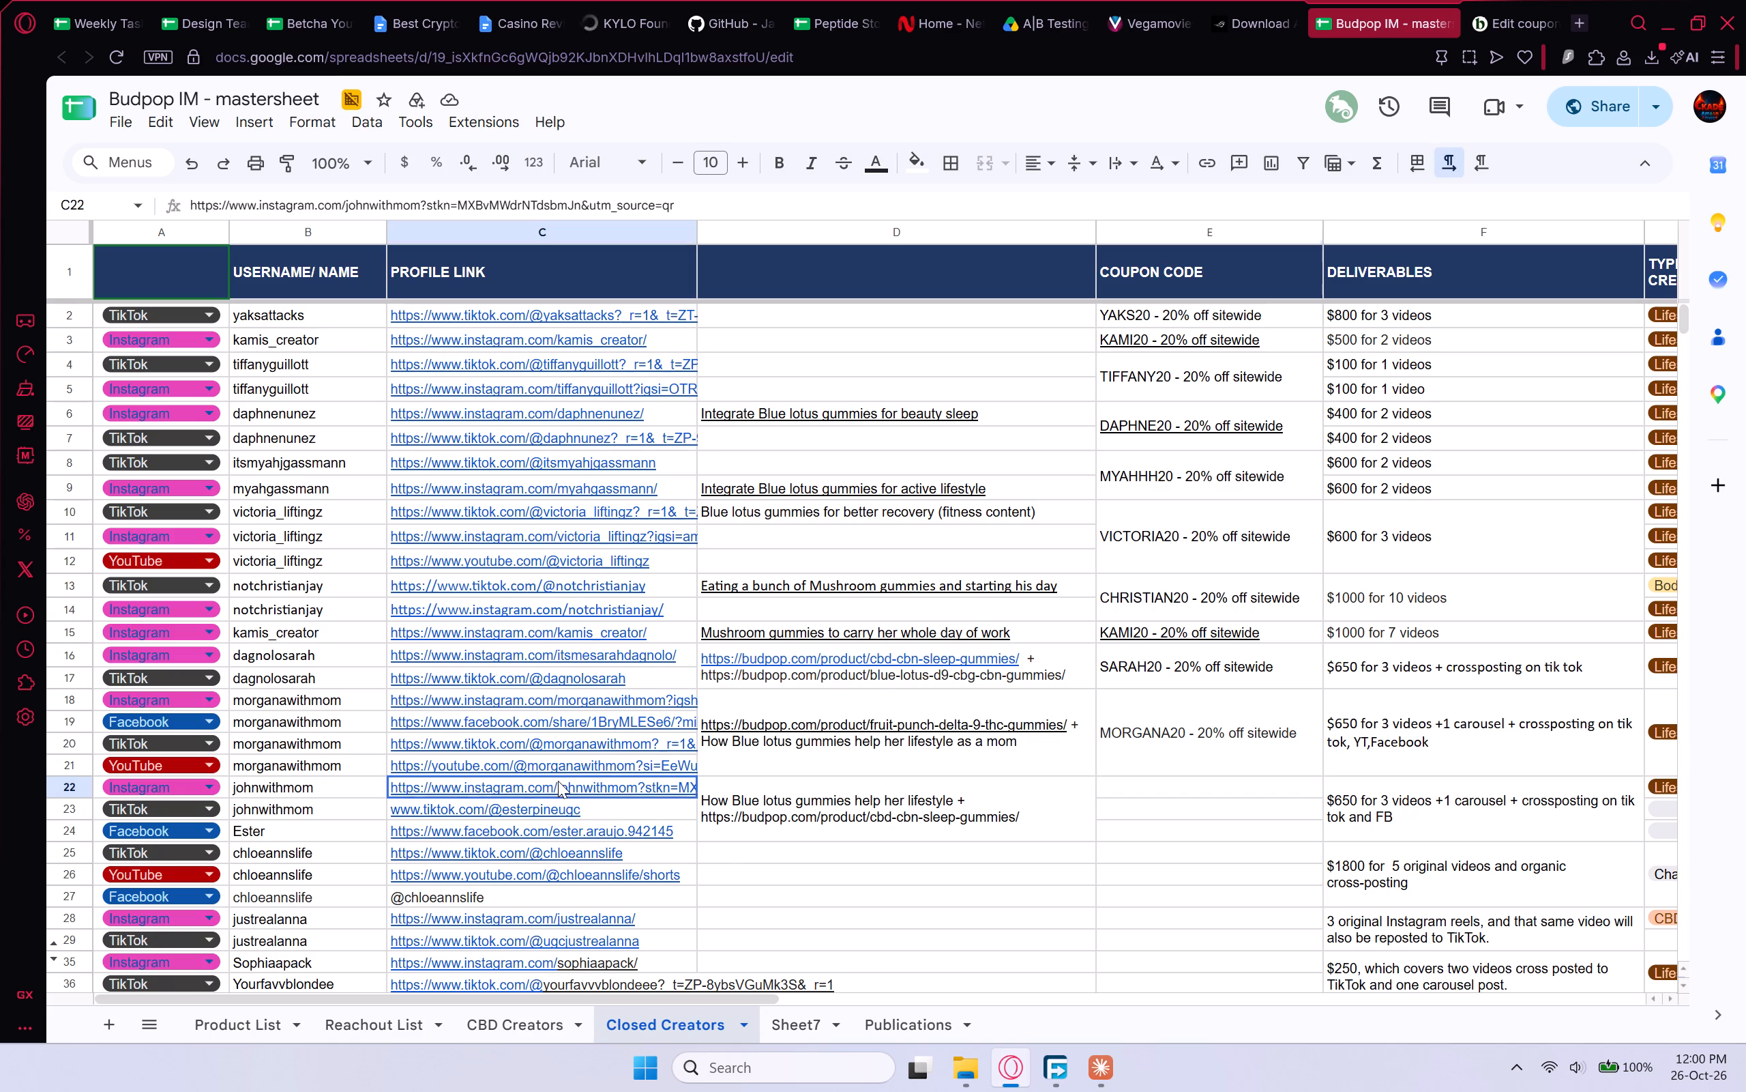
click(528, 824)
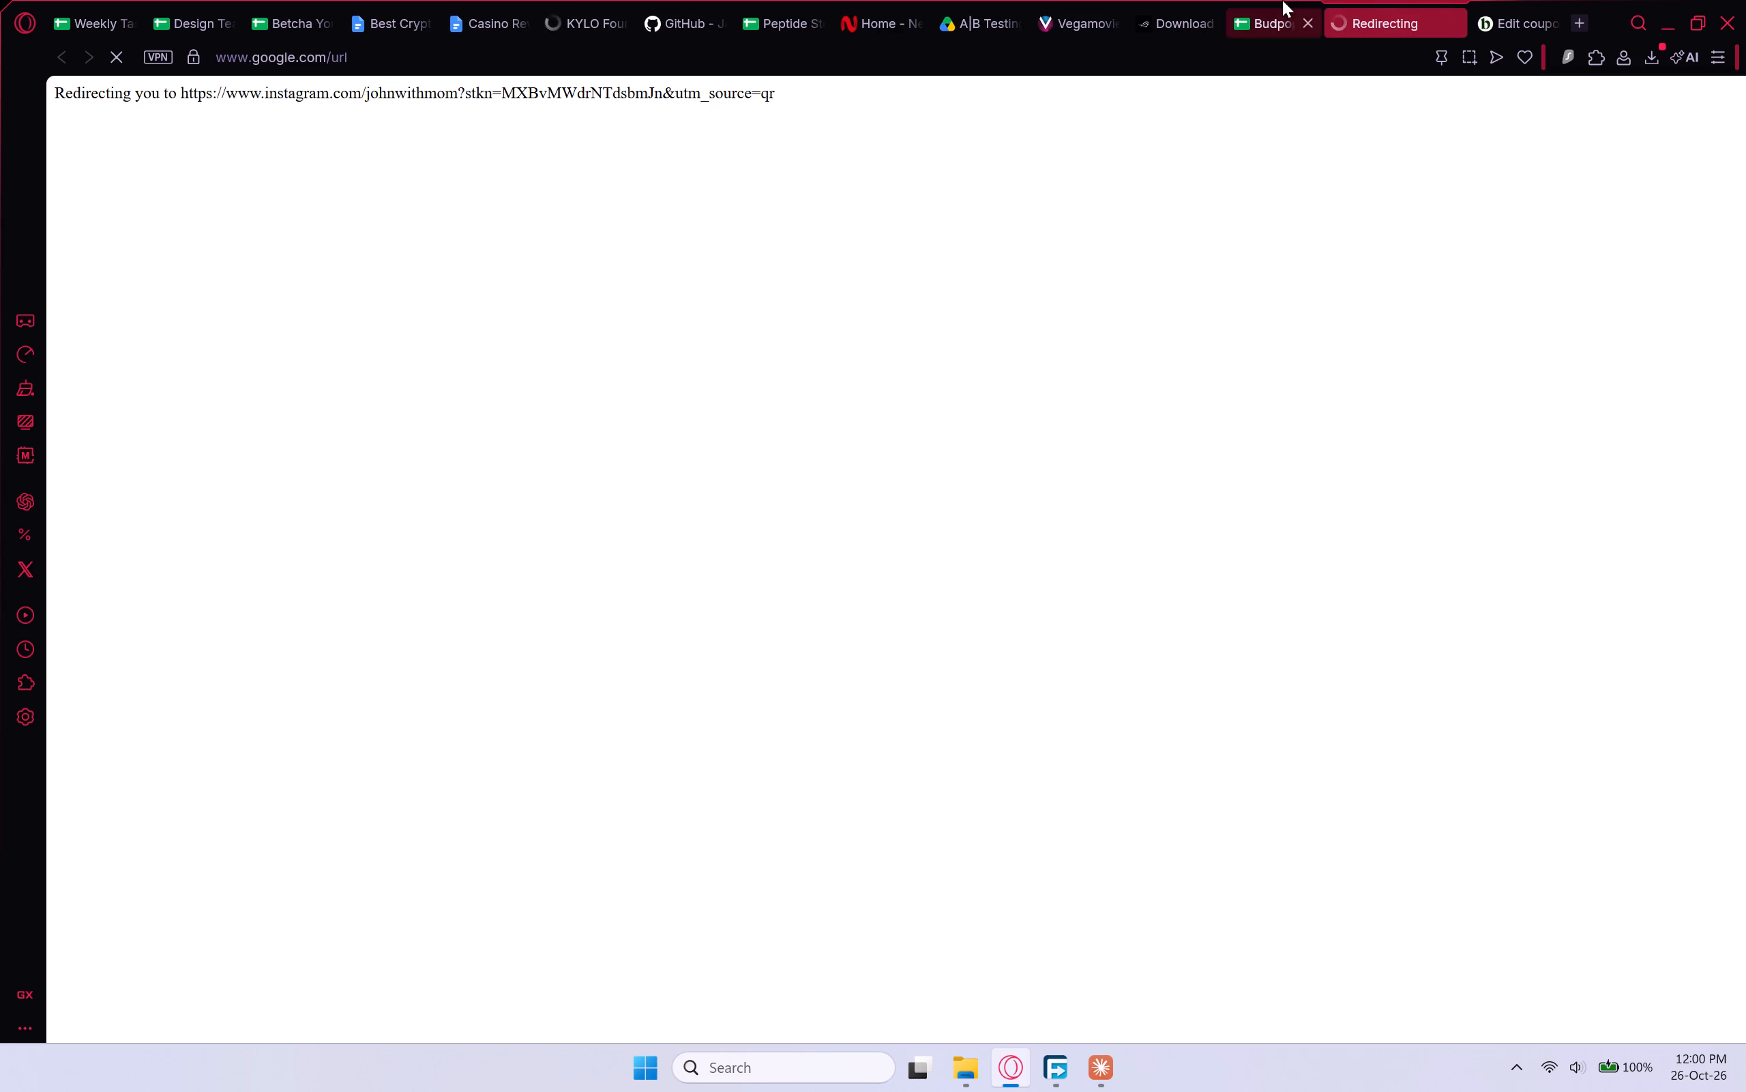
Switch to the BudPop coupon admin page and start adding a new coupon.
click(1522, 0)
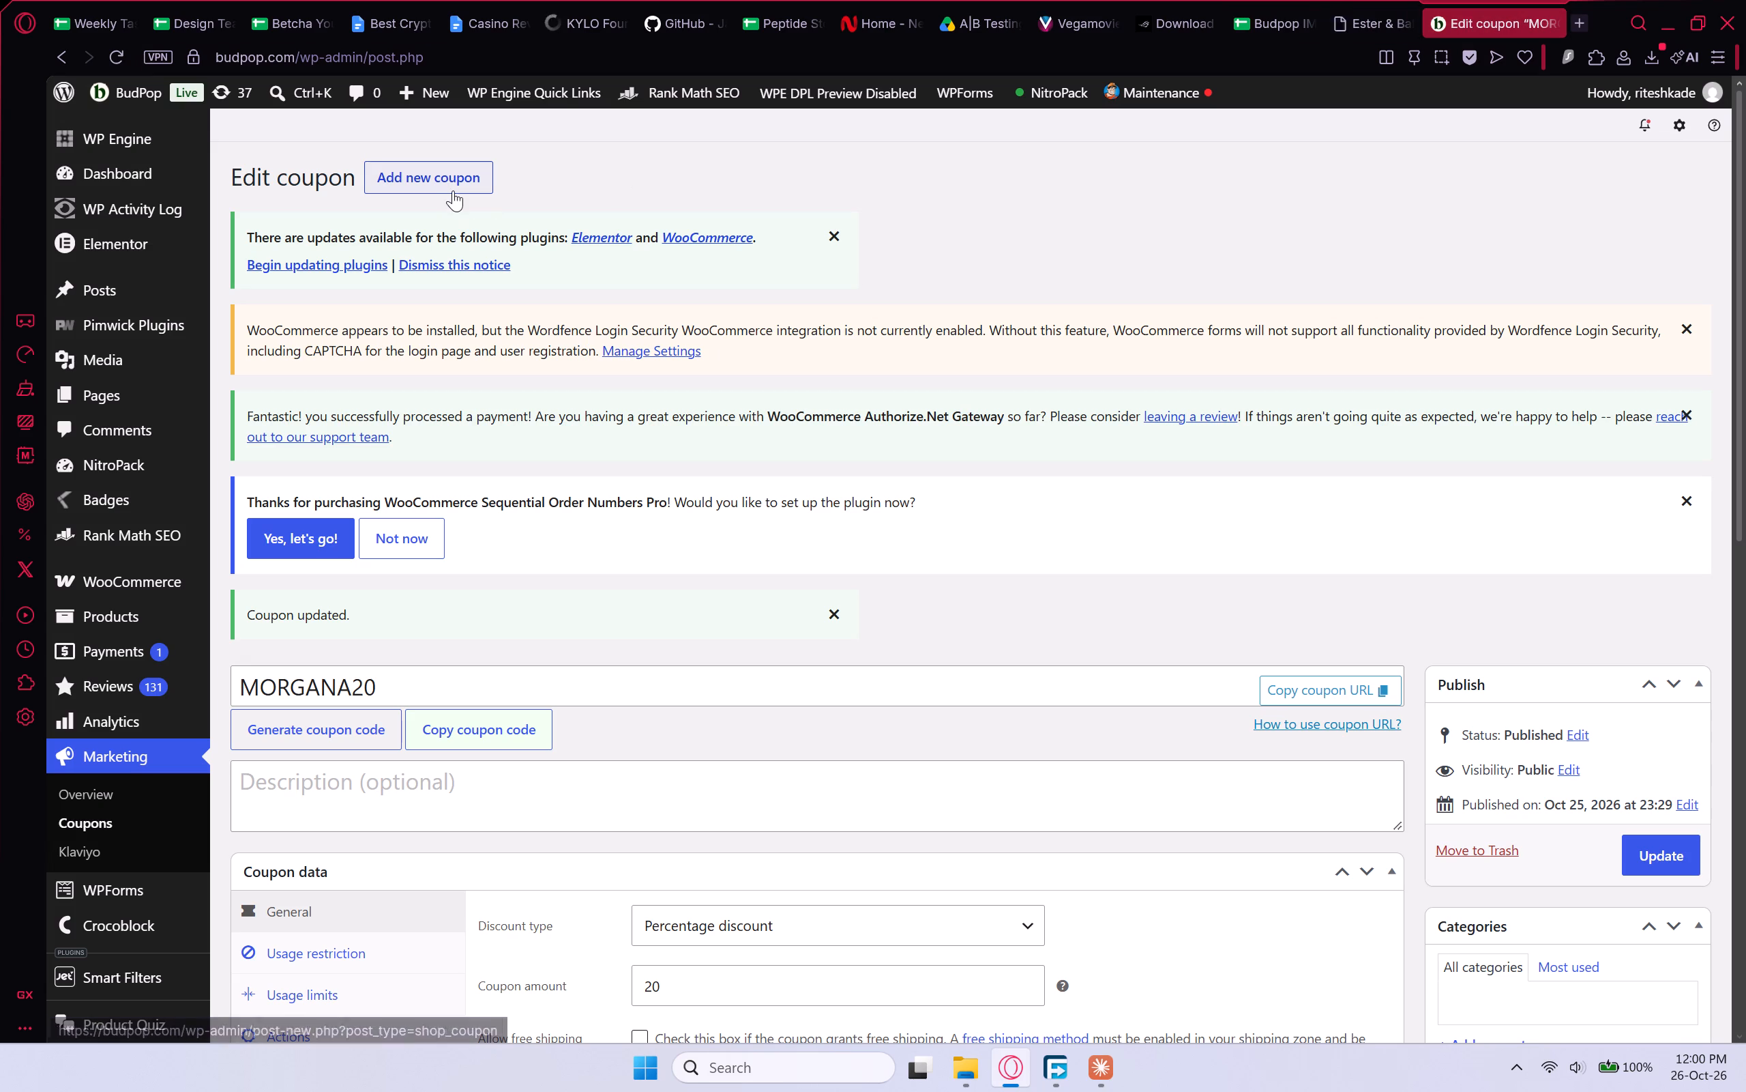
click(453, 175)
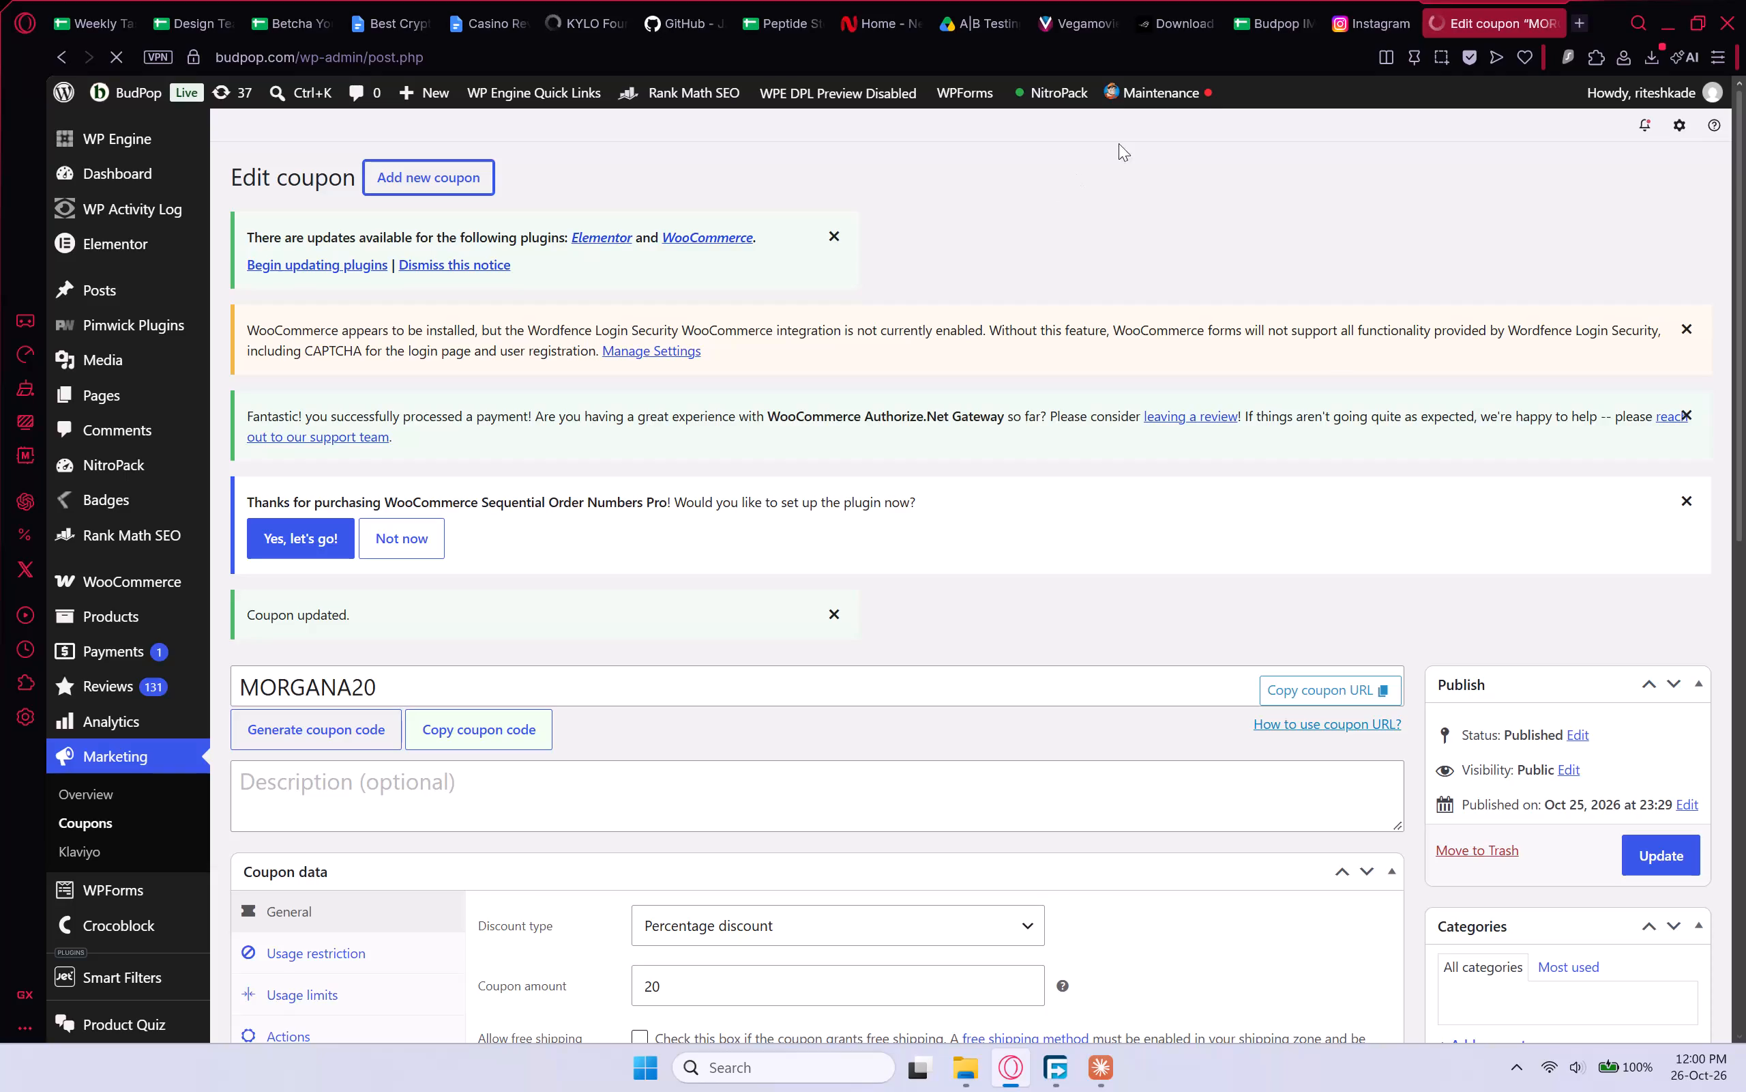
click(1292, 0)
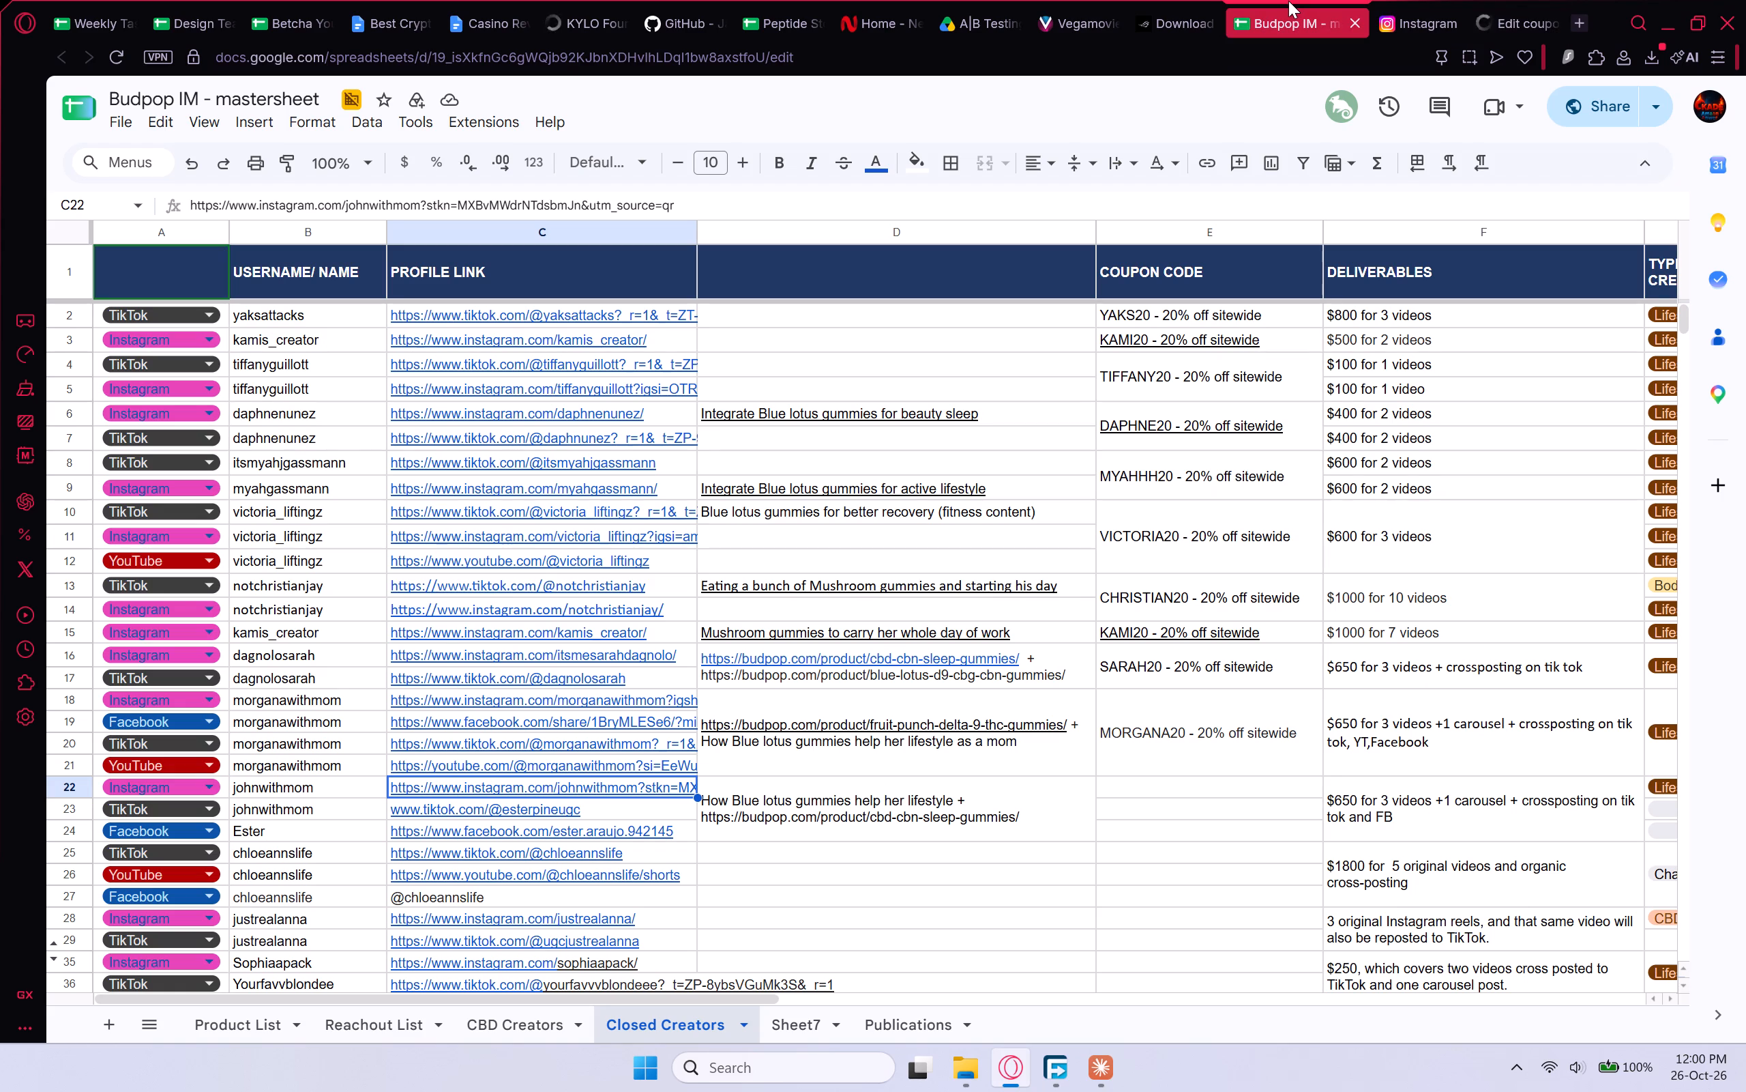
click(1517, 0)
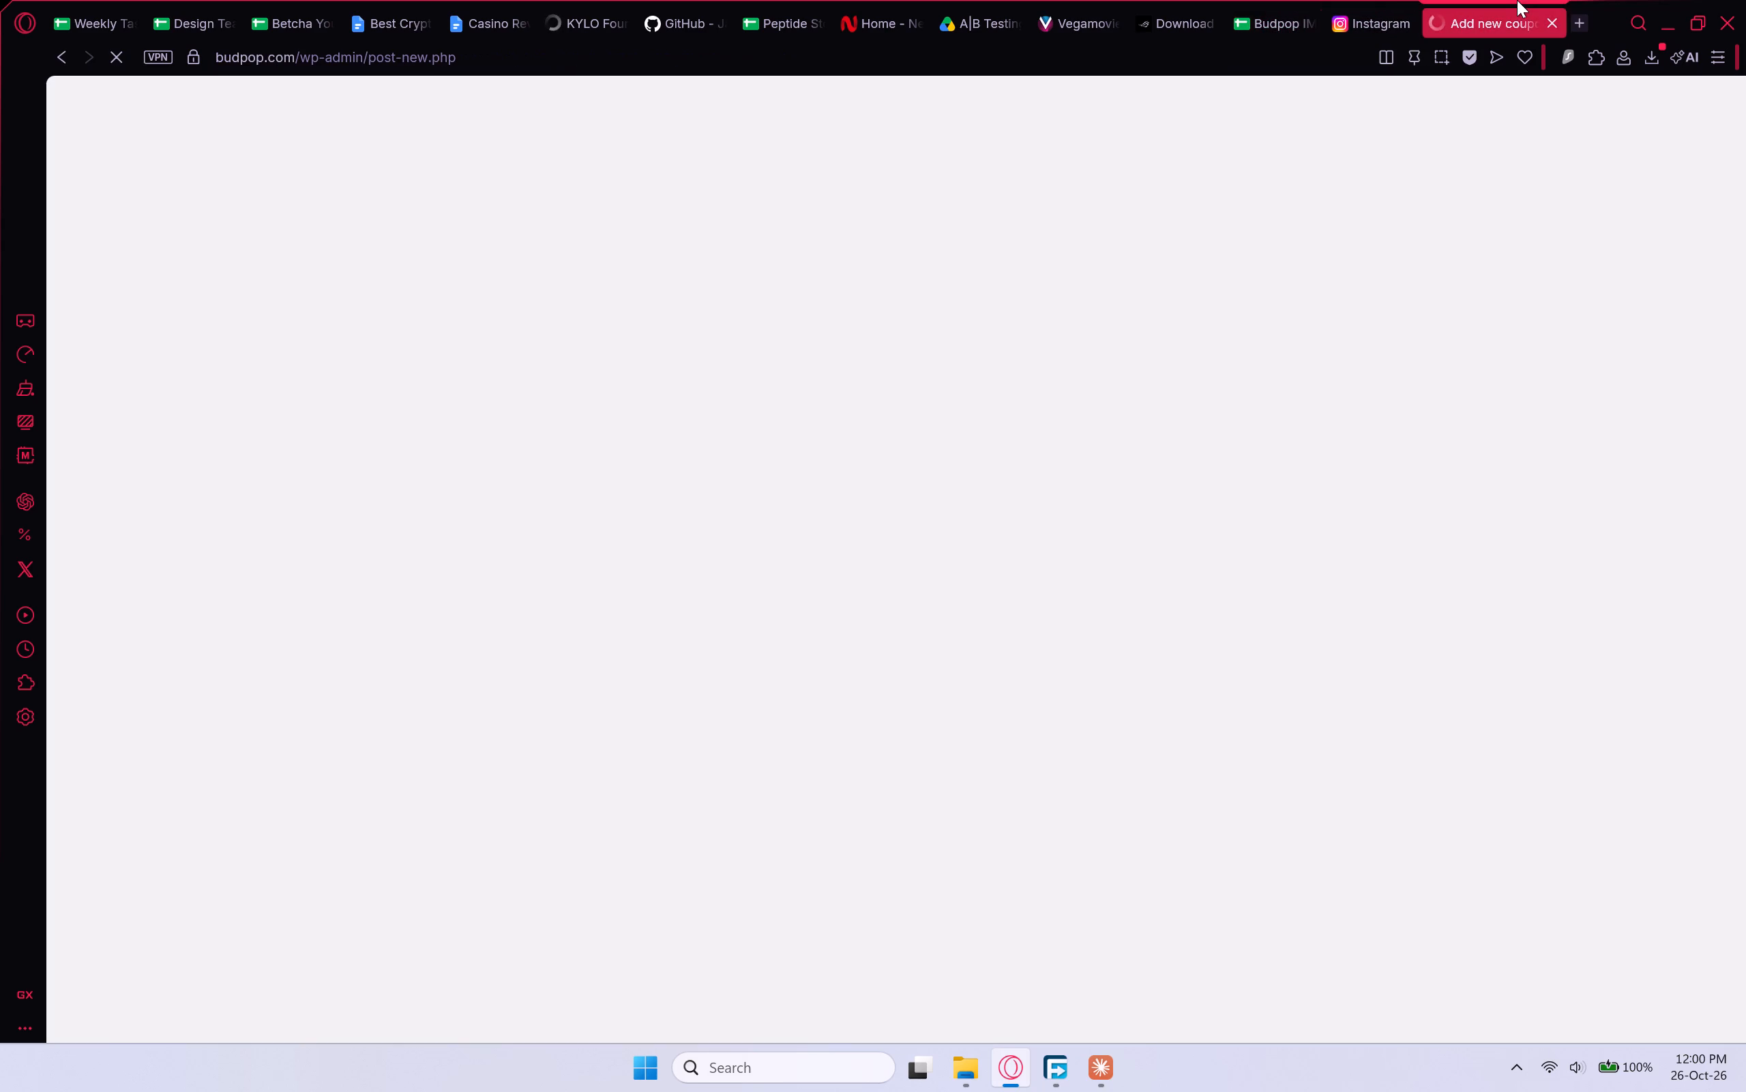
click(1366, 0)
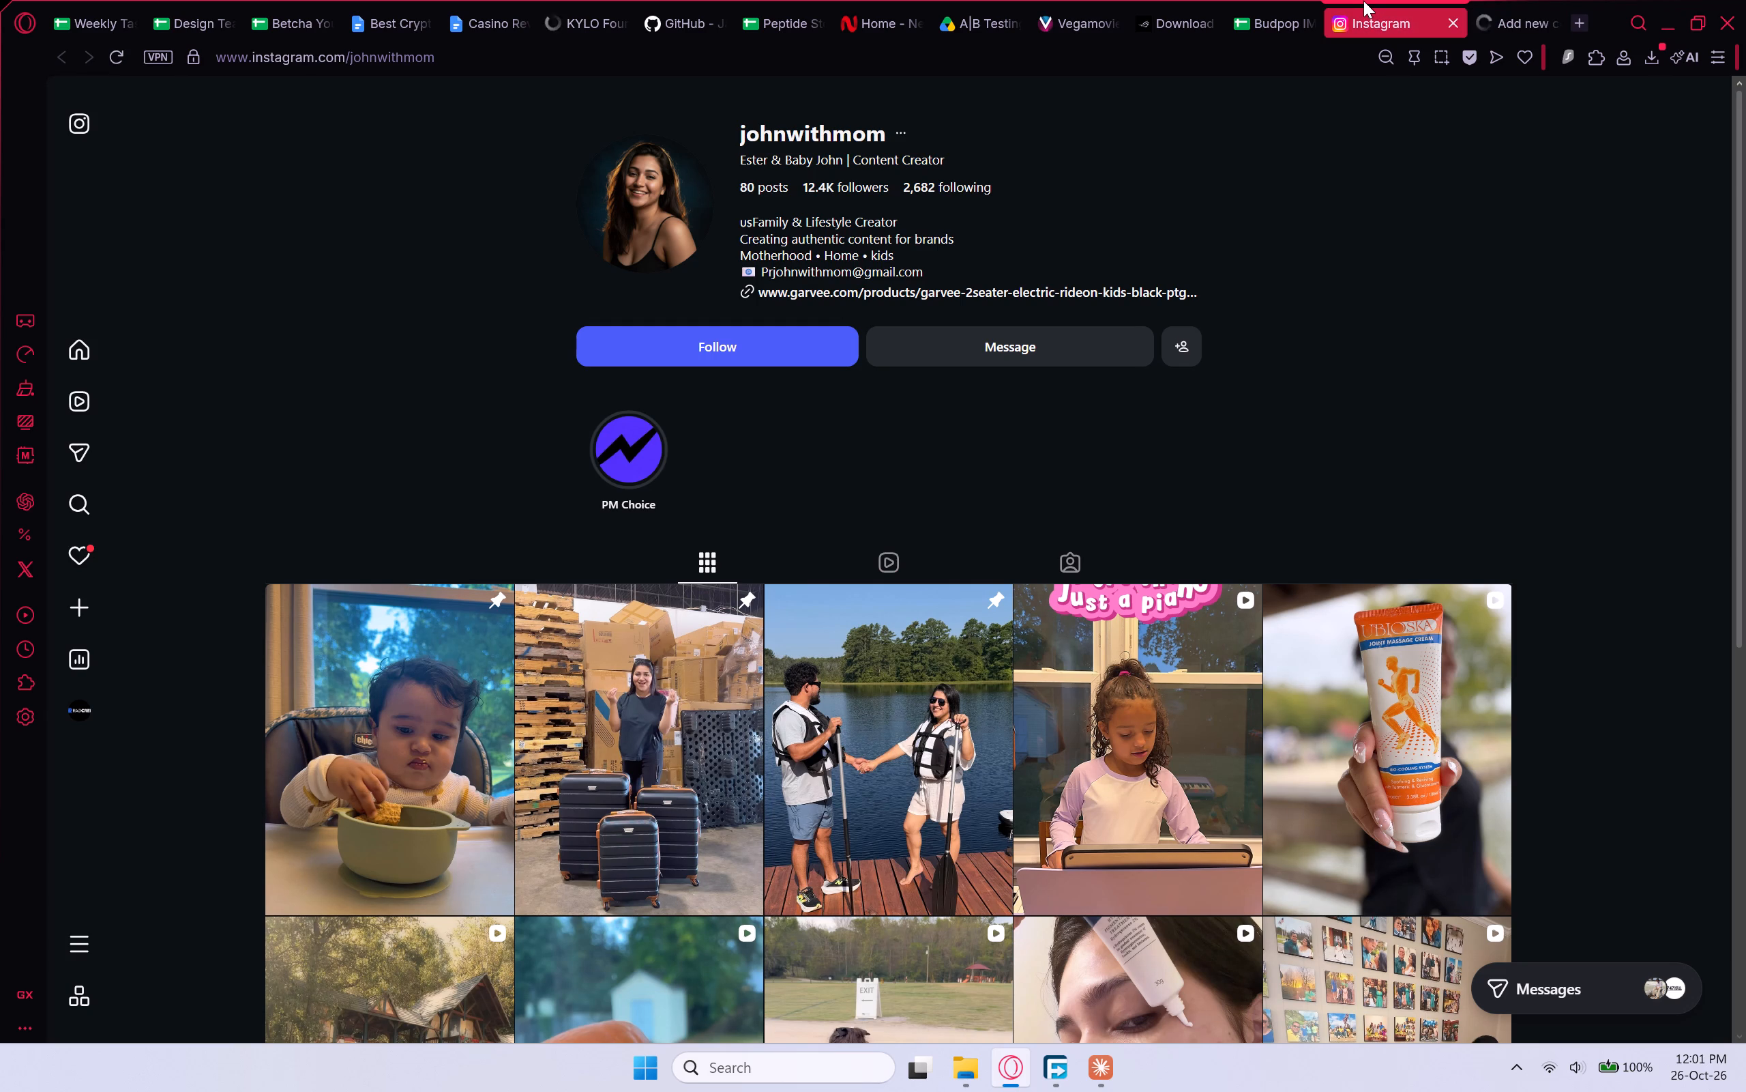
scroll(1459, 238, down, 7)
scroll(1462, 239, up, 7)
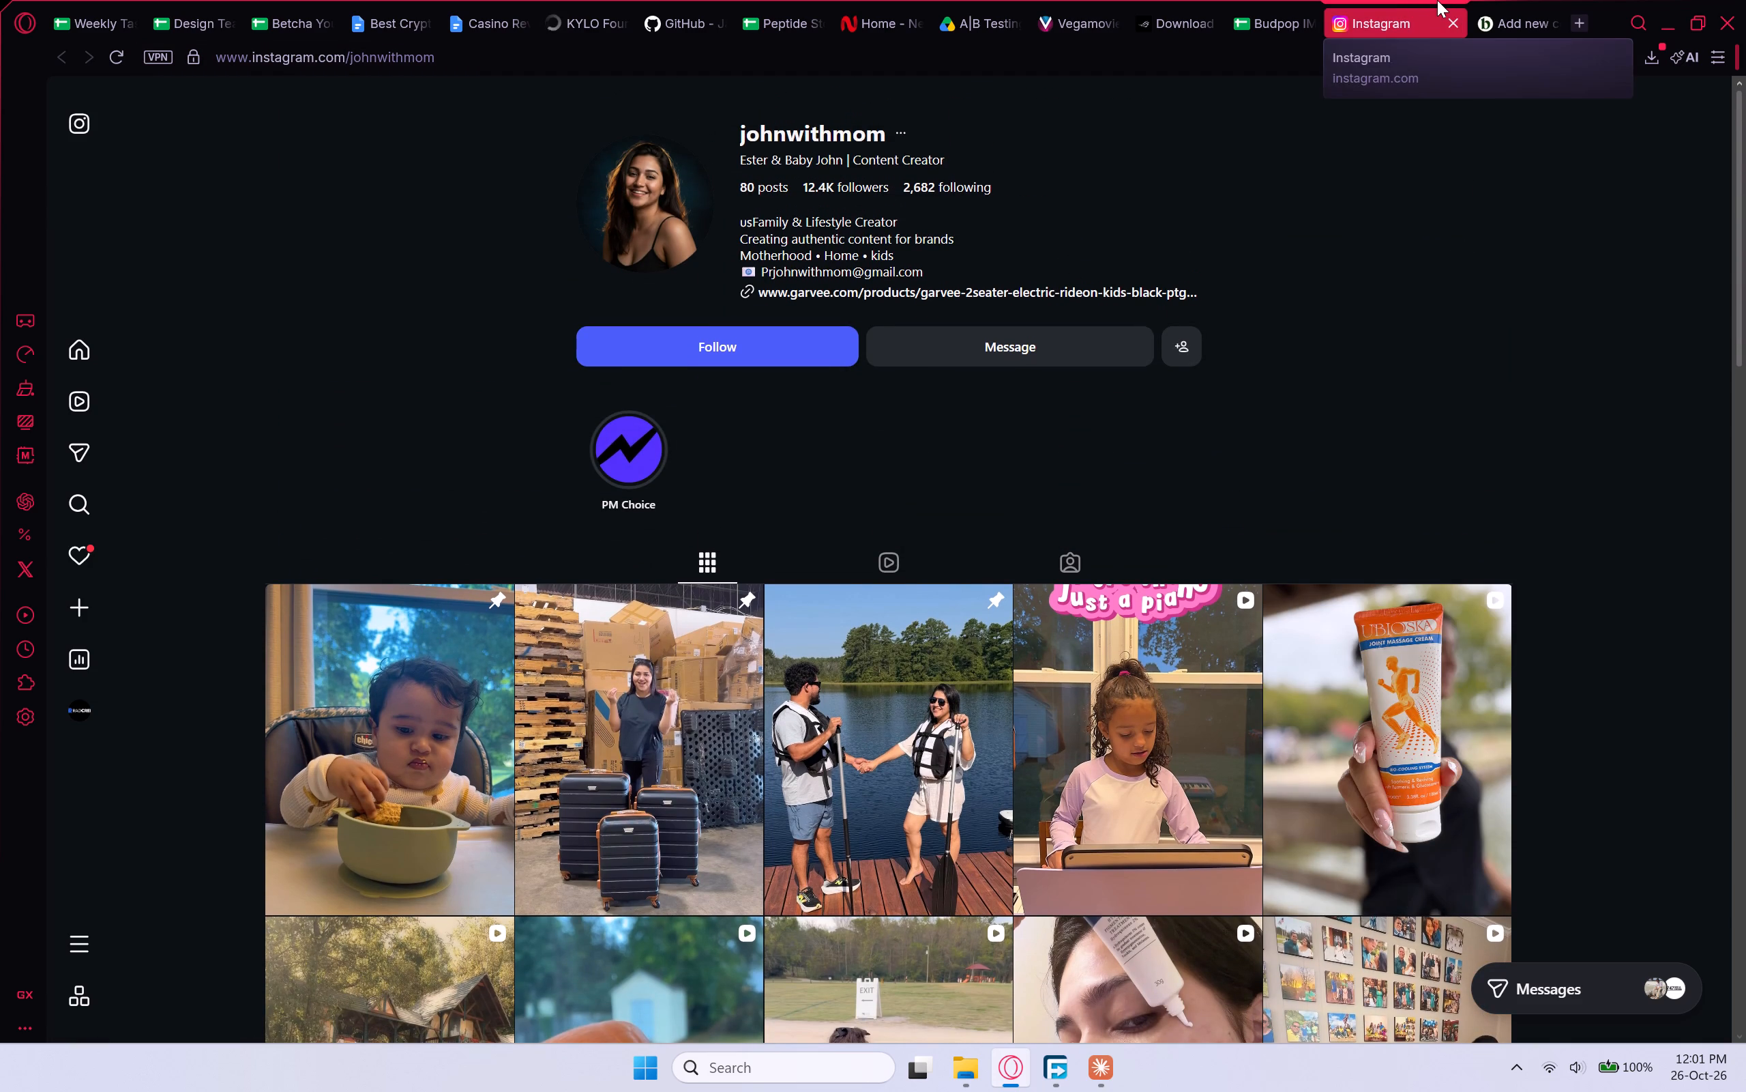
middle_click(1411, 0)
scroll(1411, 0, up, 1)
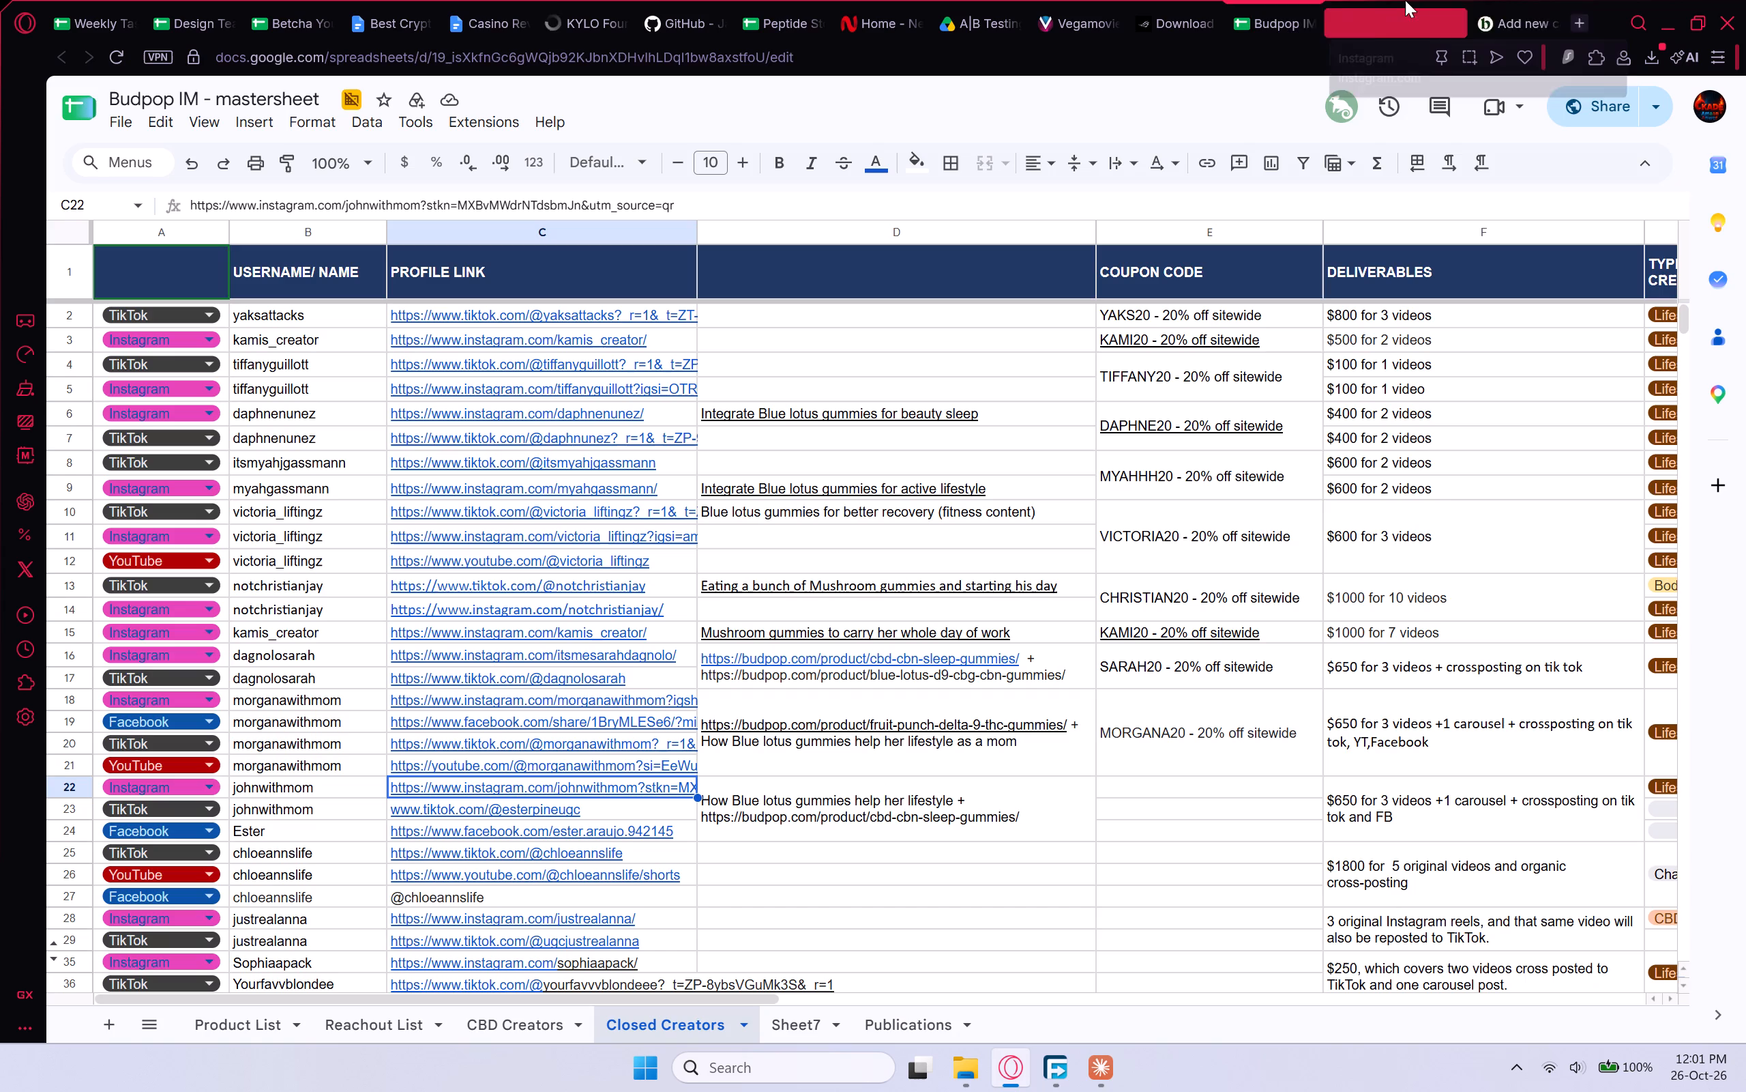
Enter JOHN20 as the code on the new BudPop coupon form.
click(1401, 0)
click(498, 610)
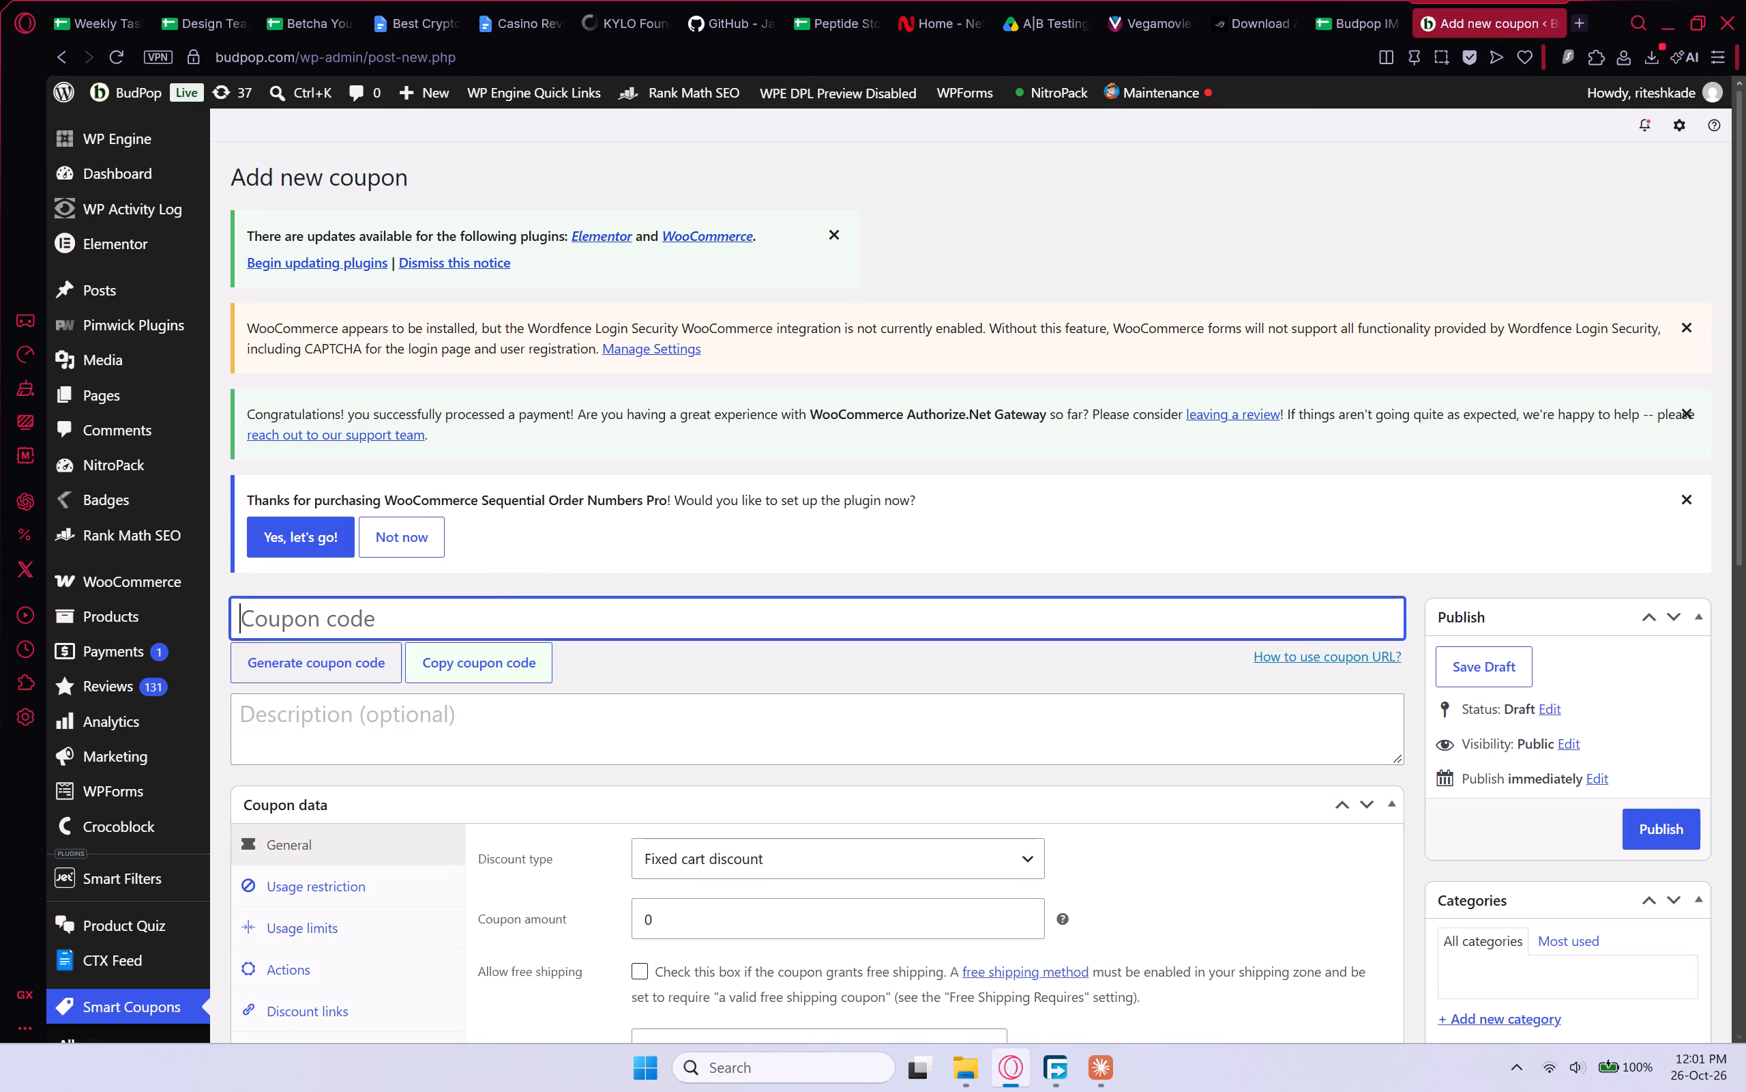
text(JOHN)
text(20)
Open the discount type choices for the JOHN20 coupon.
click(719, 859)
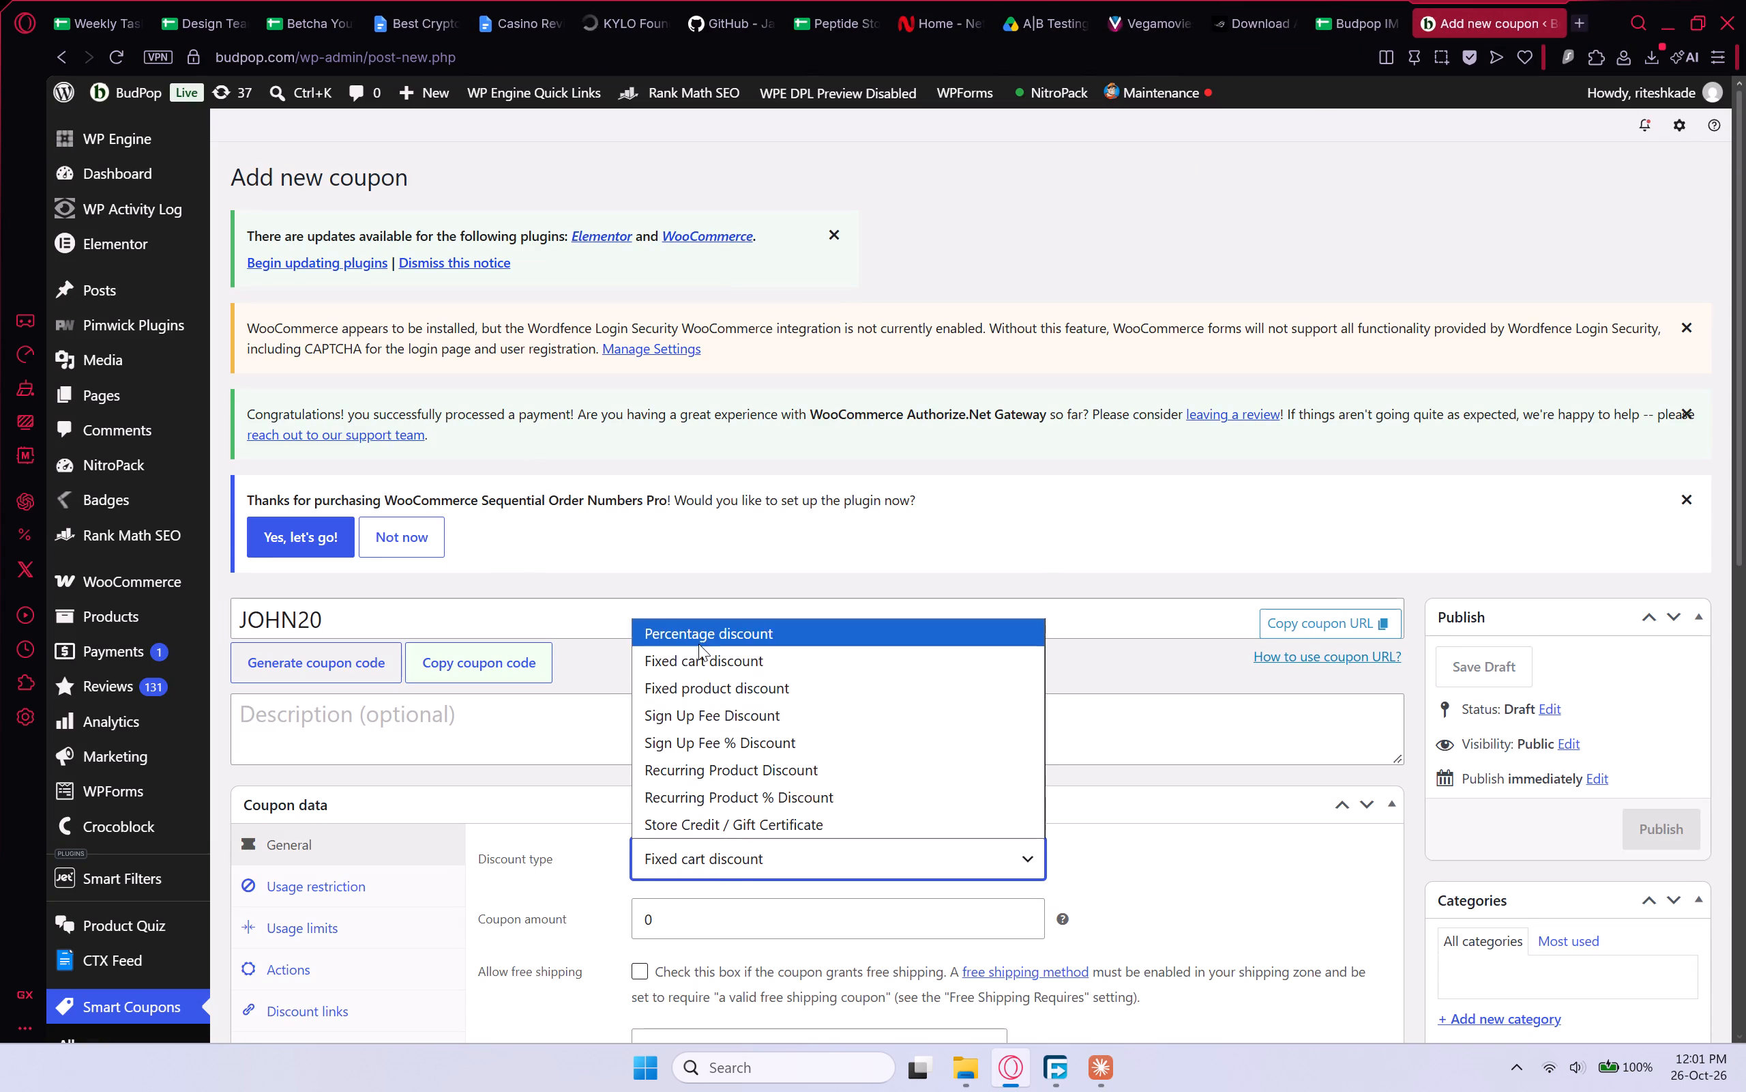
Set the JOHN20 coupon's discount type to Percentage discount and its coupon amount to 20.
click(698, 644)
double_click(687, 925)
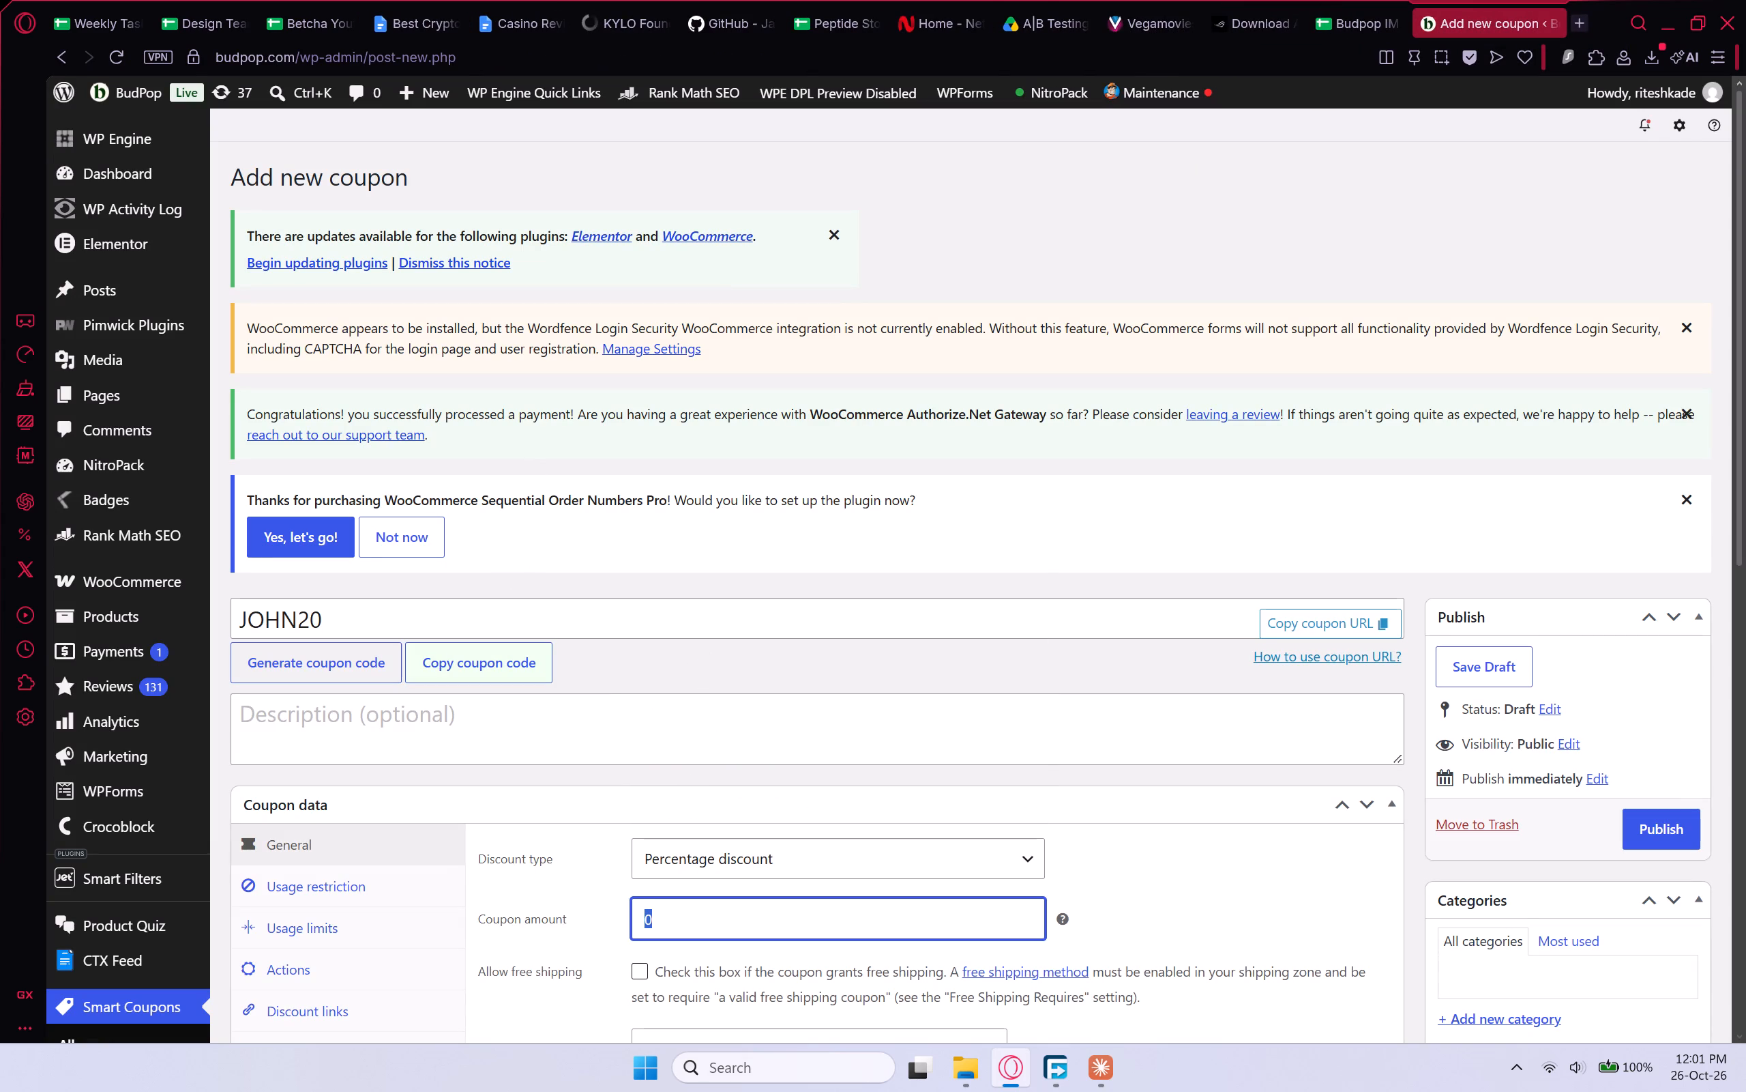
text(20)
Restrict the JOHN20 coupon to individual use only and set its usage limit per user to 1.
click(417, 878)
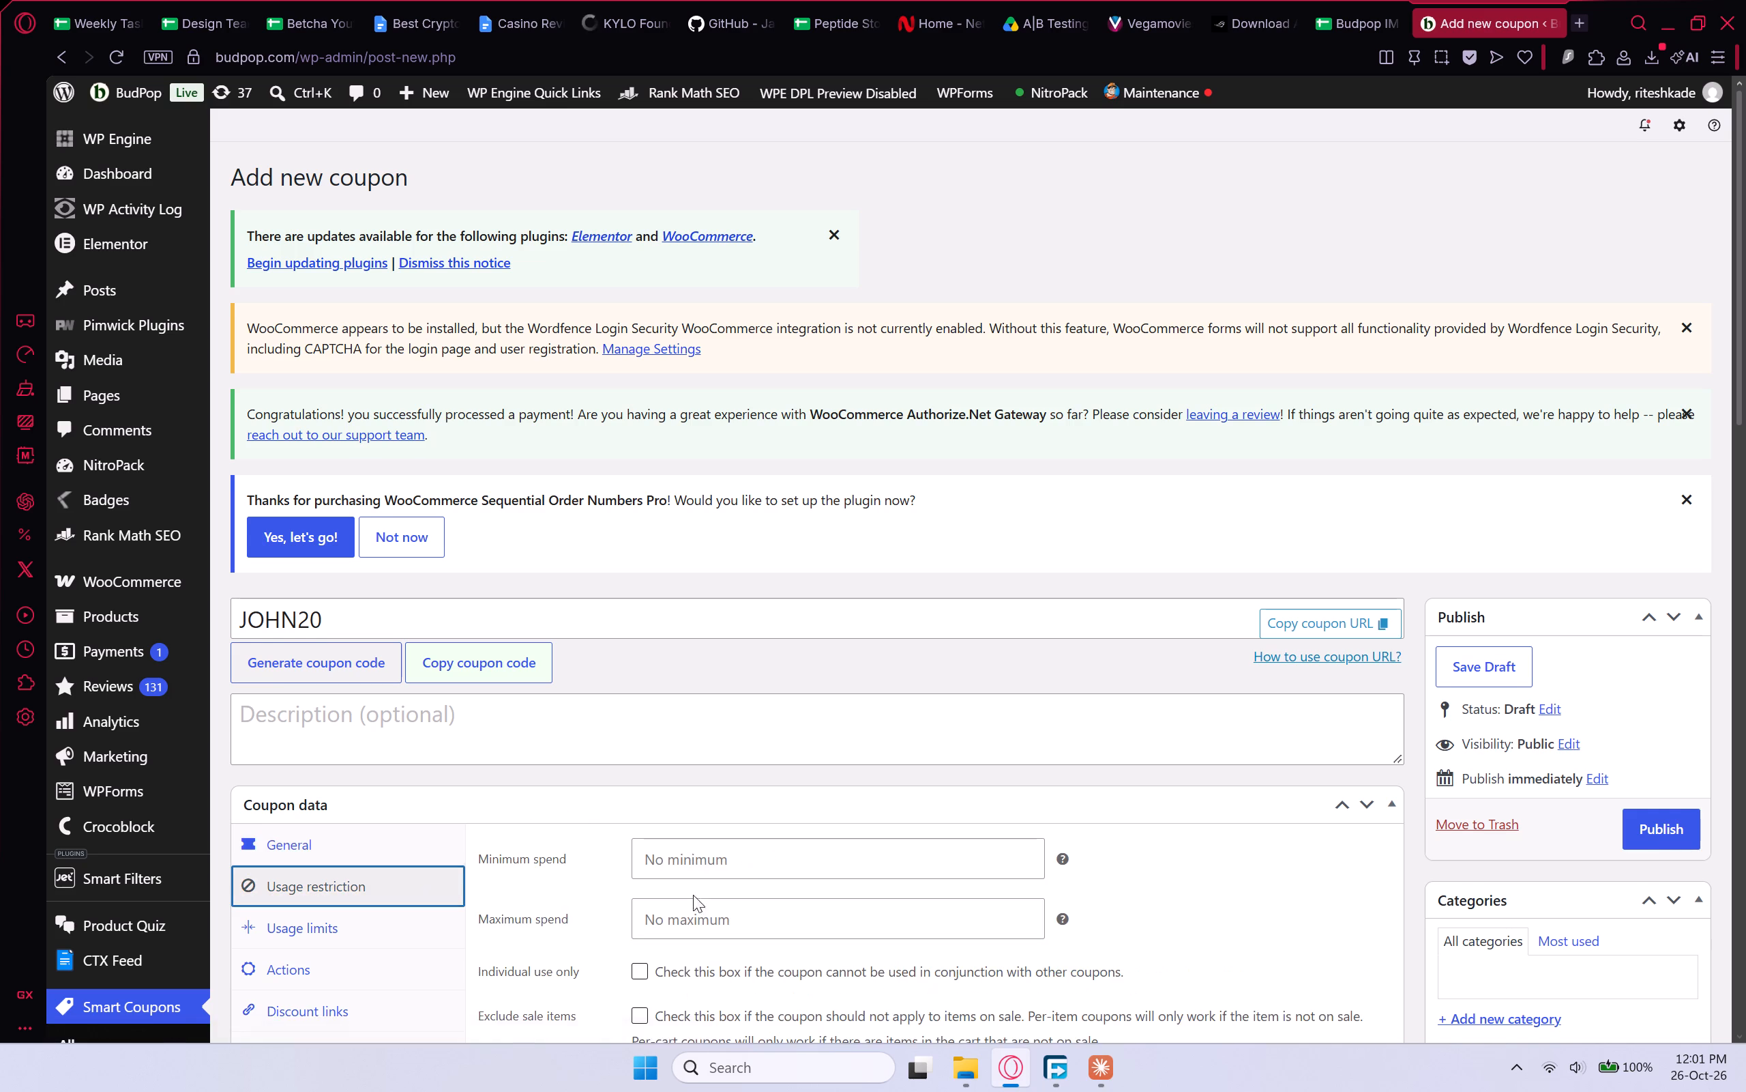
scroll(698, 919, down, 2)
click(655, 845)
click(649, 834)
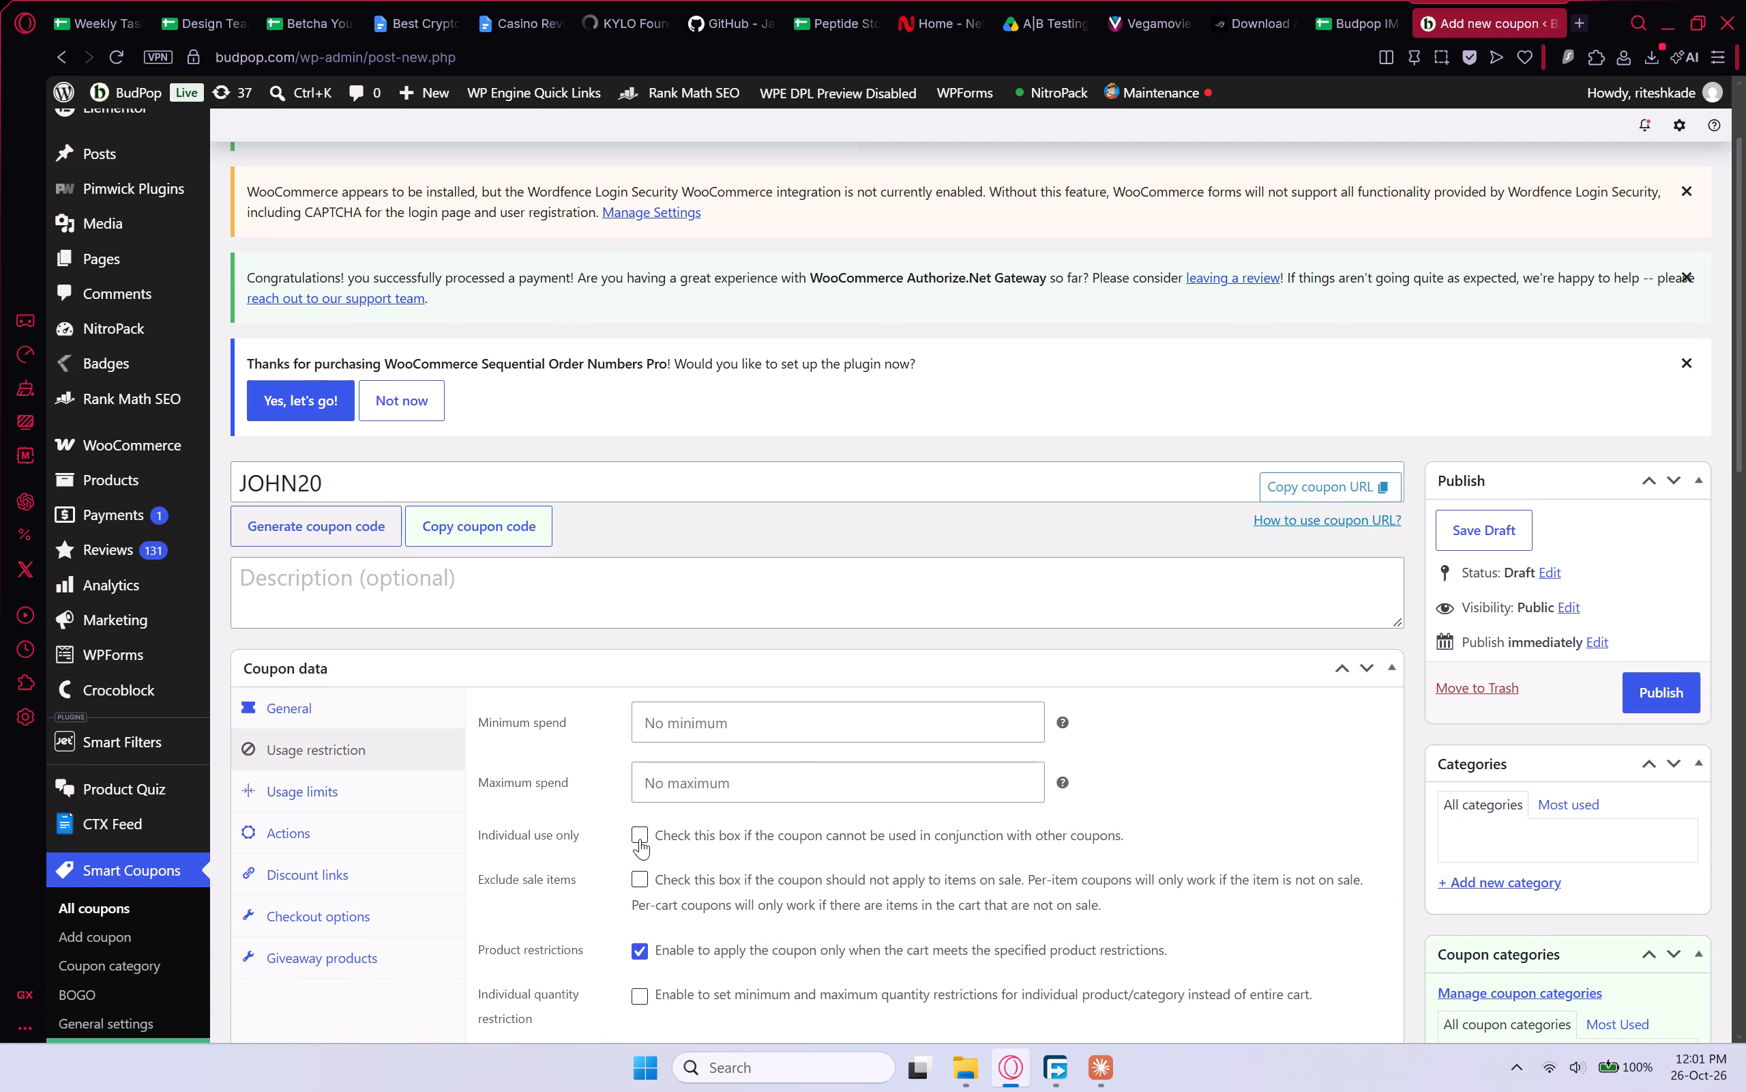
click(642, 838)
click(312, 789)
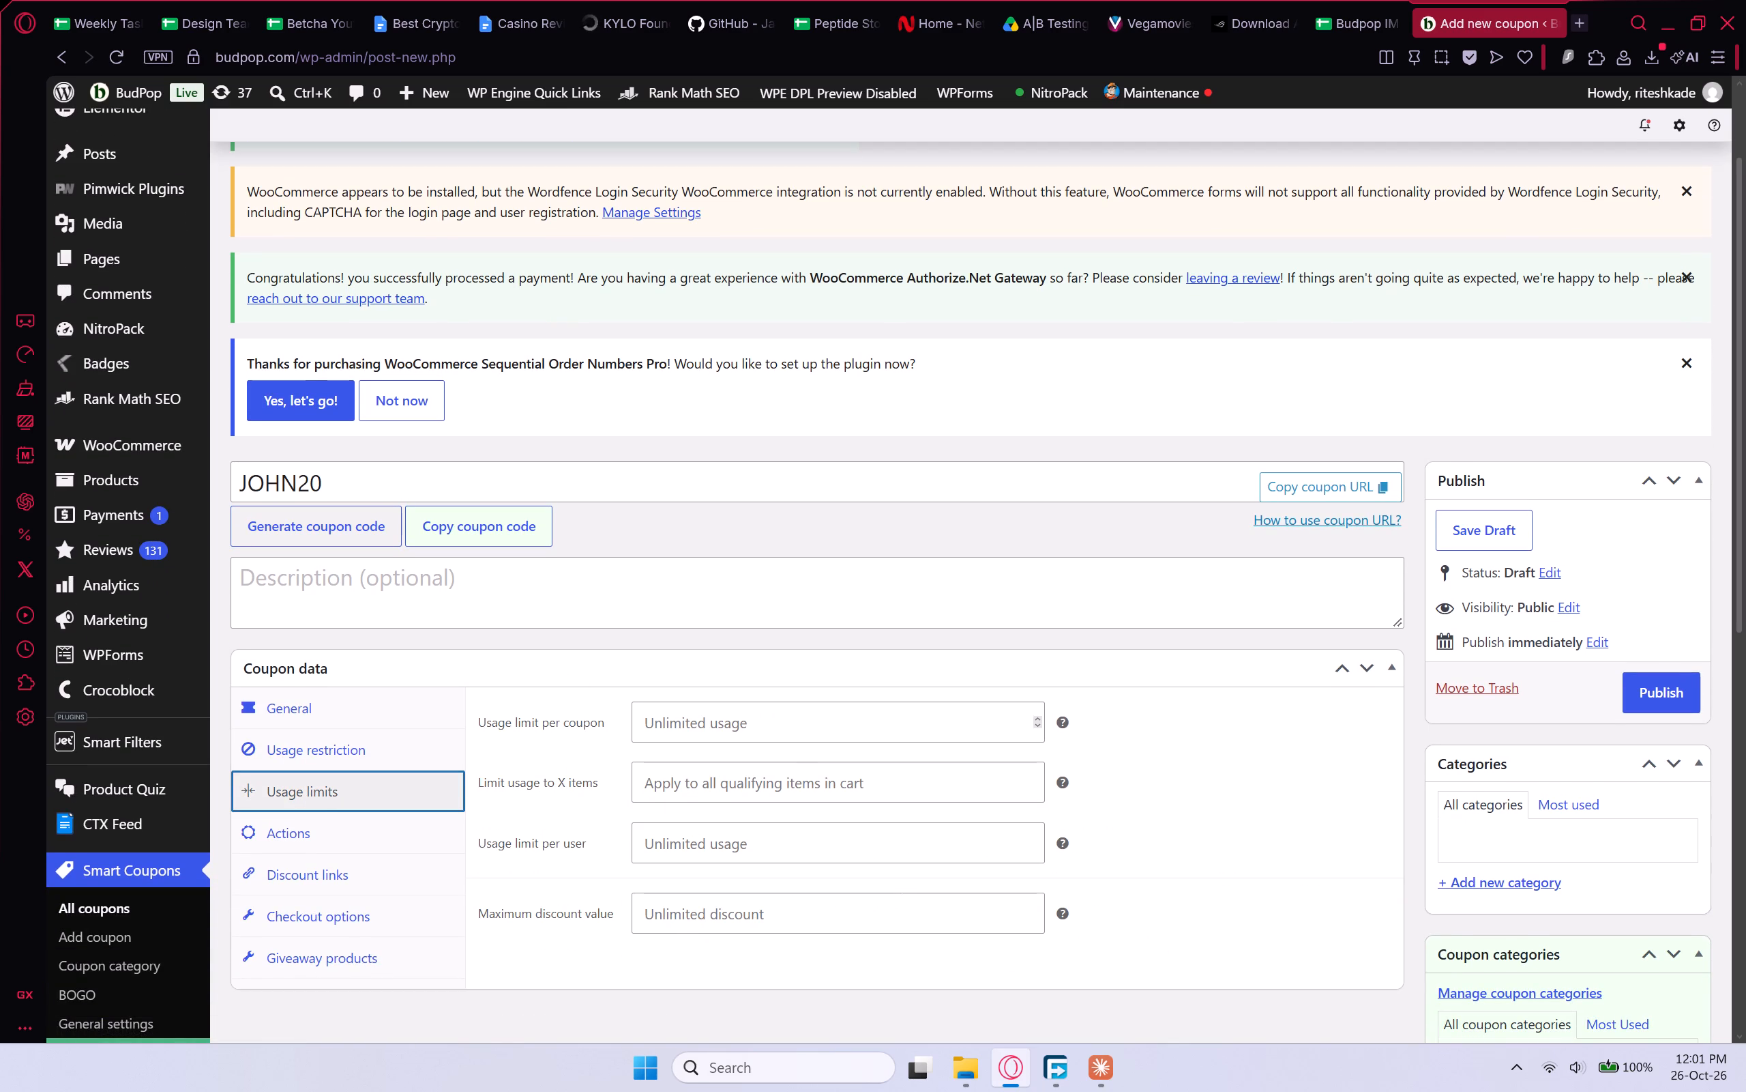
click(681, 854)
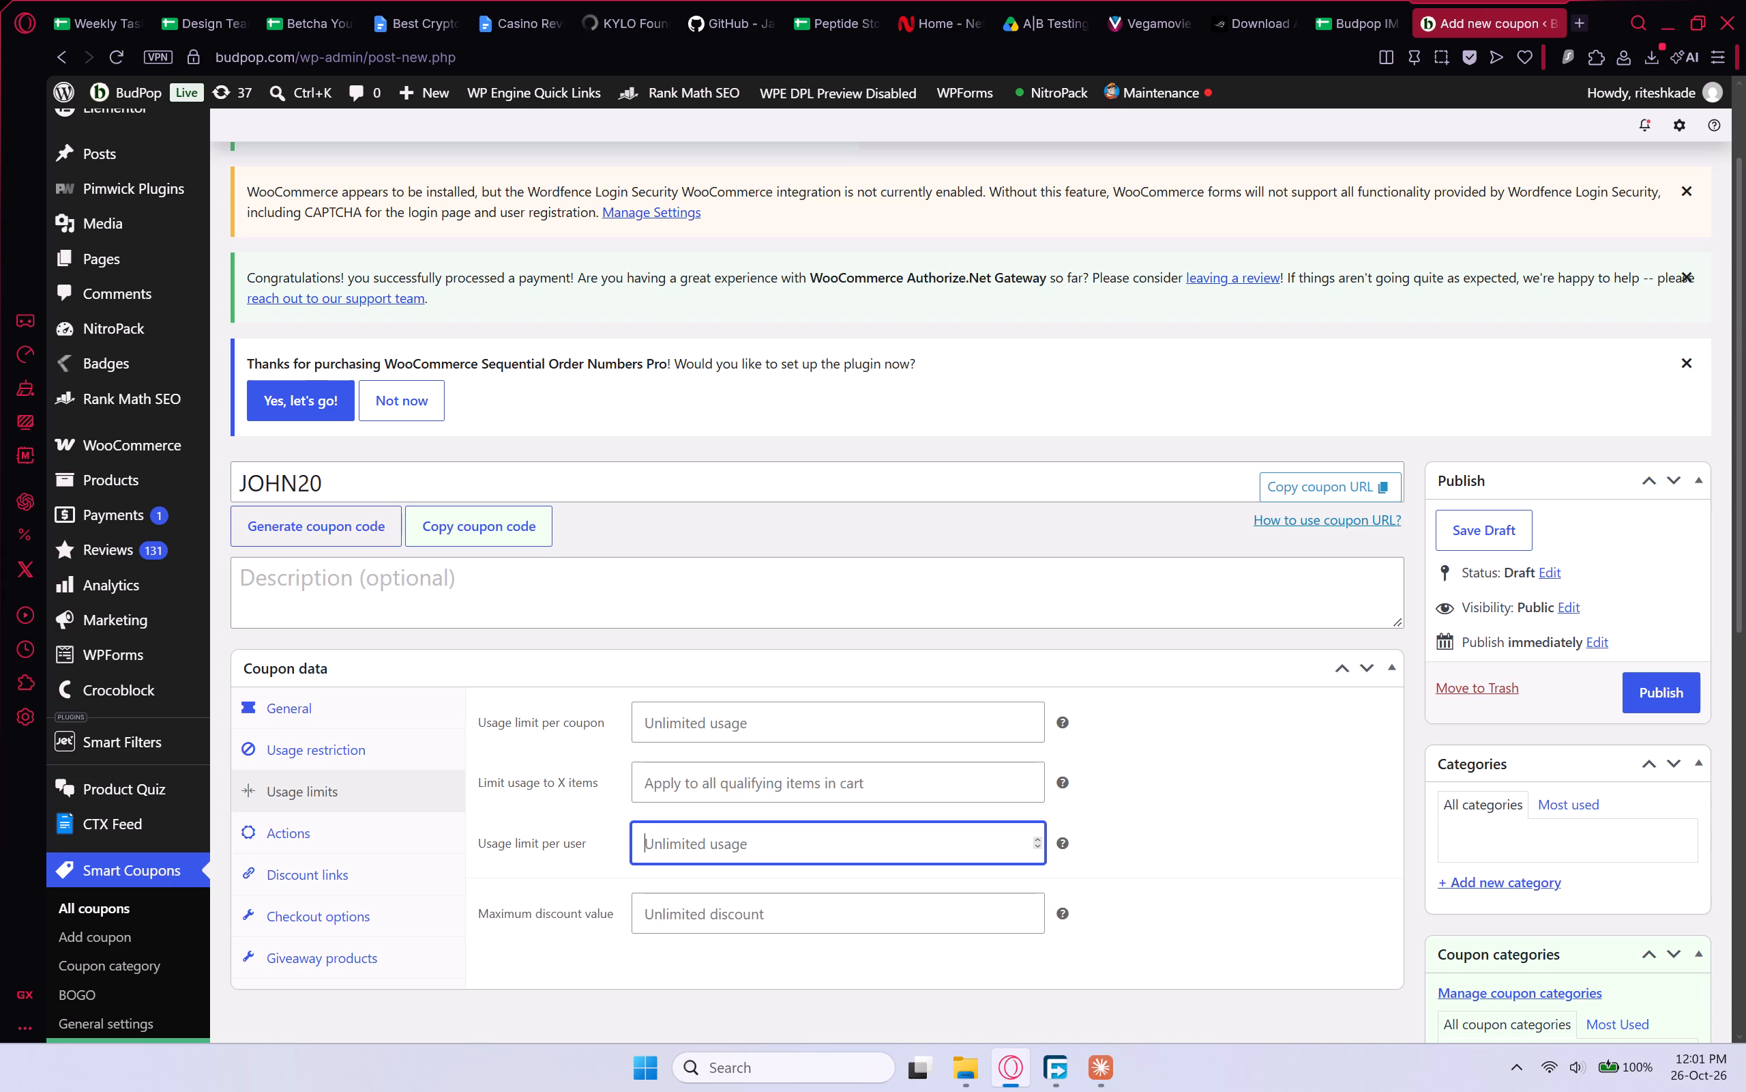
key(1)
Assign the Influencers coupon category to JOHN20 and publish the coupon.
scroll(1471, 859, down, 2)
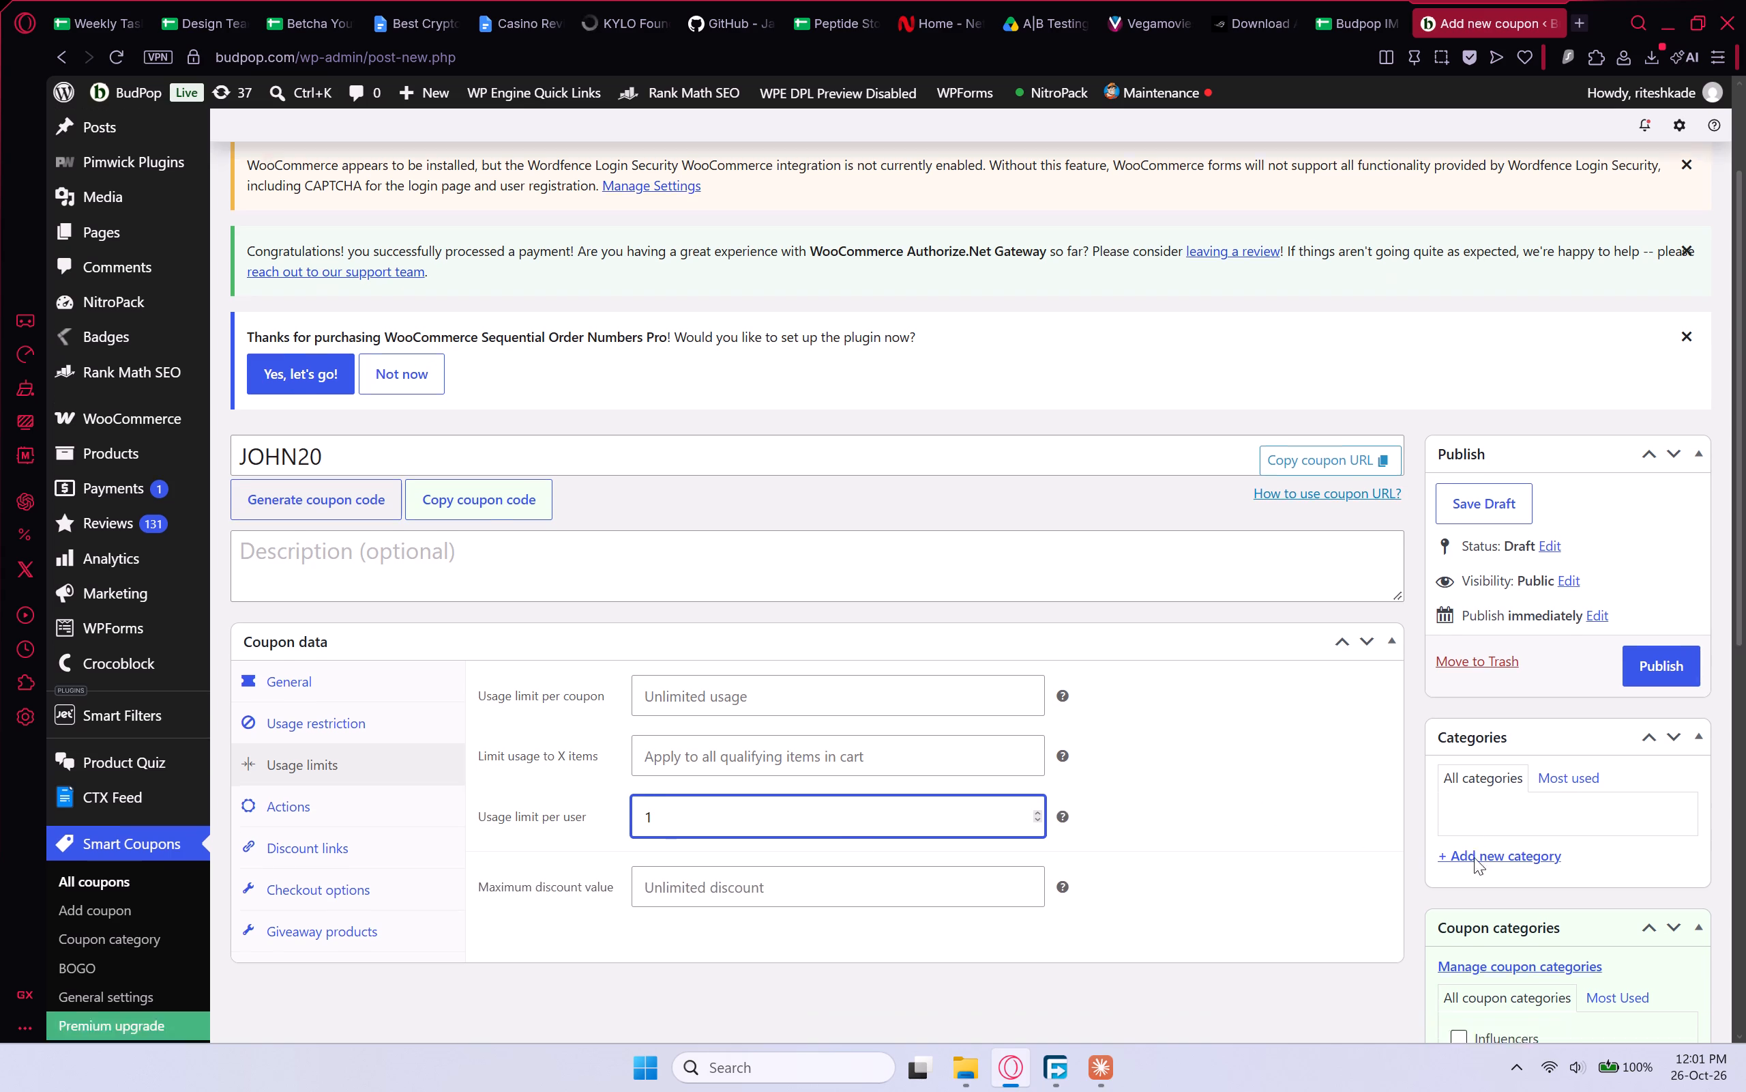
scroll(1474, 857, down, 2)
click(1485, 788)
click(1659, 422)
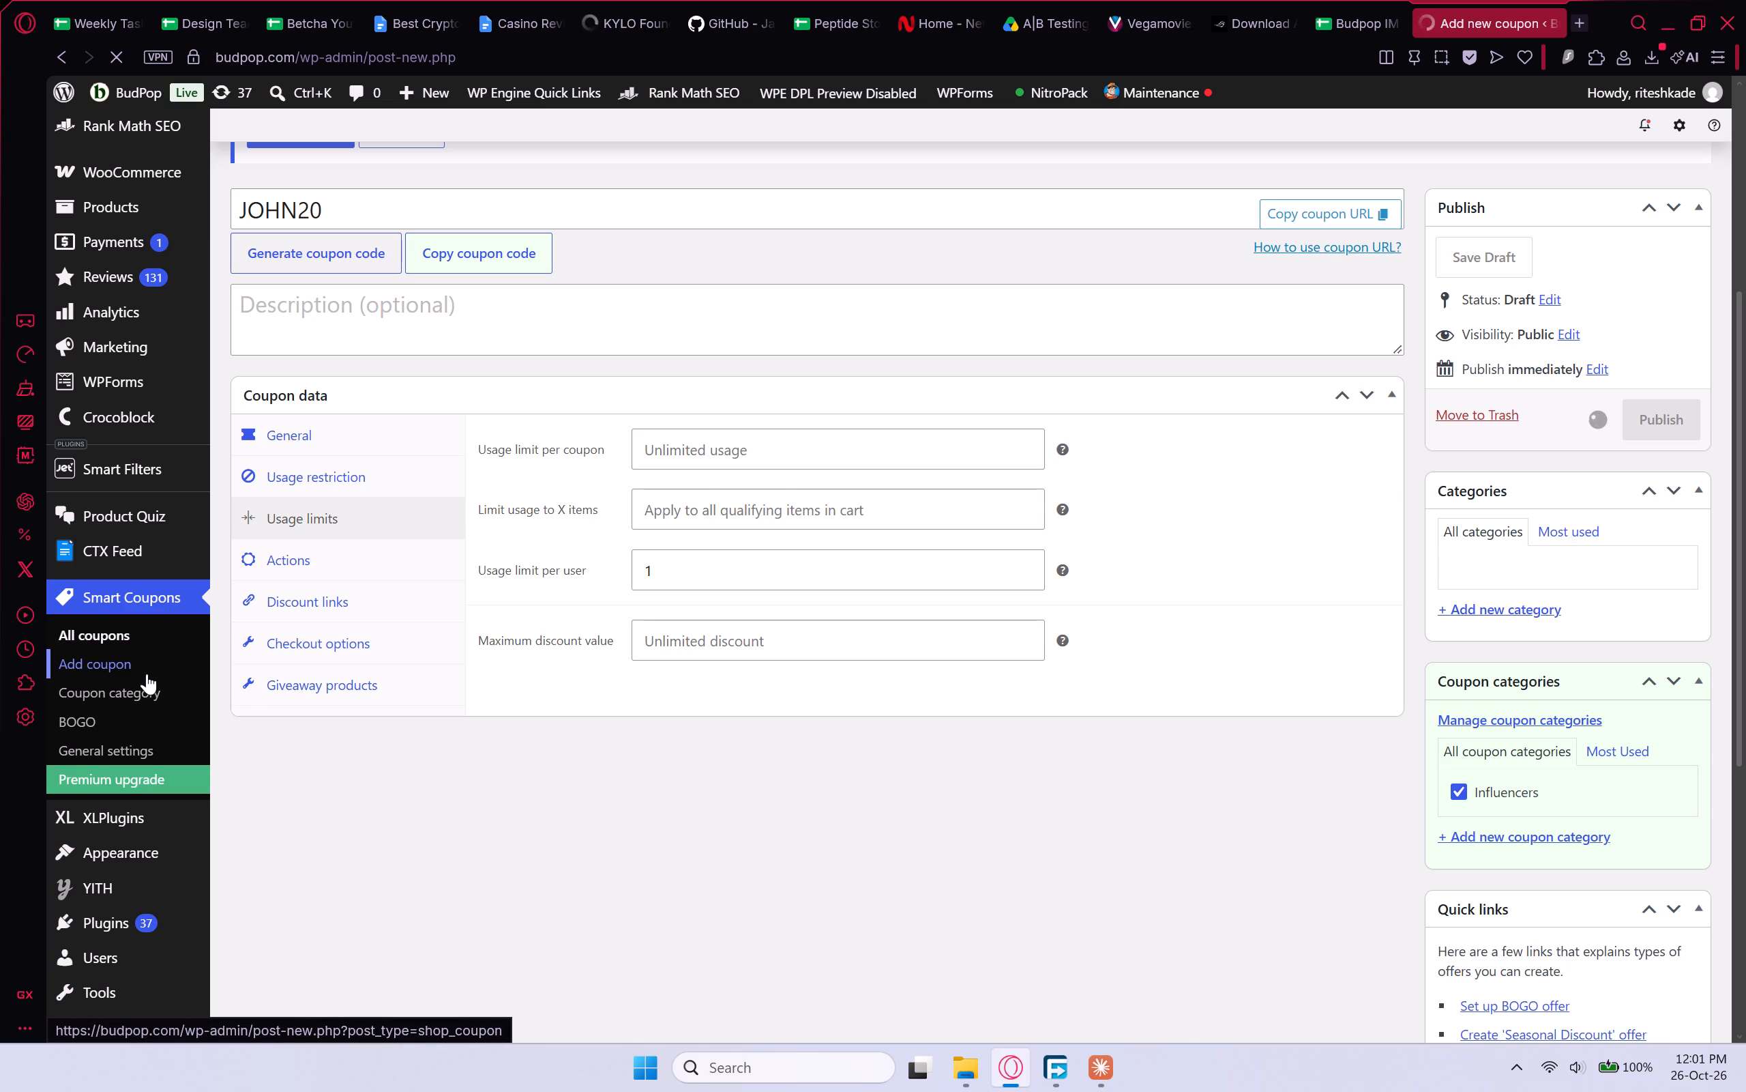
Open the site's coupons list from the published JOHN20 coupon page.
scroll(160, 700, up, 1)
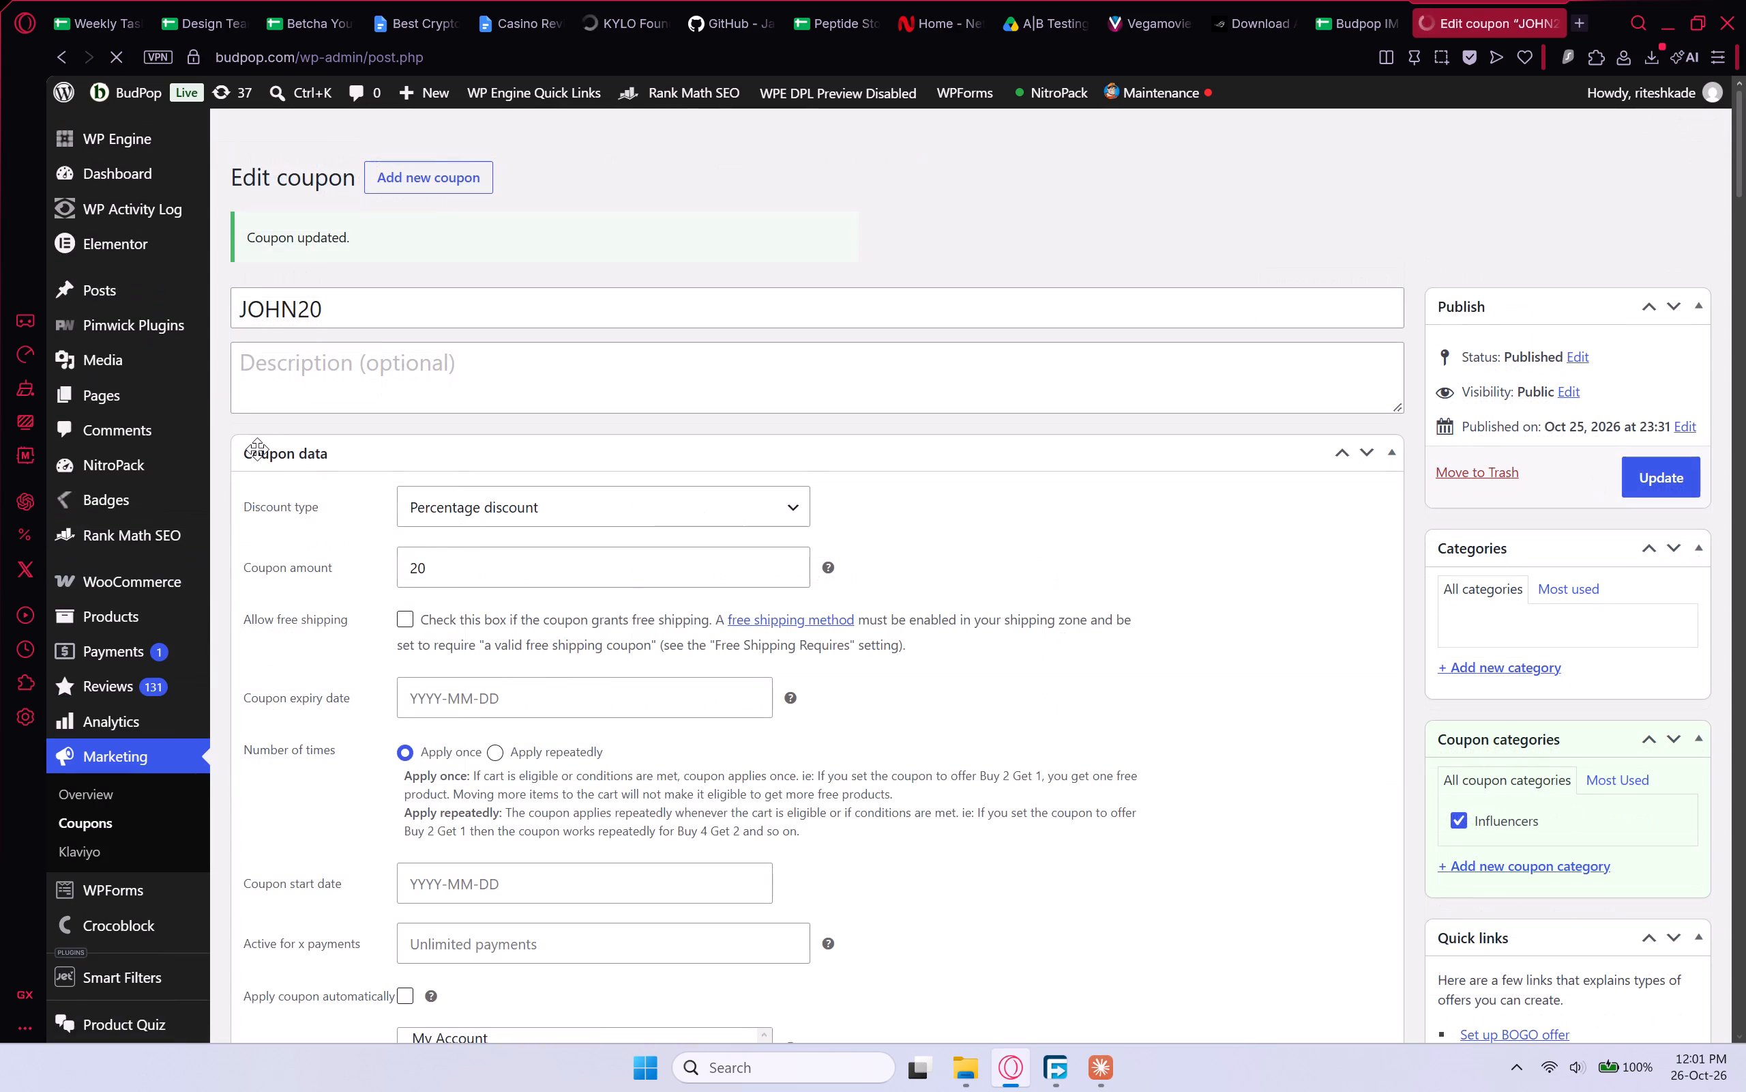
click(92, 822)
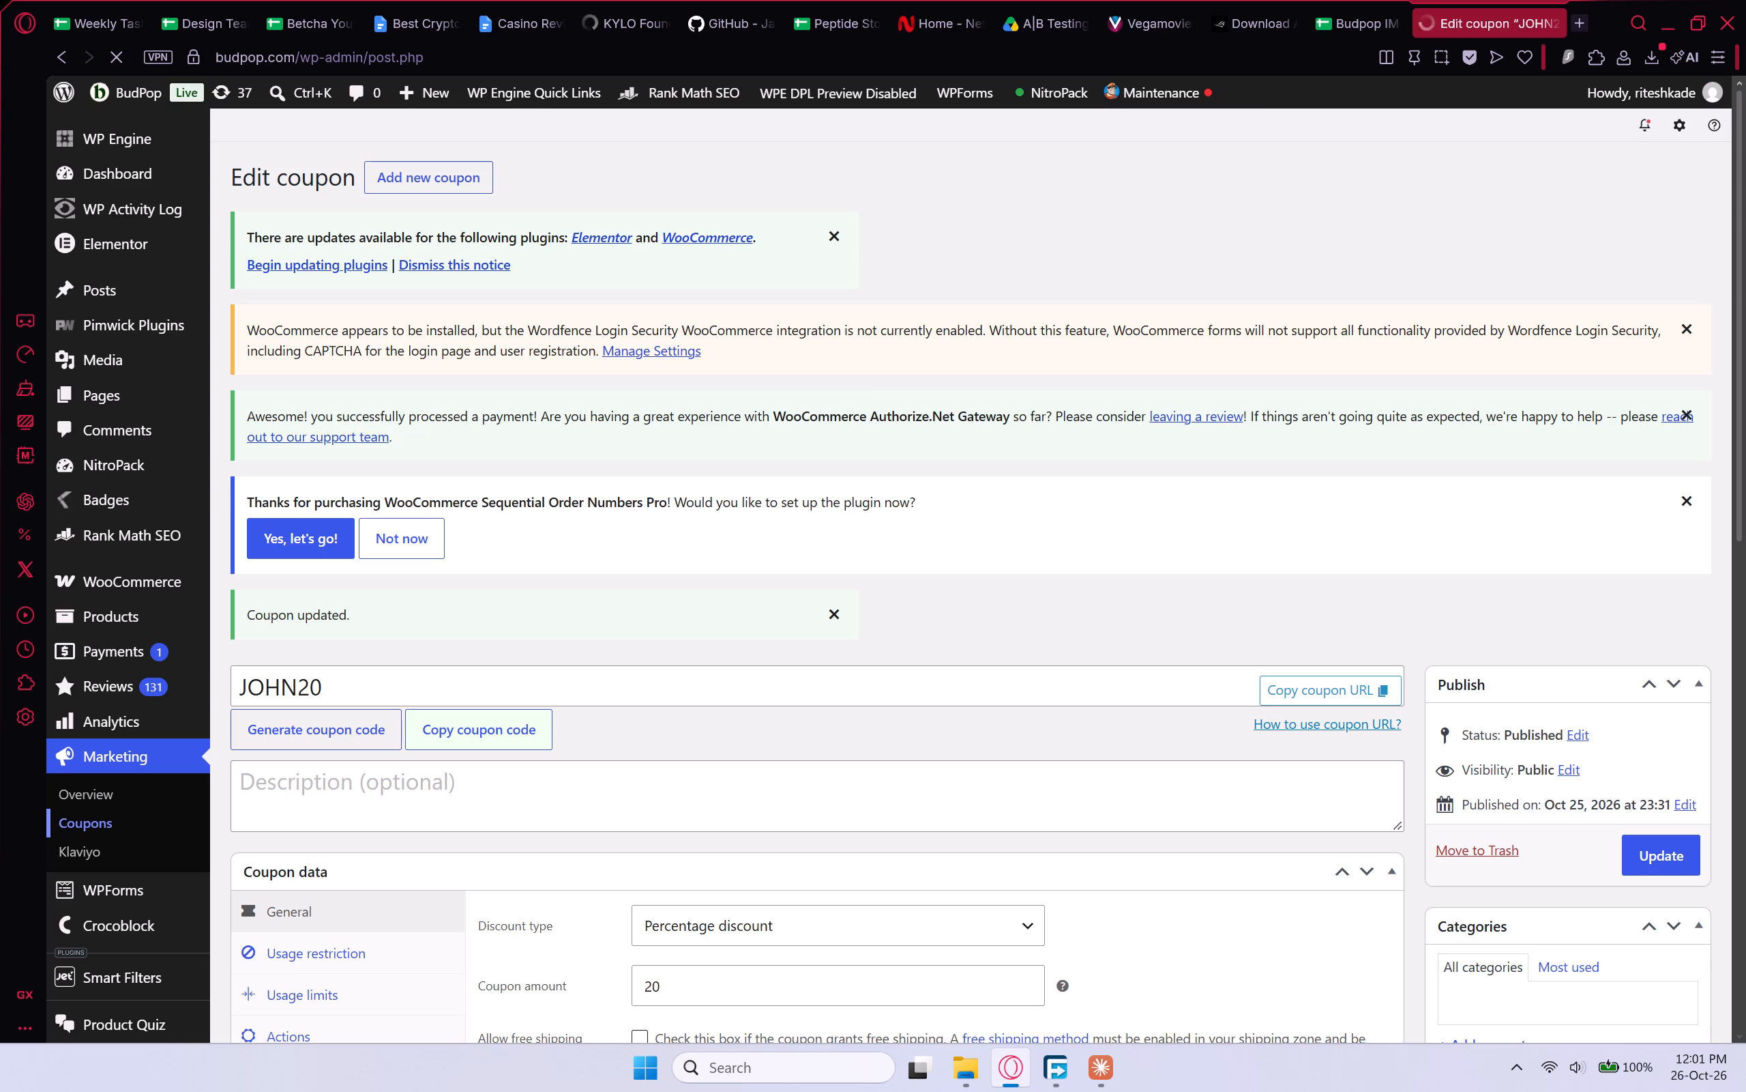
Switch to the Budpop IM mastersheet and enter "JOHN20 - 20% off sitewide" as the coupon code in cell E22.
click(1360, 0)
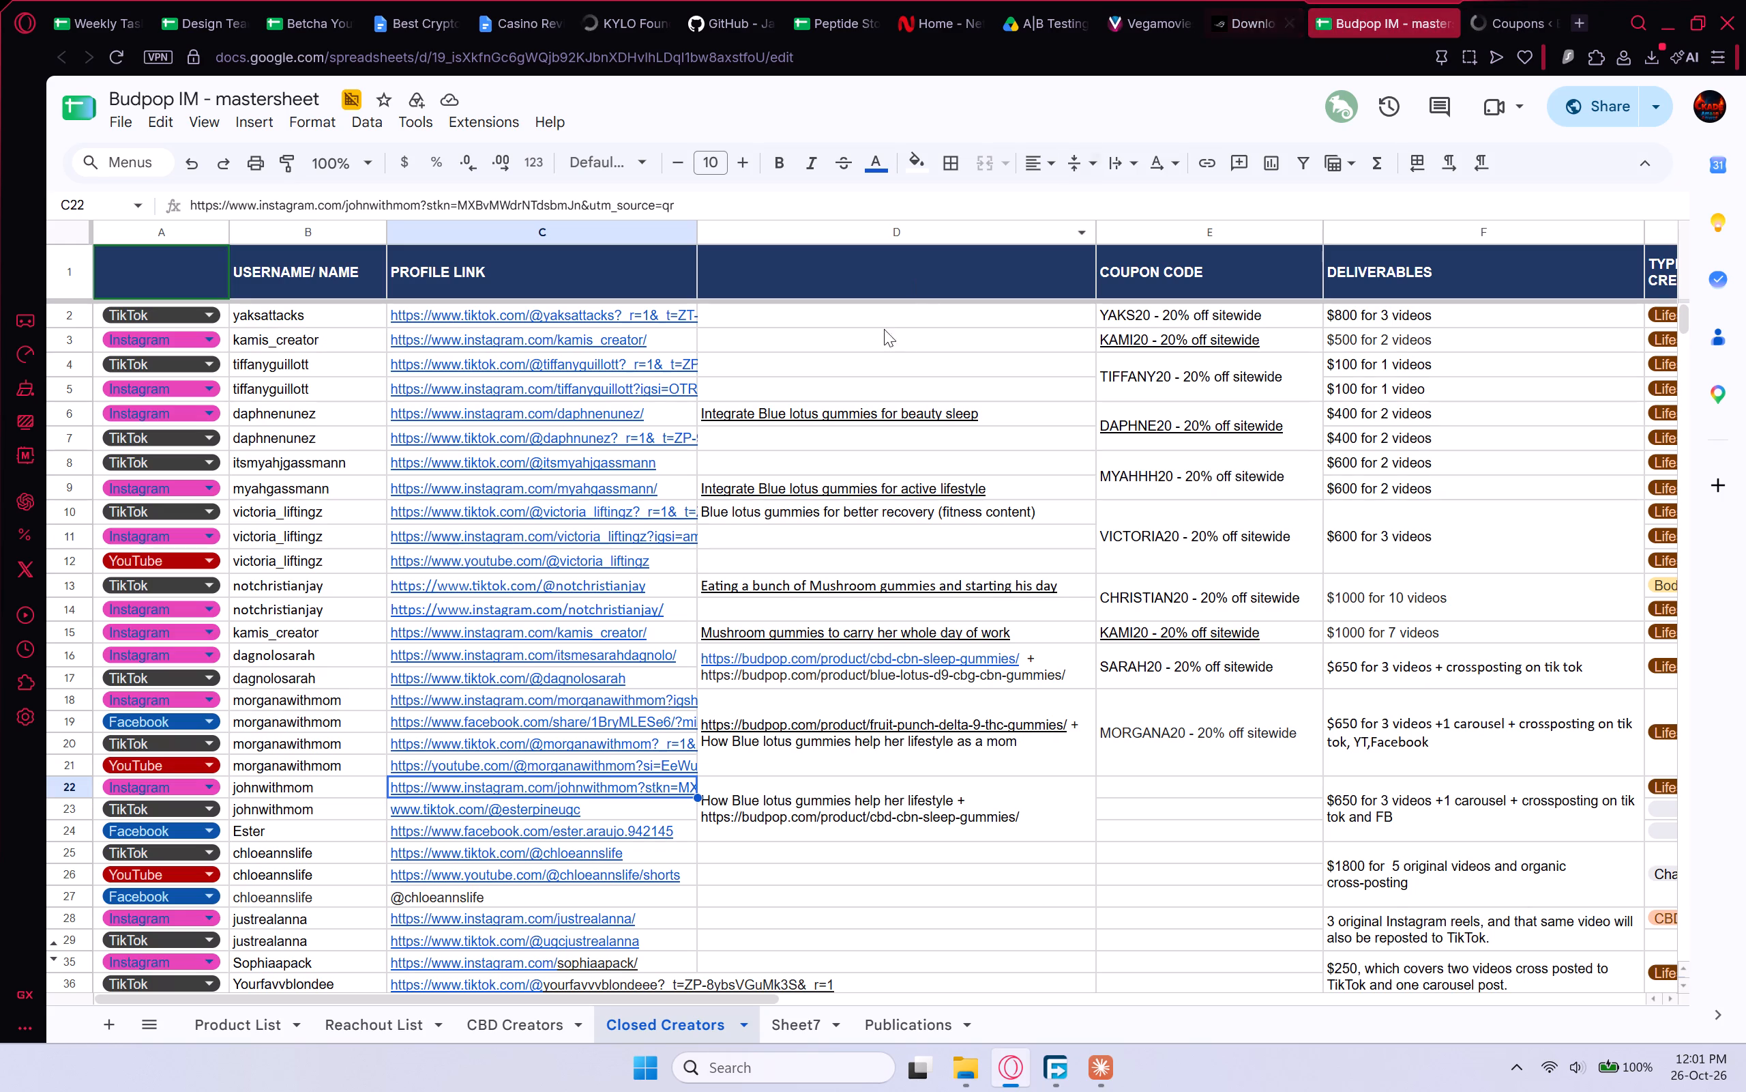
click(1121, 787)
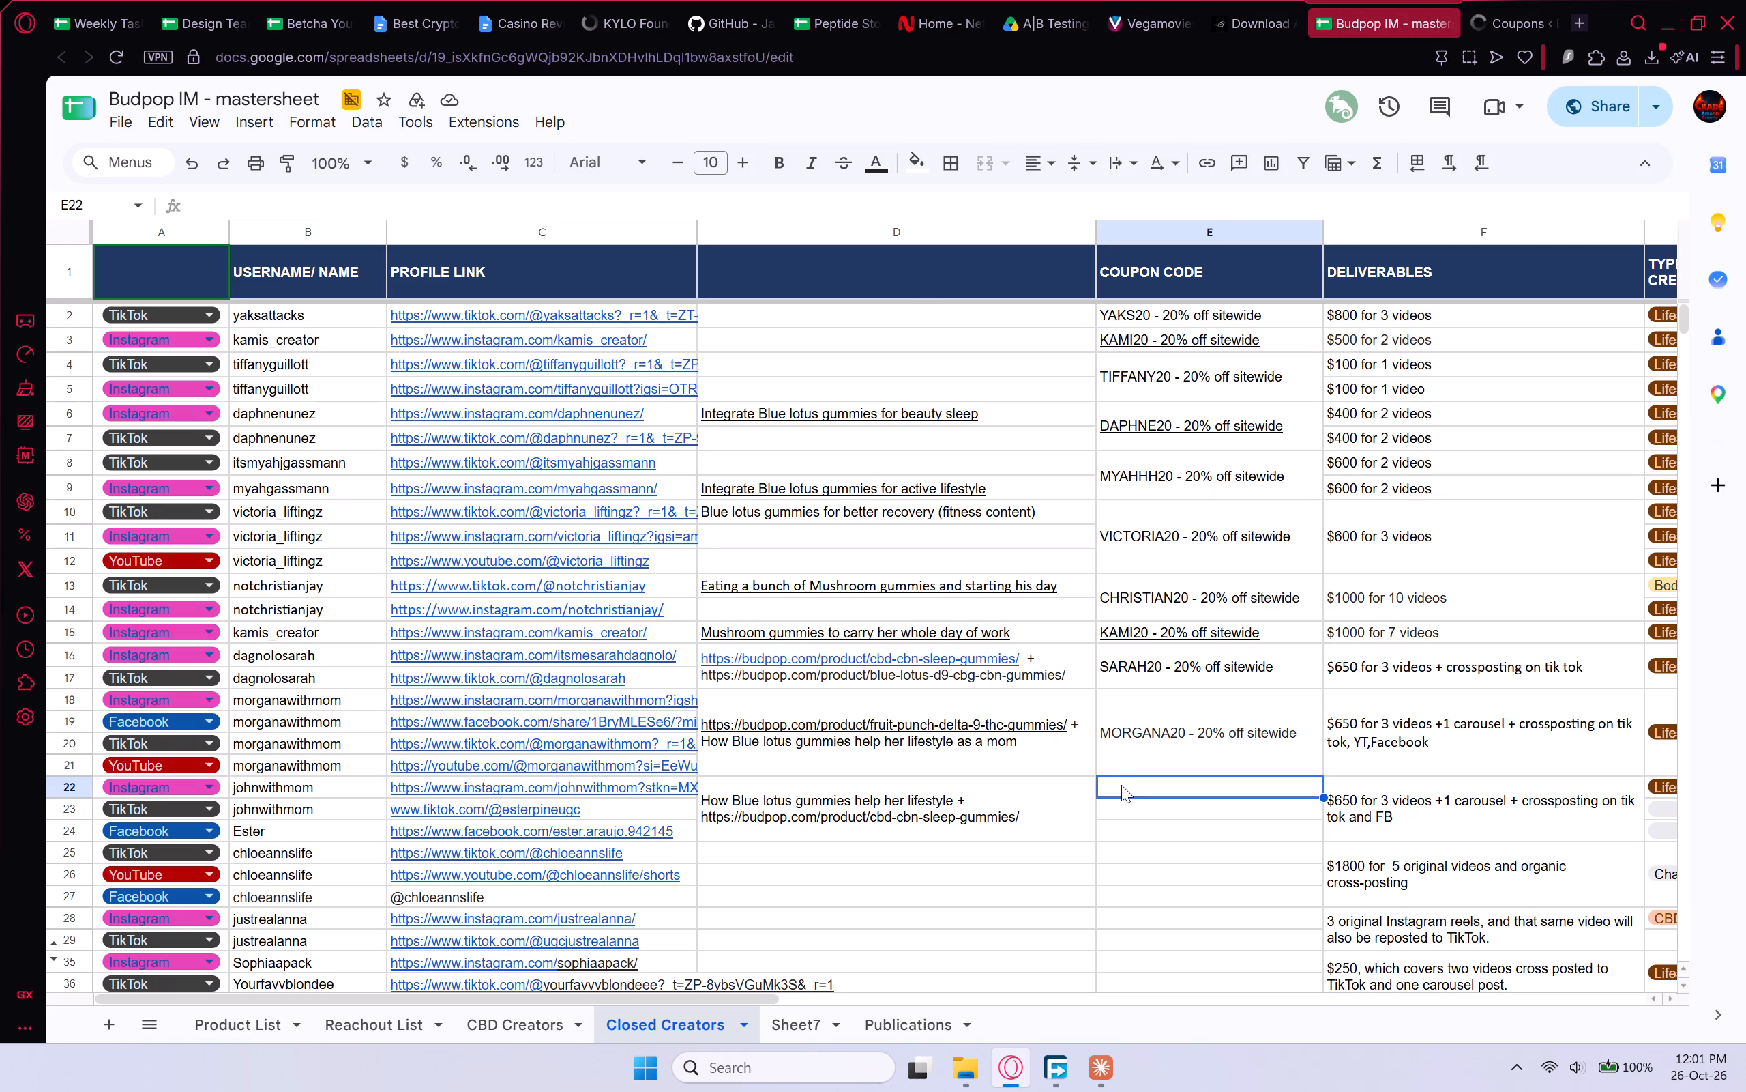
text(JOHN20)
key(space)
text(-)
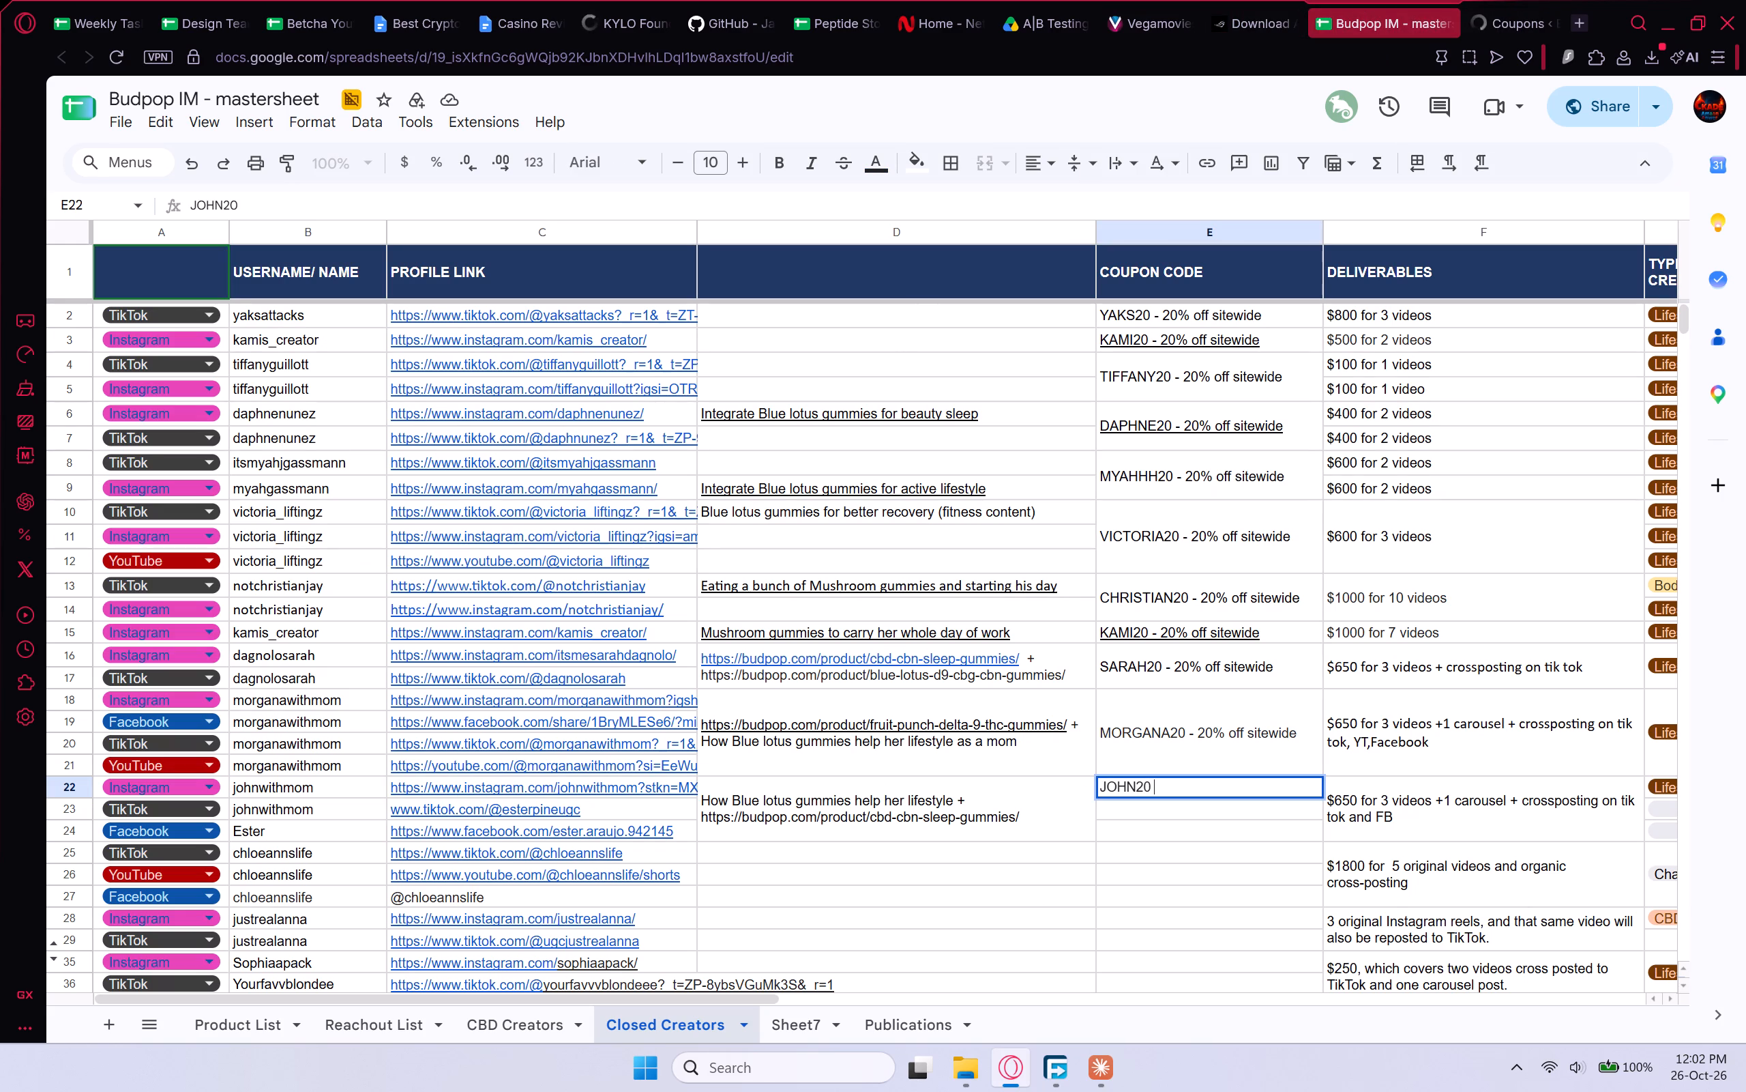
Complete the coupon code entry in cell E22 so it reads "JOHN20 - 20% off sitewide".
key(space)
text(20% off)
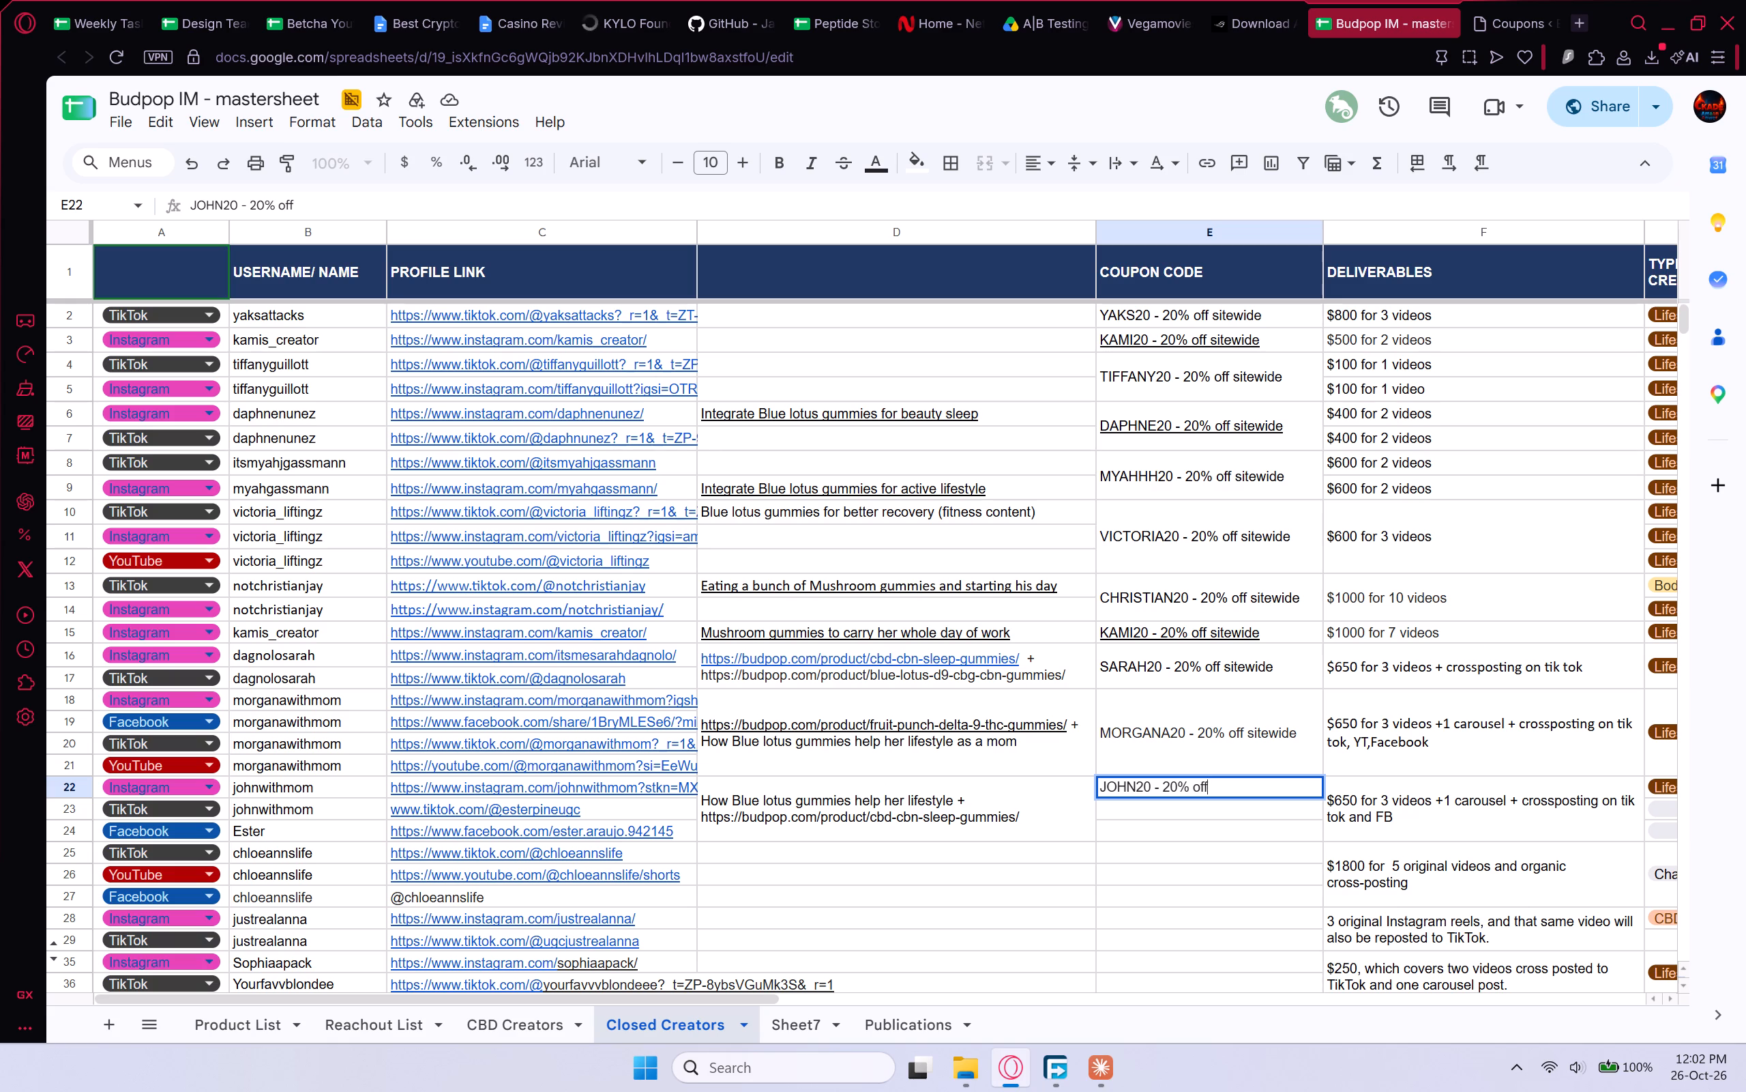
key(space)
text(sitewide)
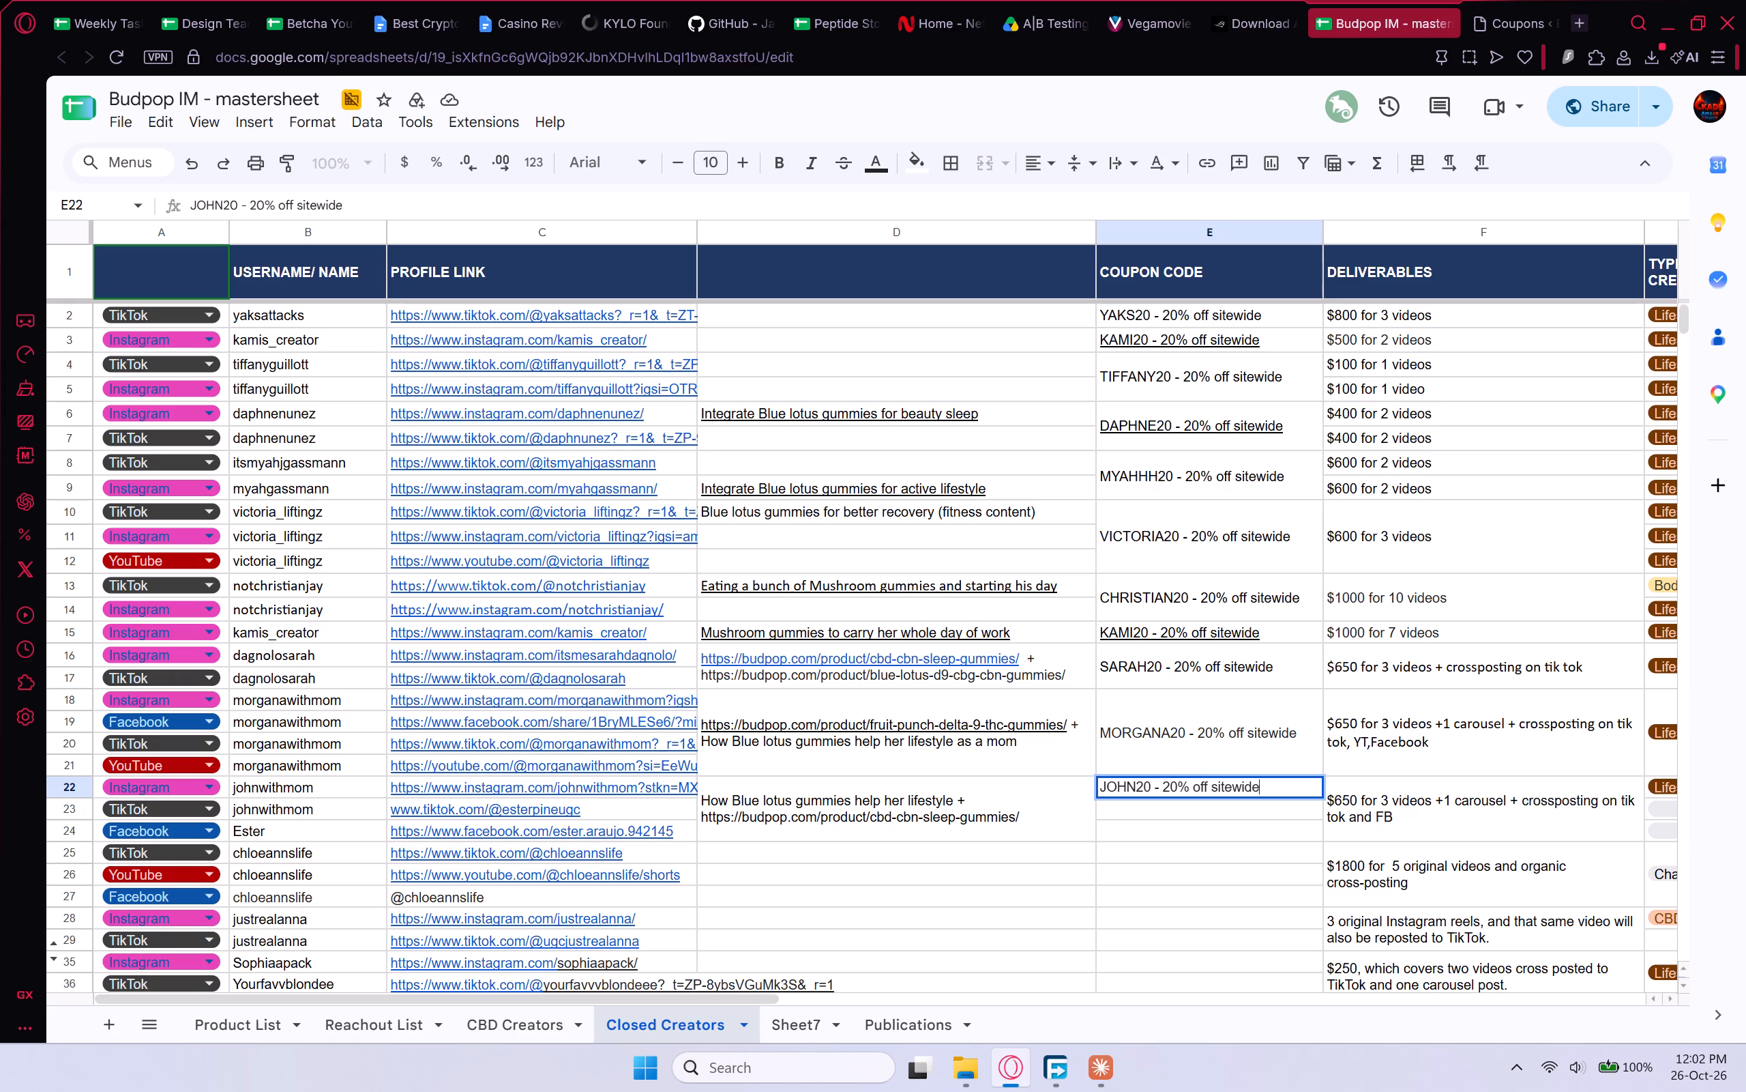
click(1141, 813)
click(1131, 791)
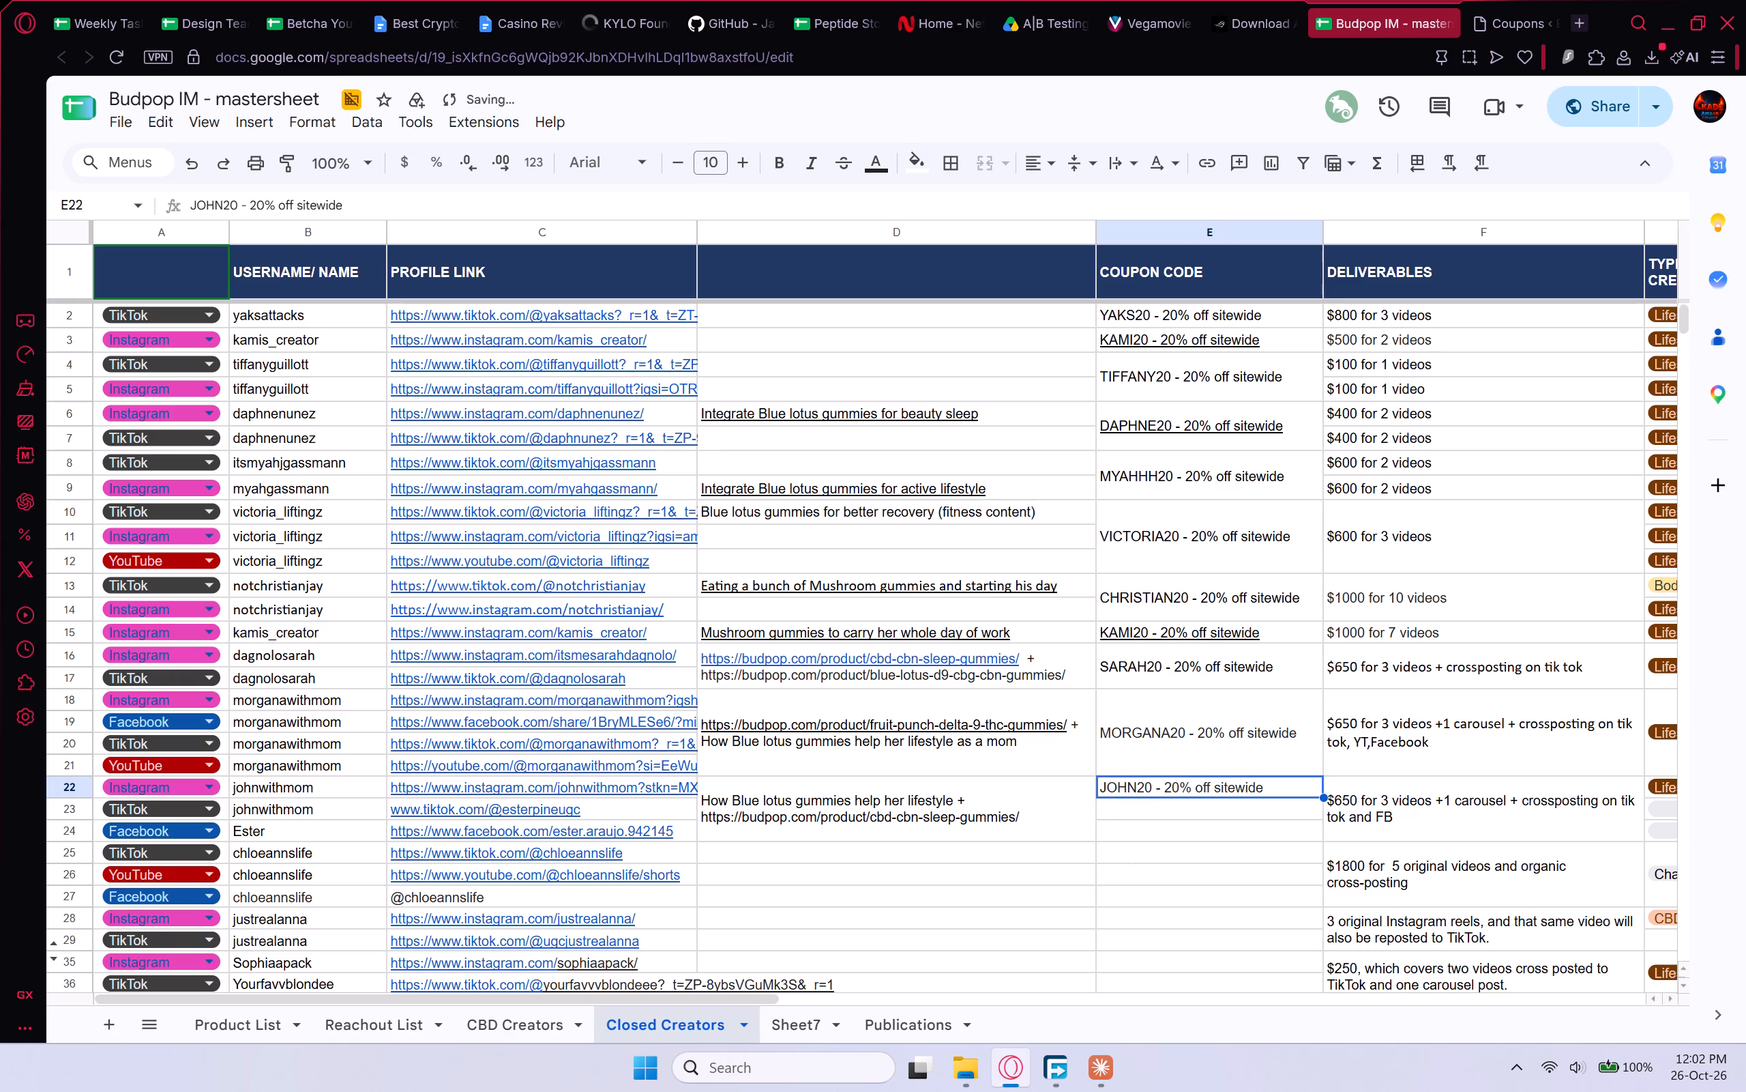
shift+click(1121, 837)
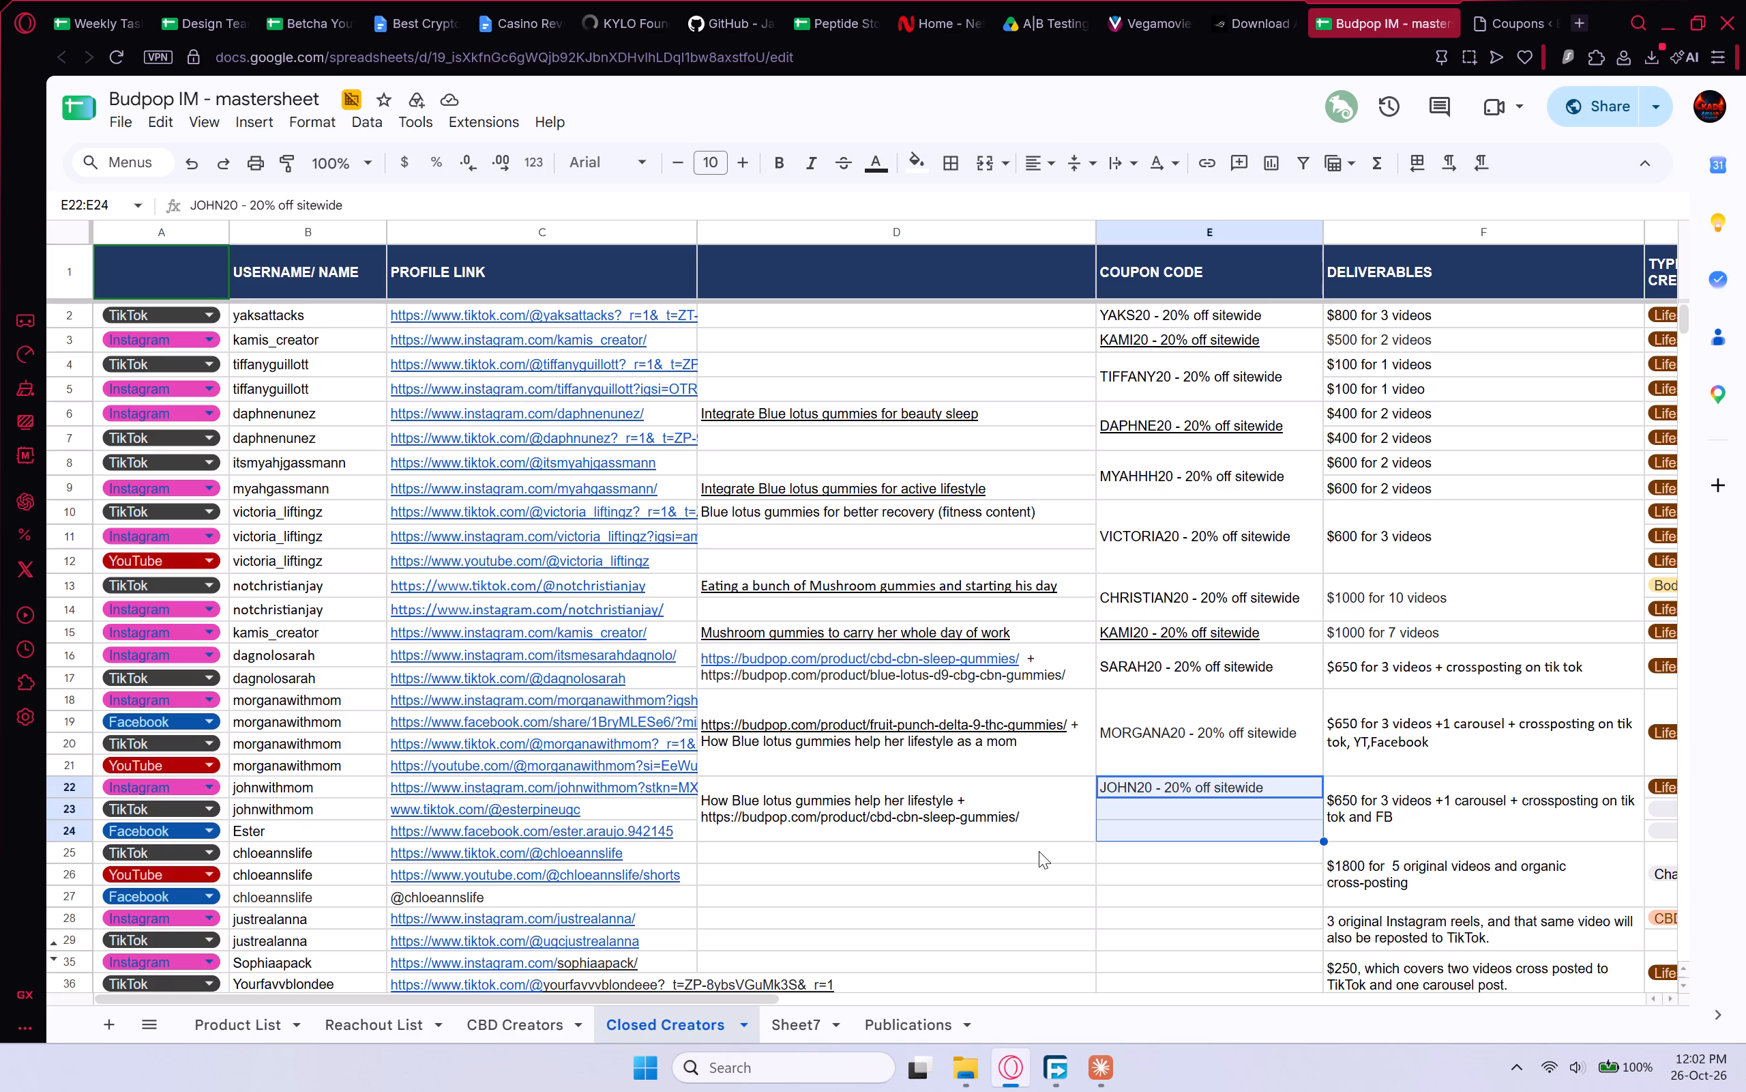
Open the Facebook profile linked in row 24 to check the creator, and return to the mastersheet.
click(574, 828)
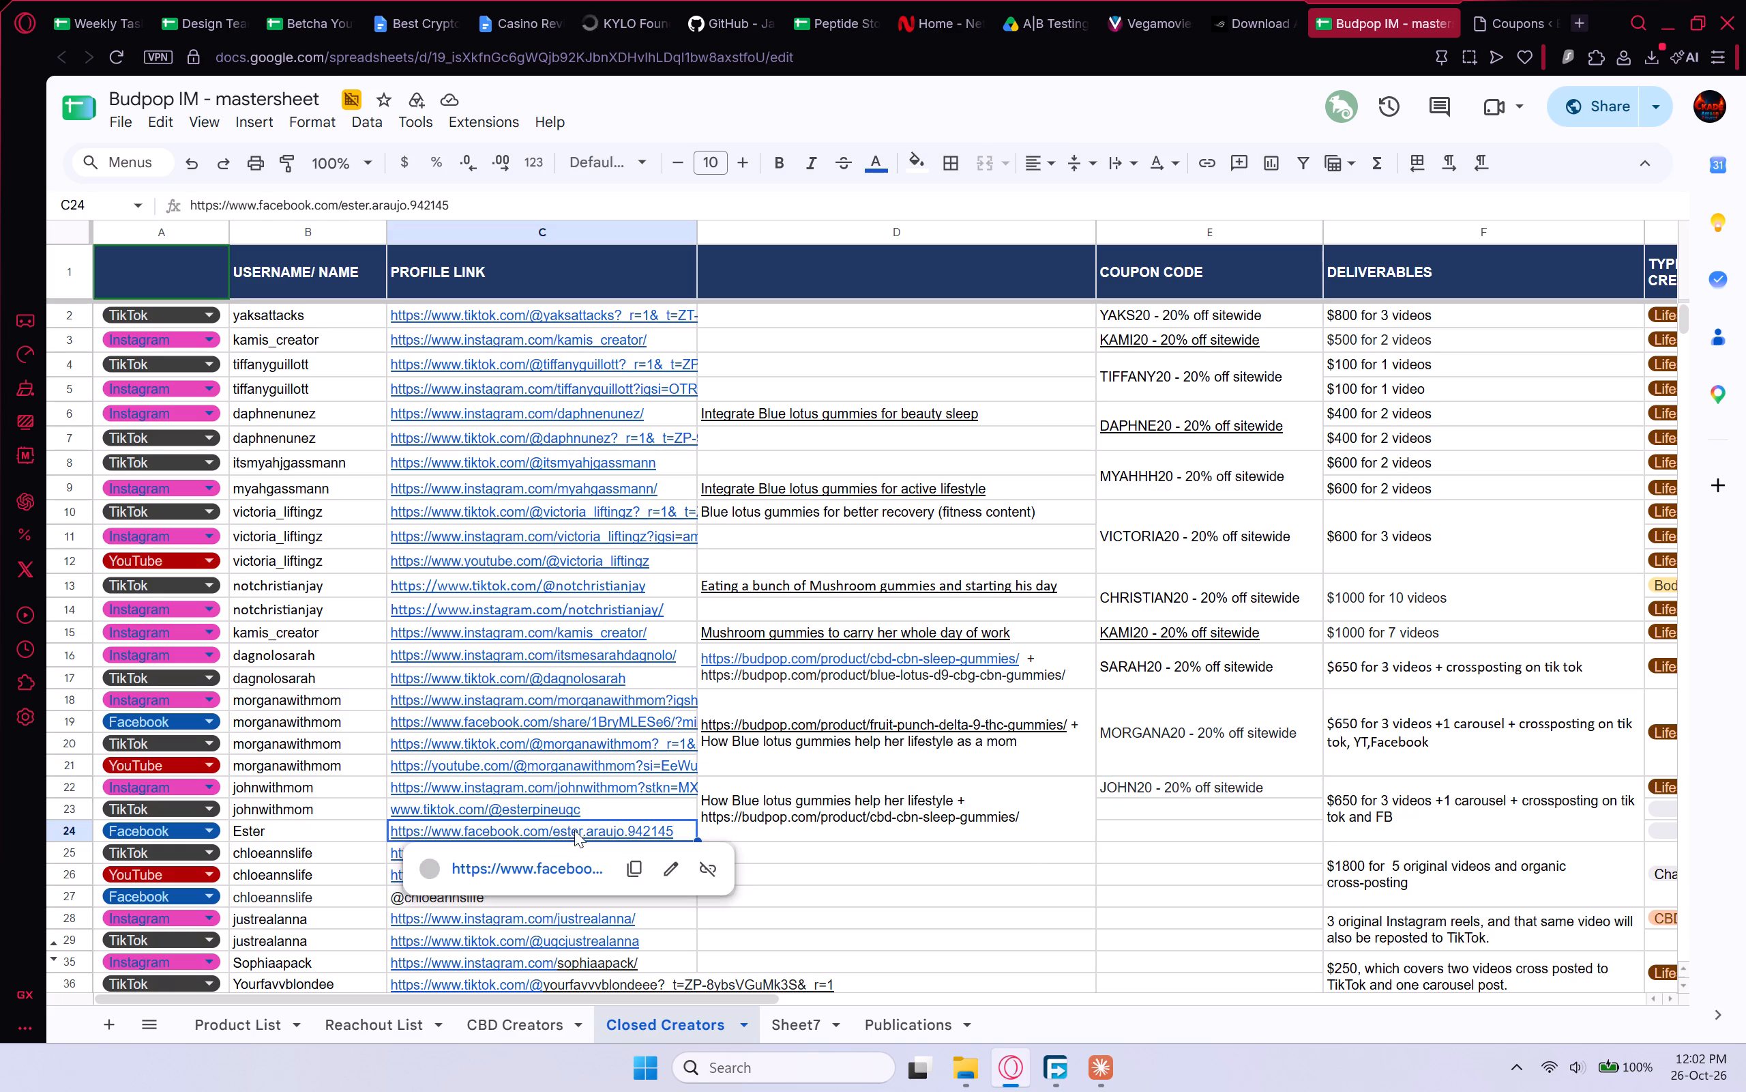
click(559, 867)
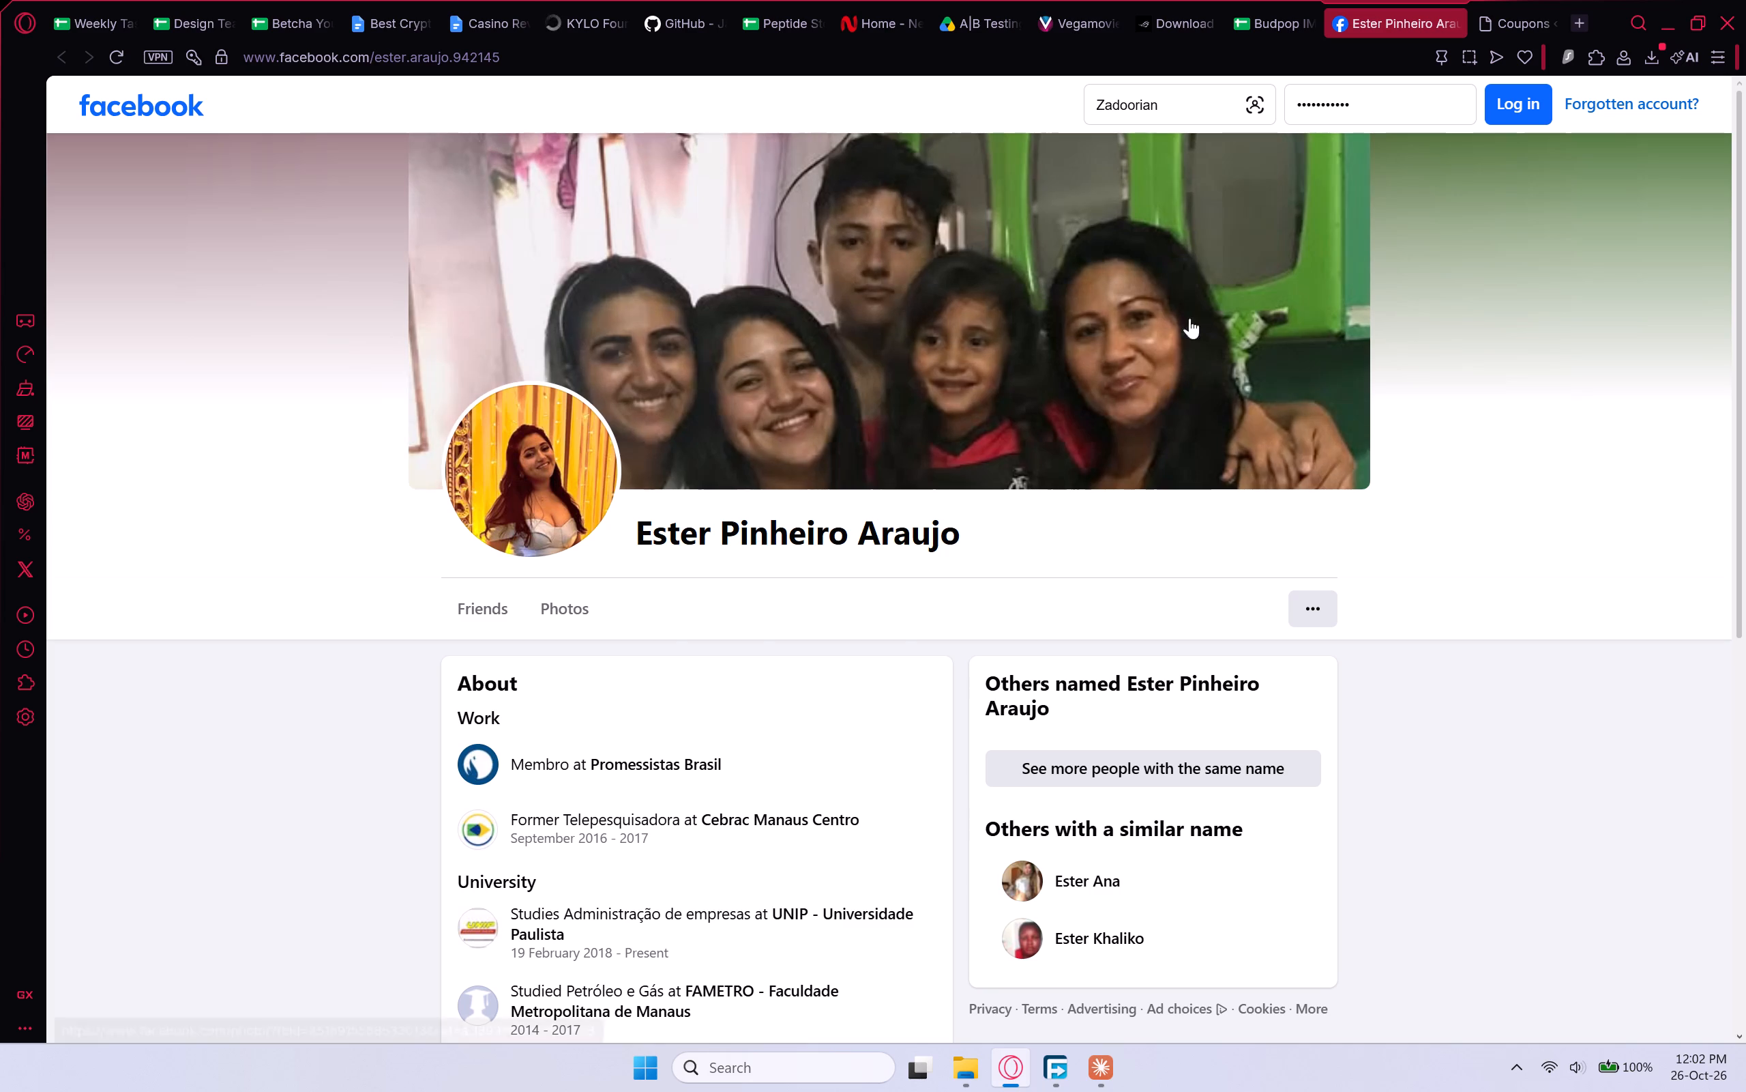
click(1280, 0)
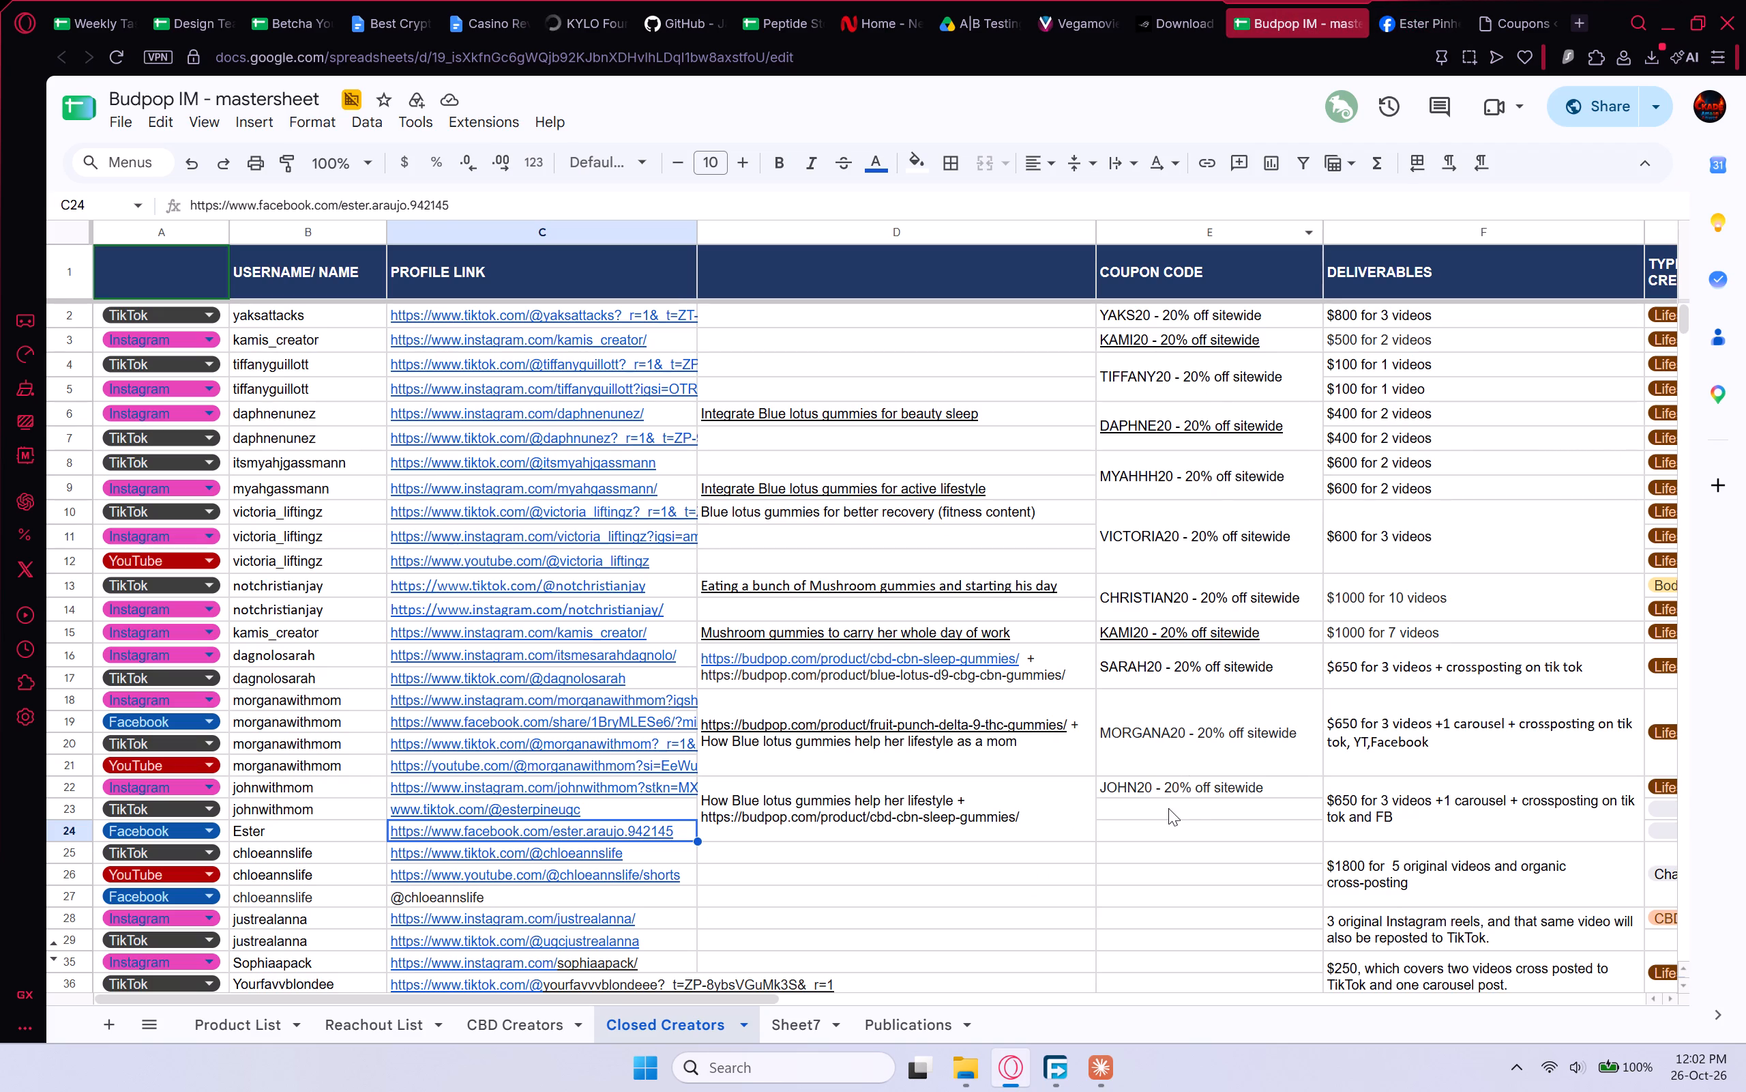
click(1168, 808)
click(1274, 794)
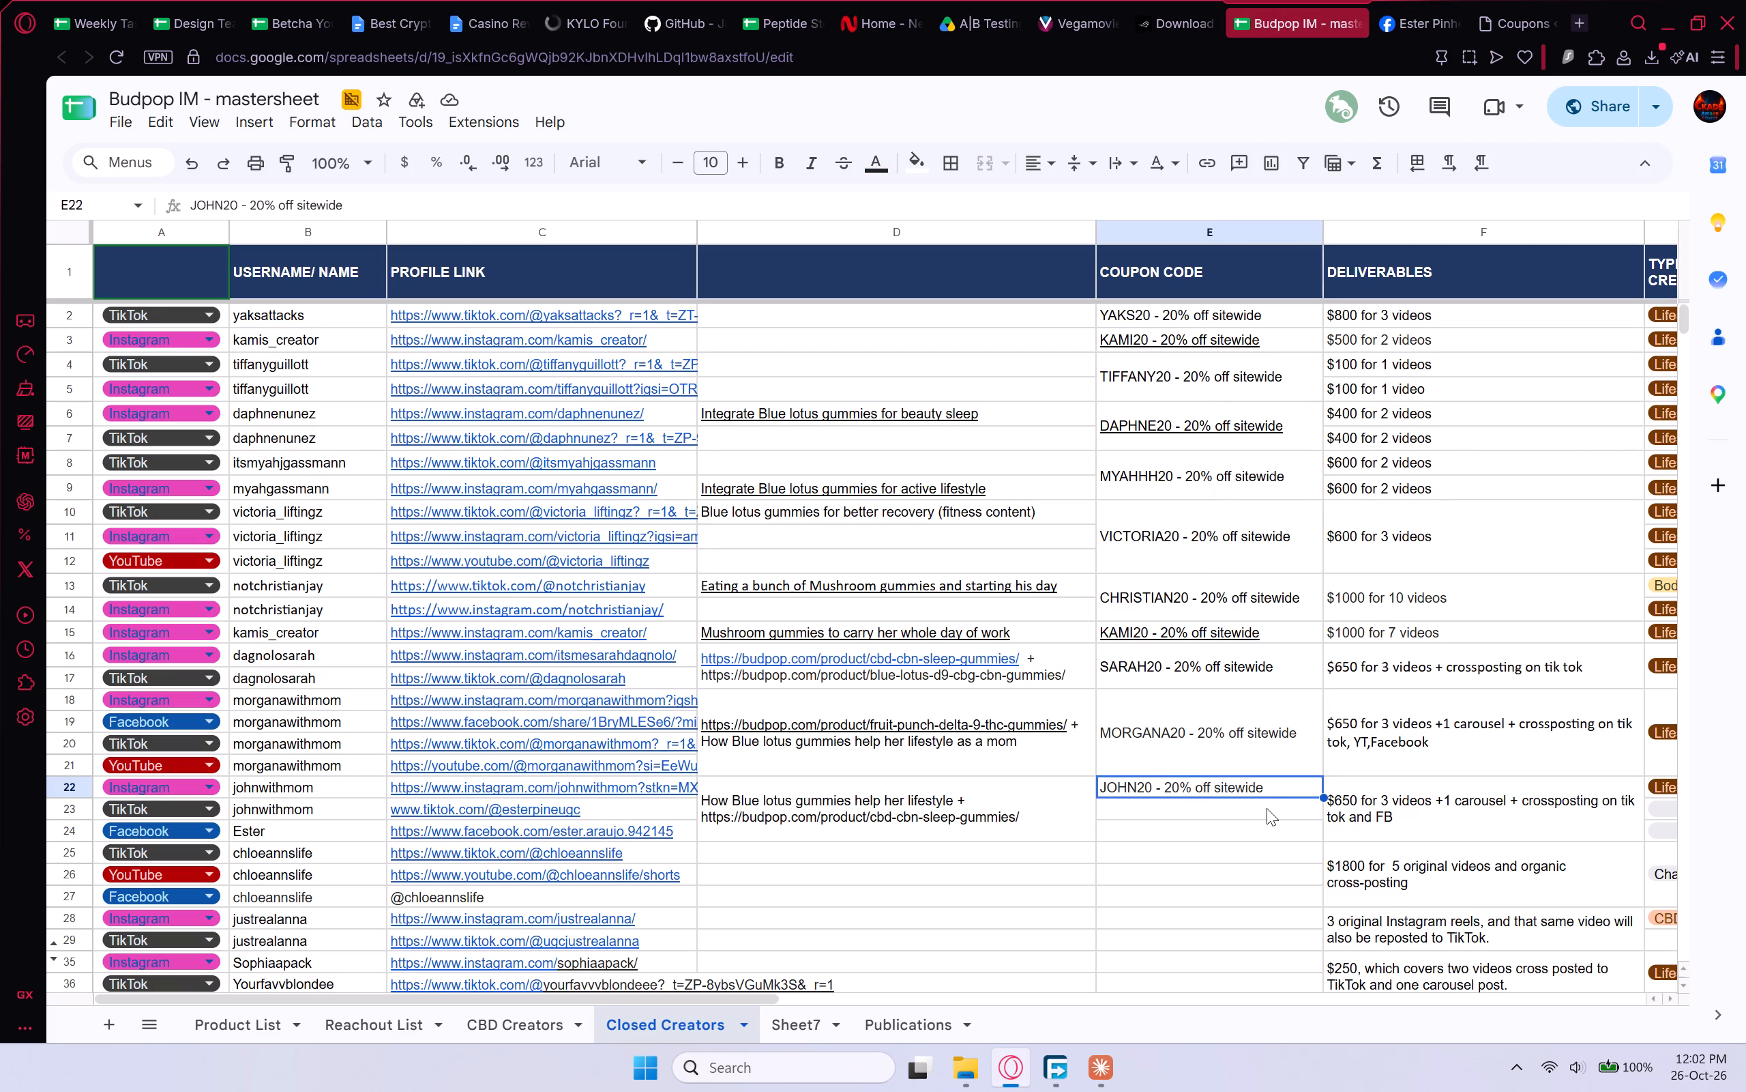
shift+click(1267, 808)
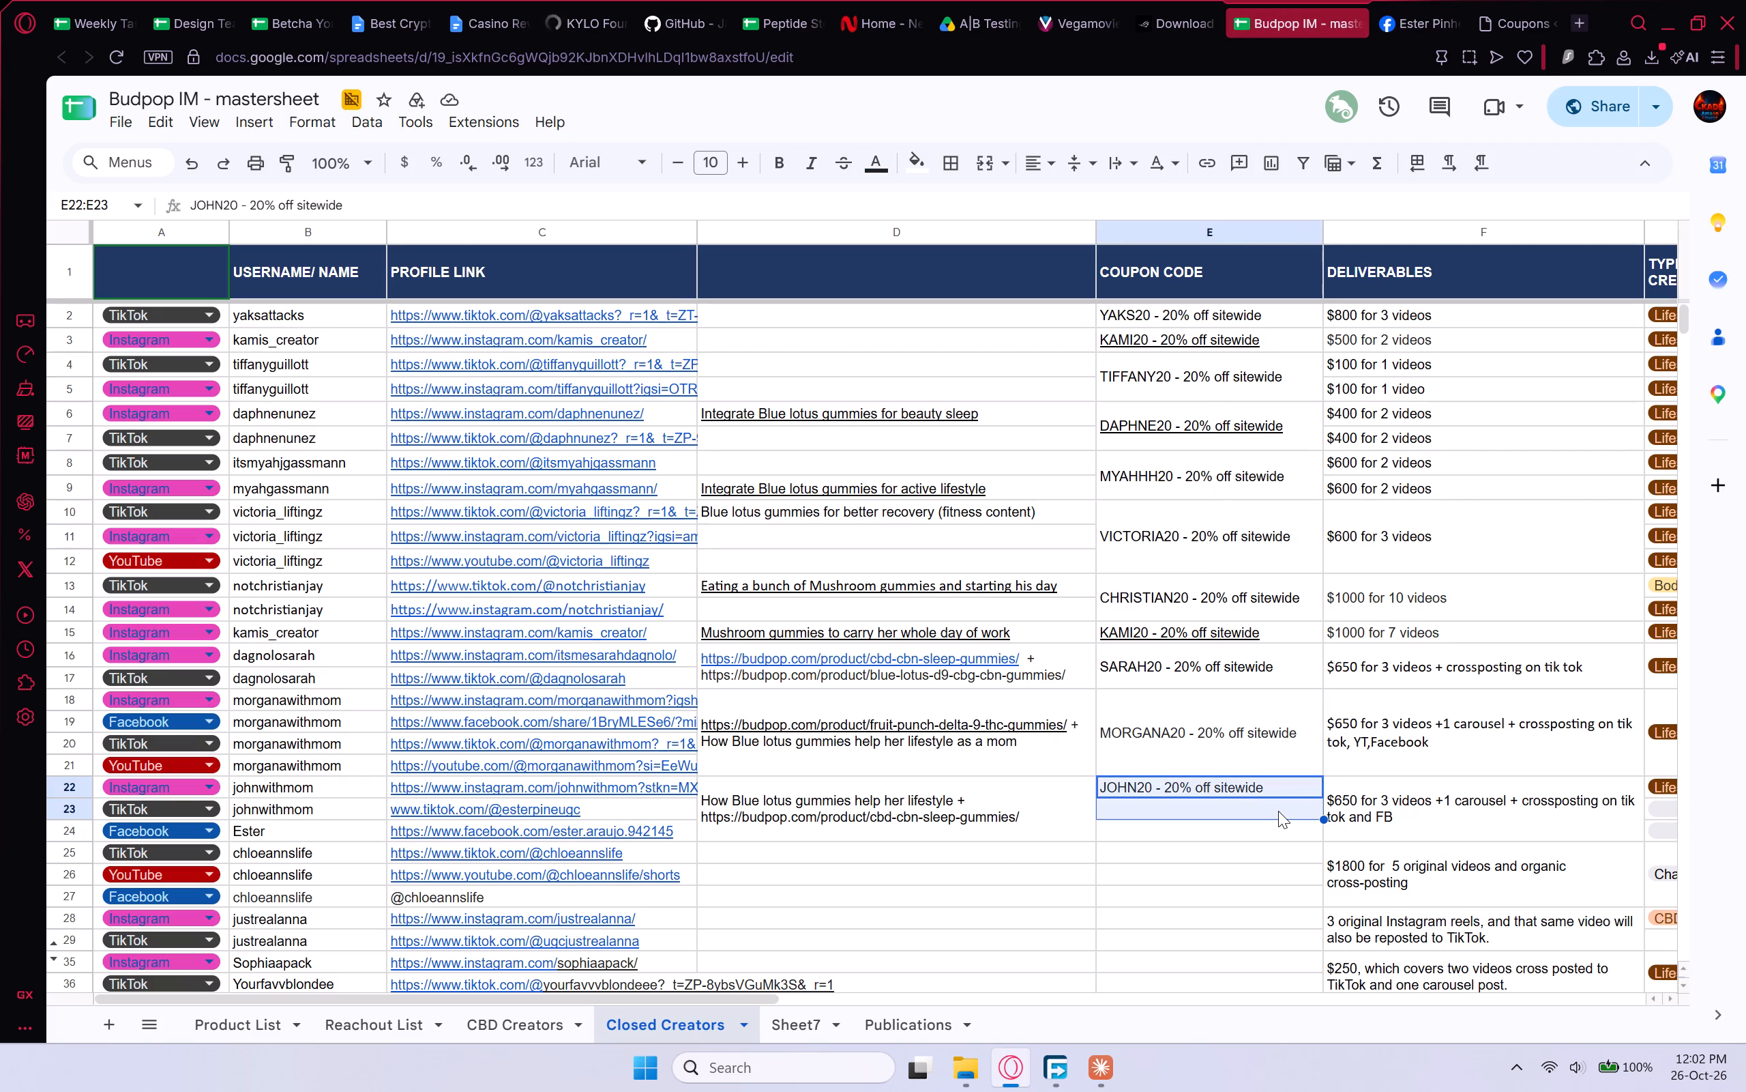
click(293, 124)
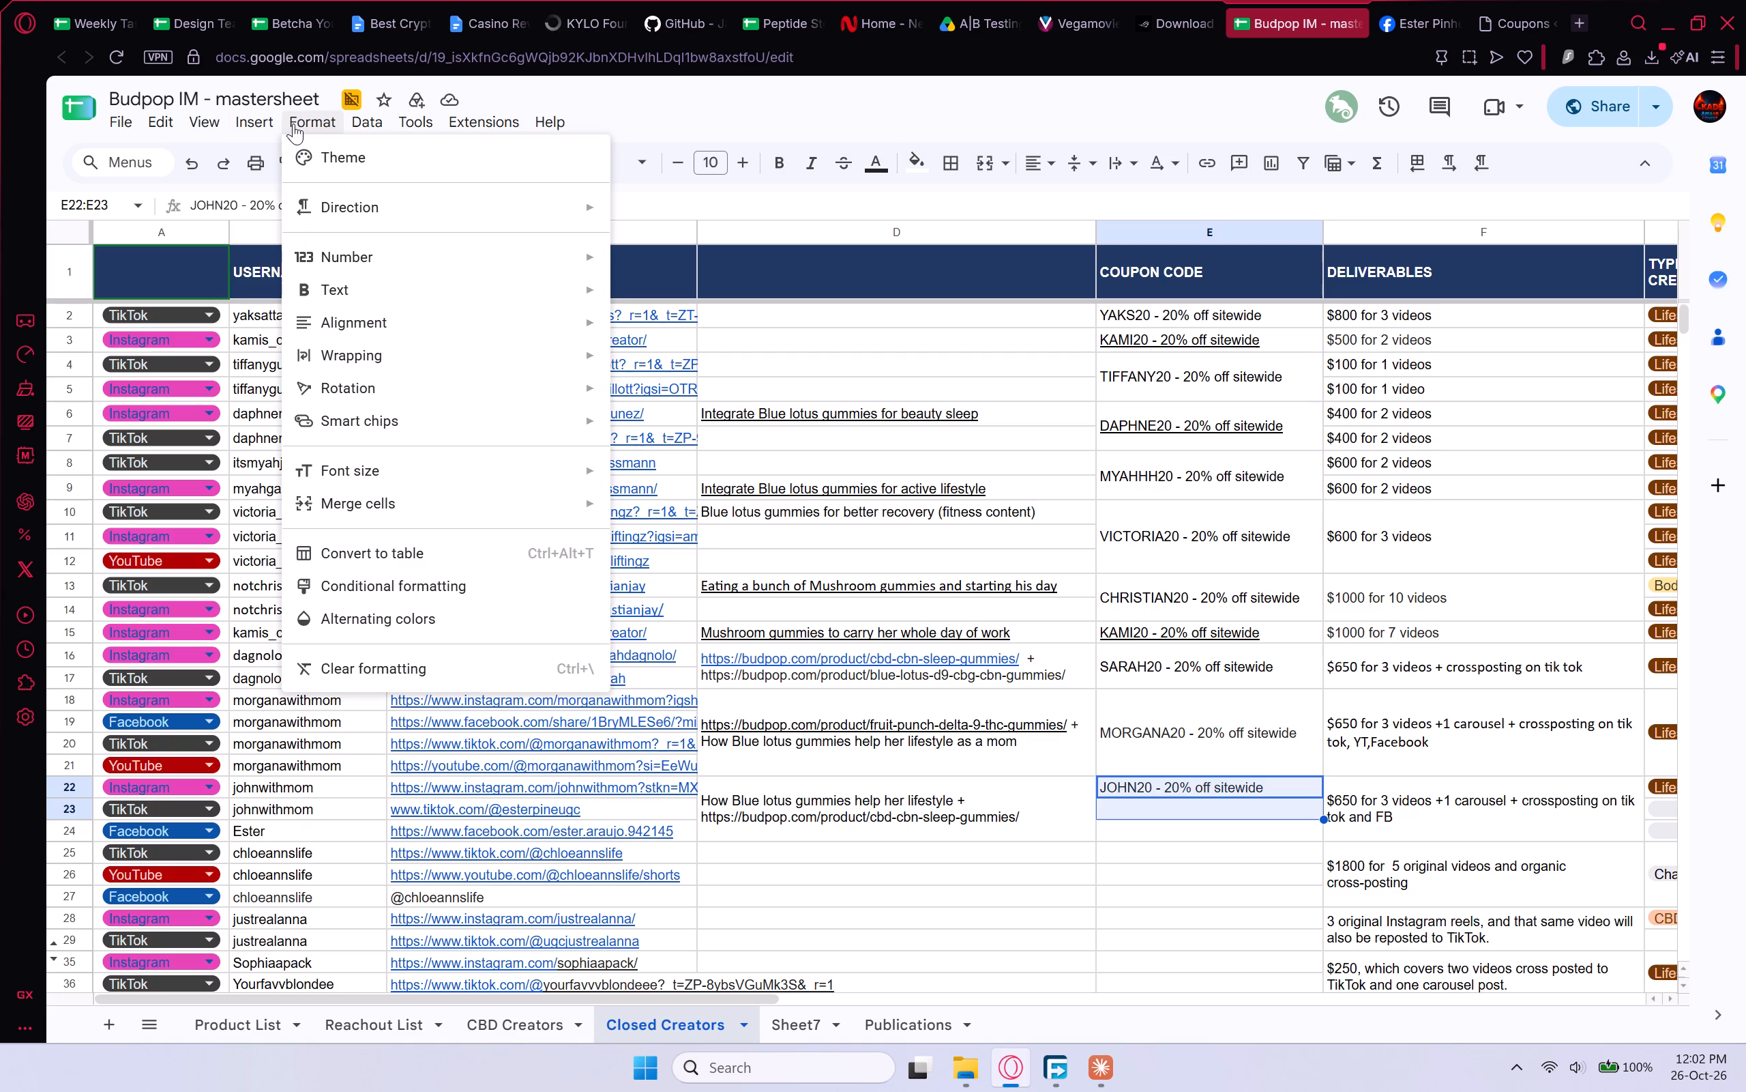
click(651, 517)
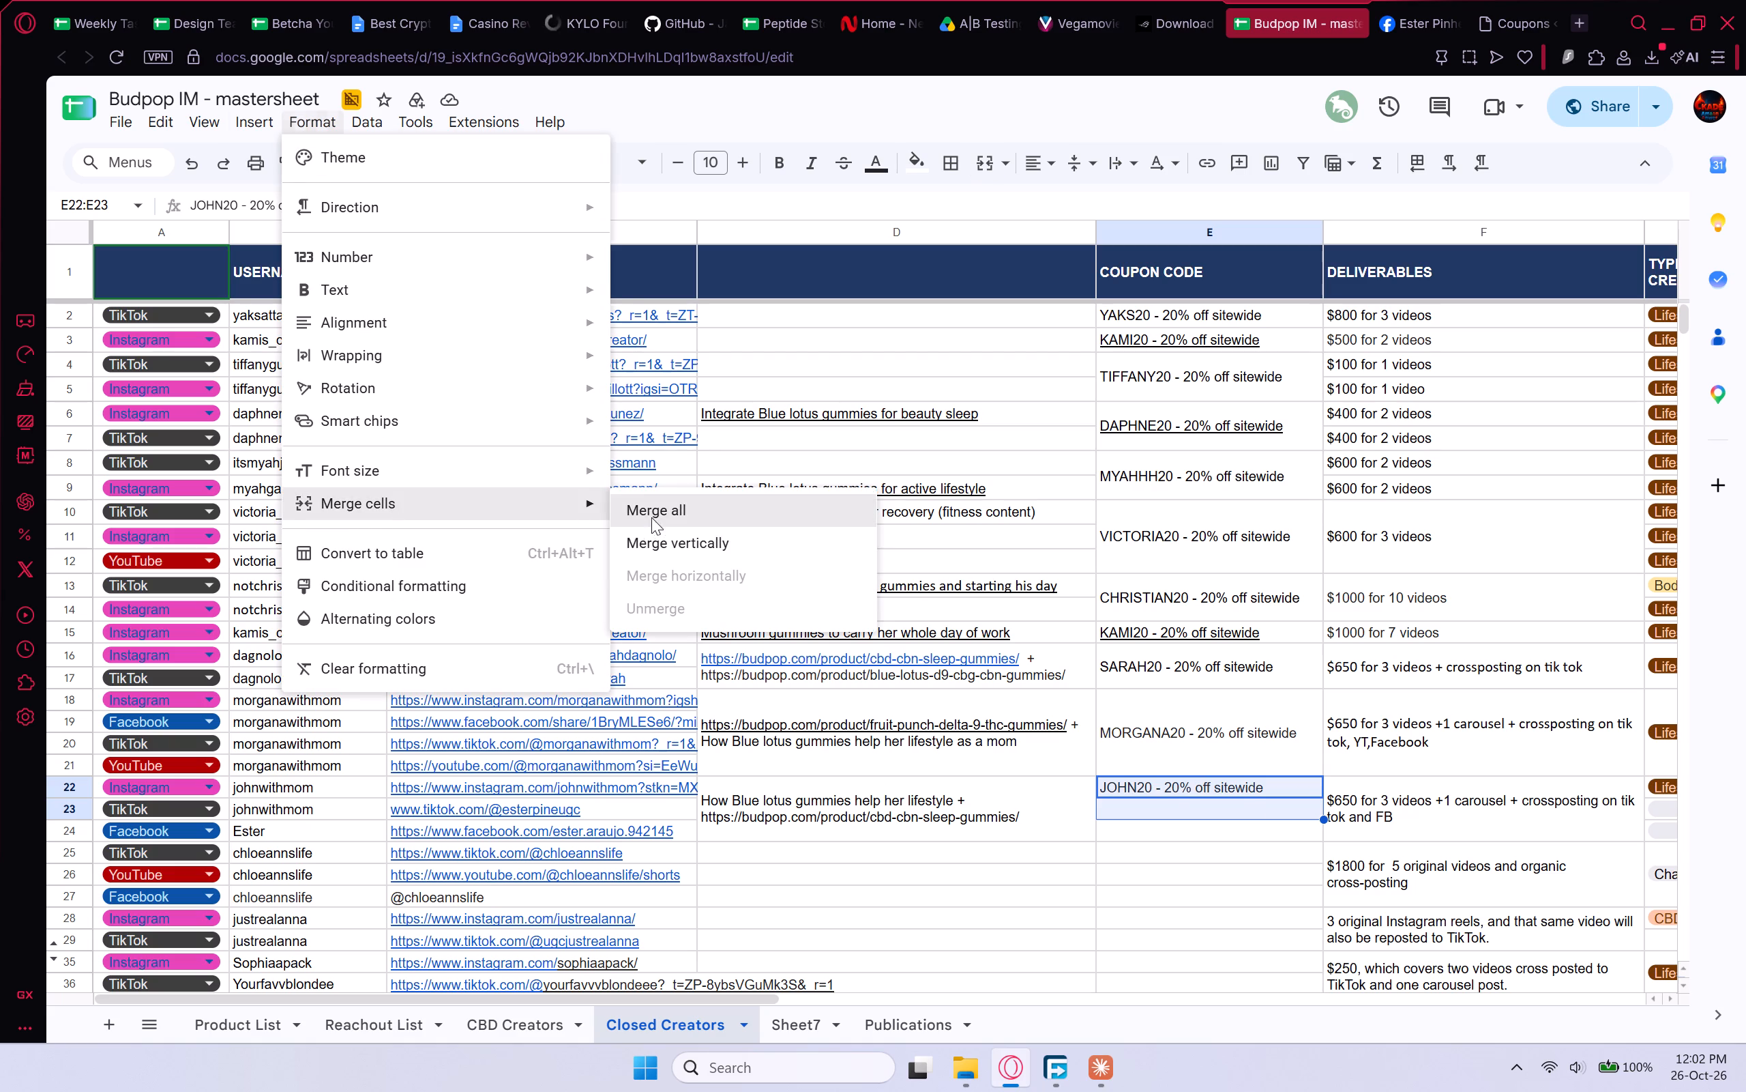
click(1127, 834)
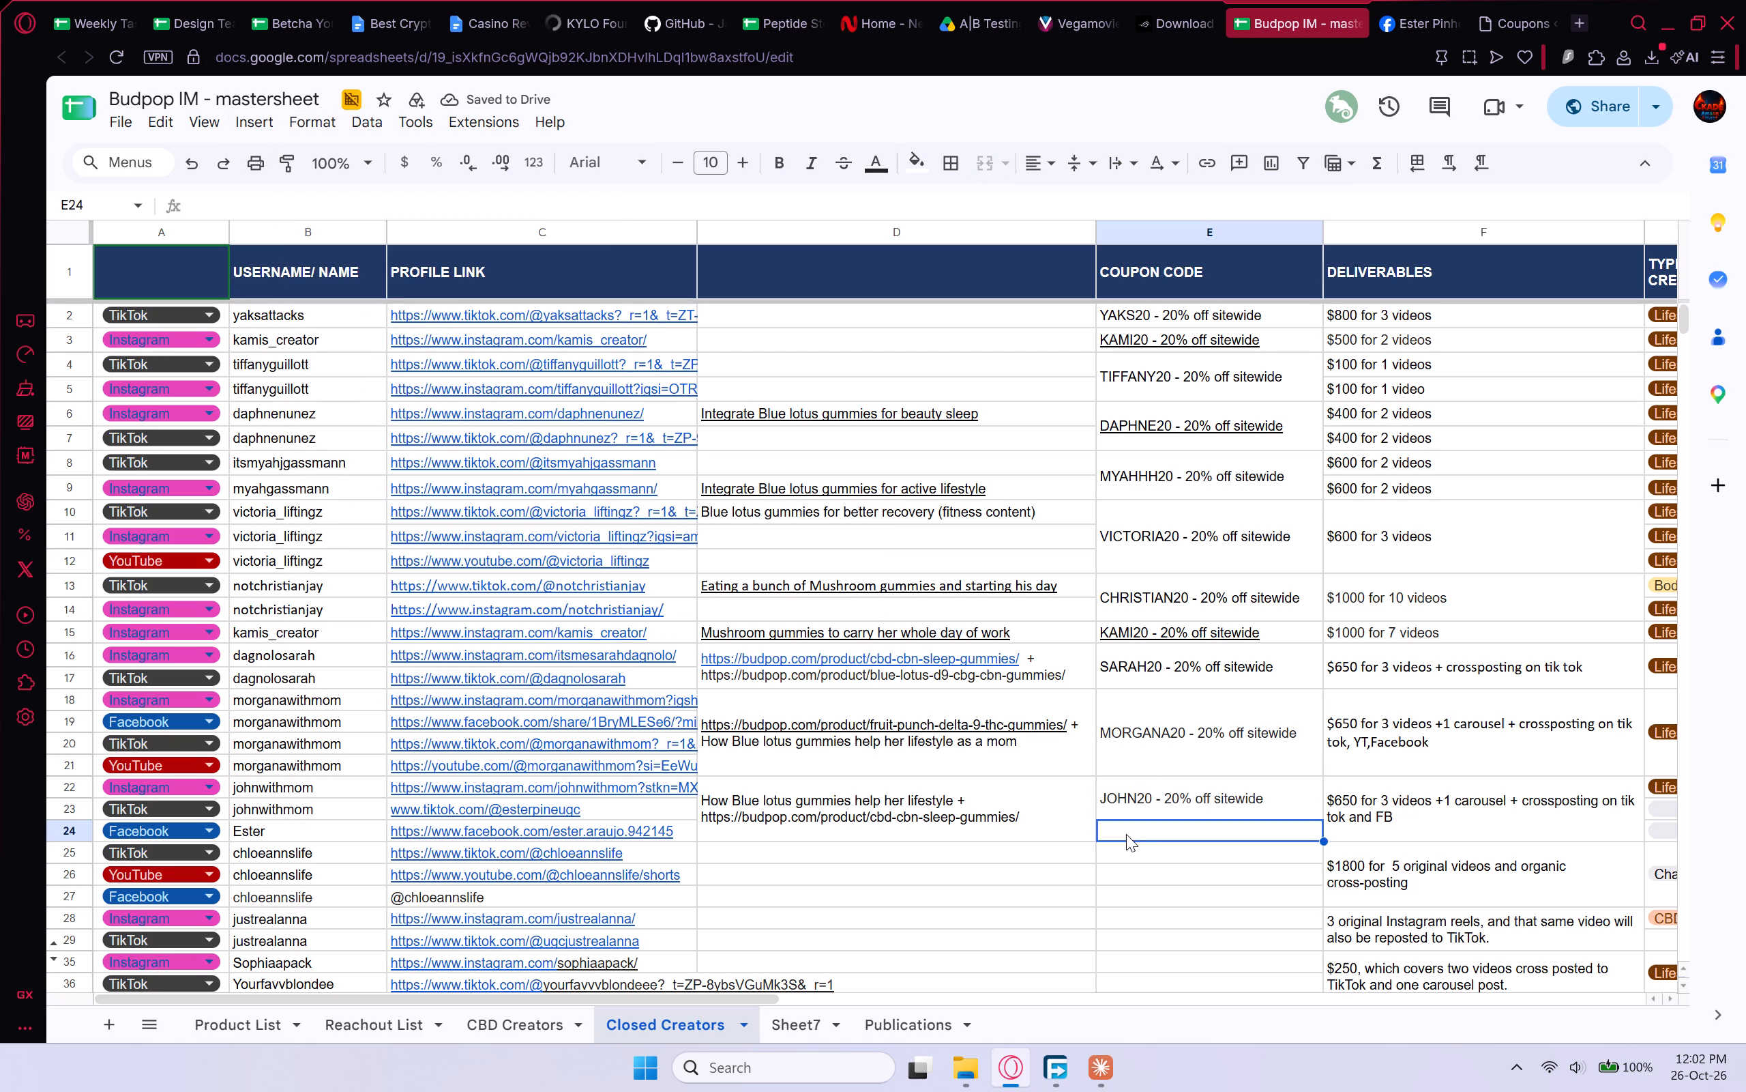
click(1453, 0)
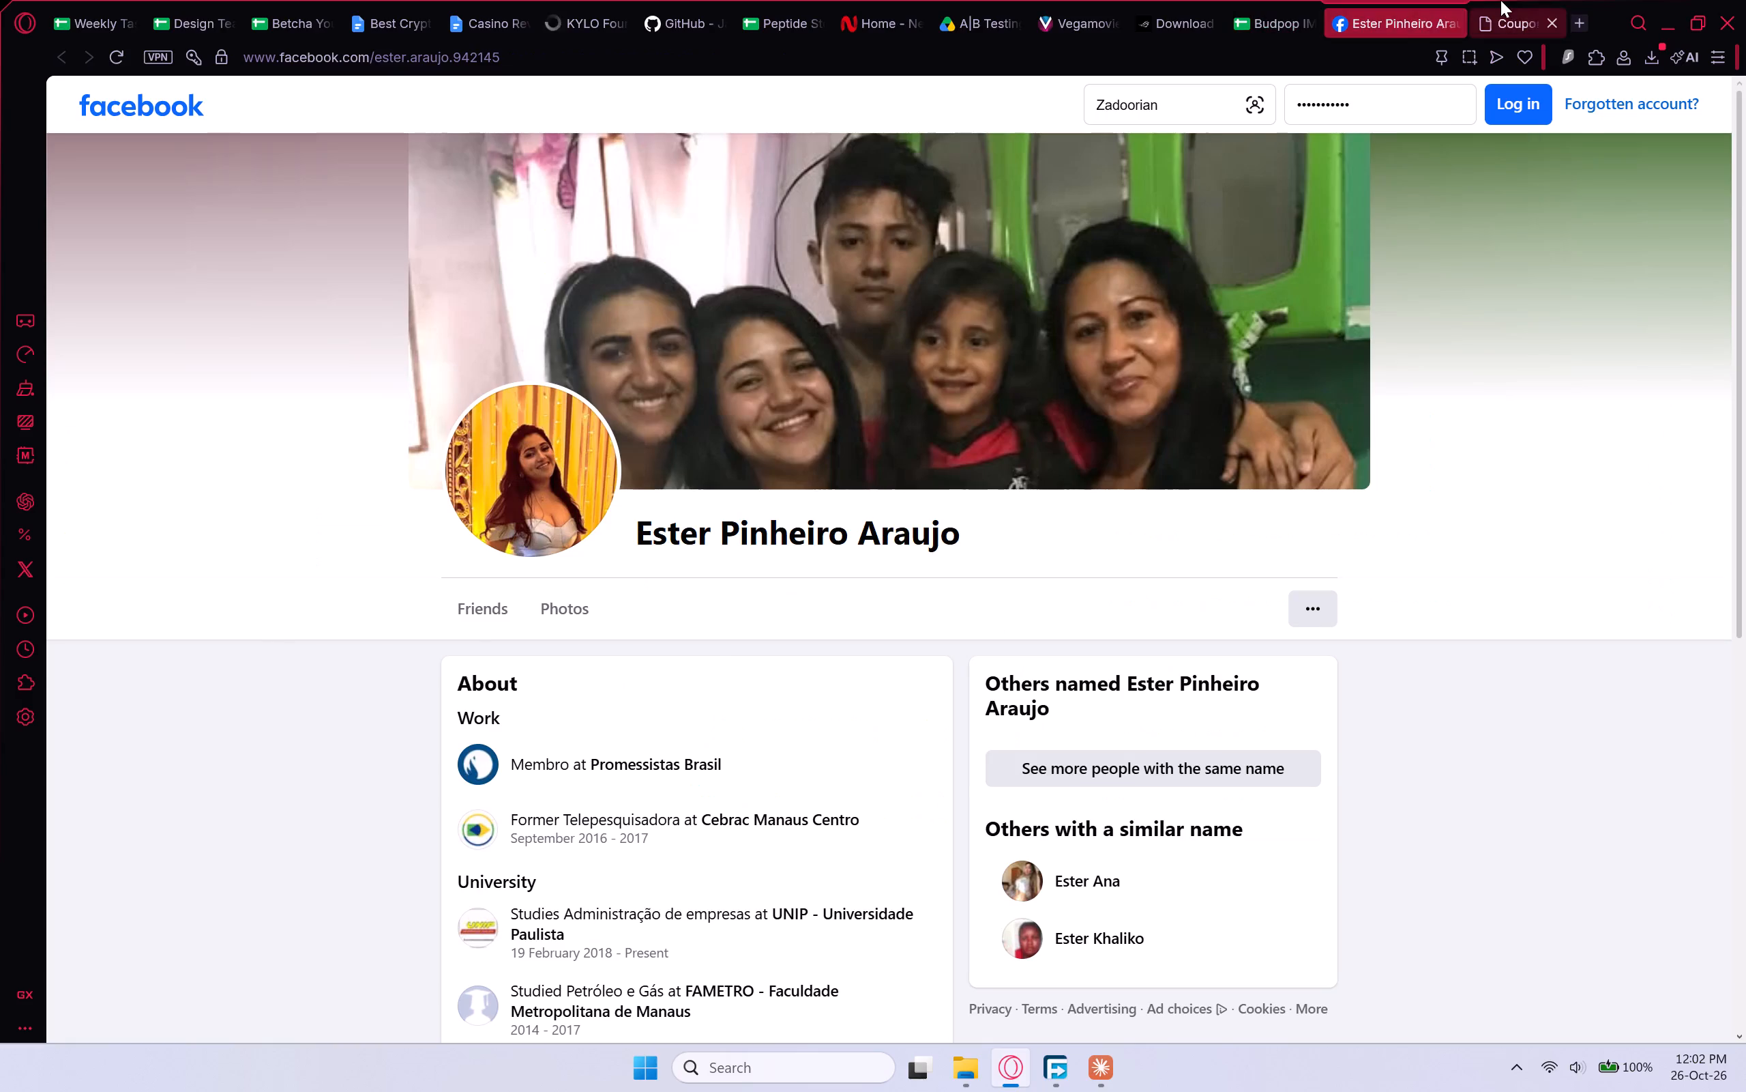
click(1500, 0)
scroll(1288, 442, down, 2)
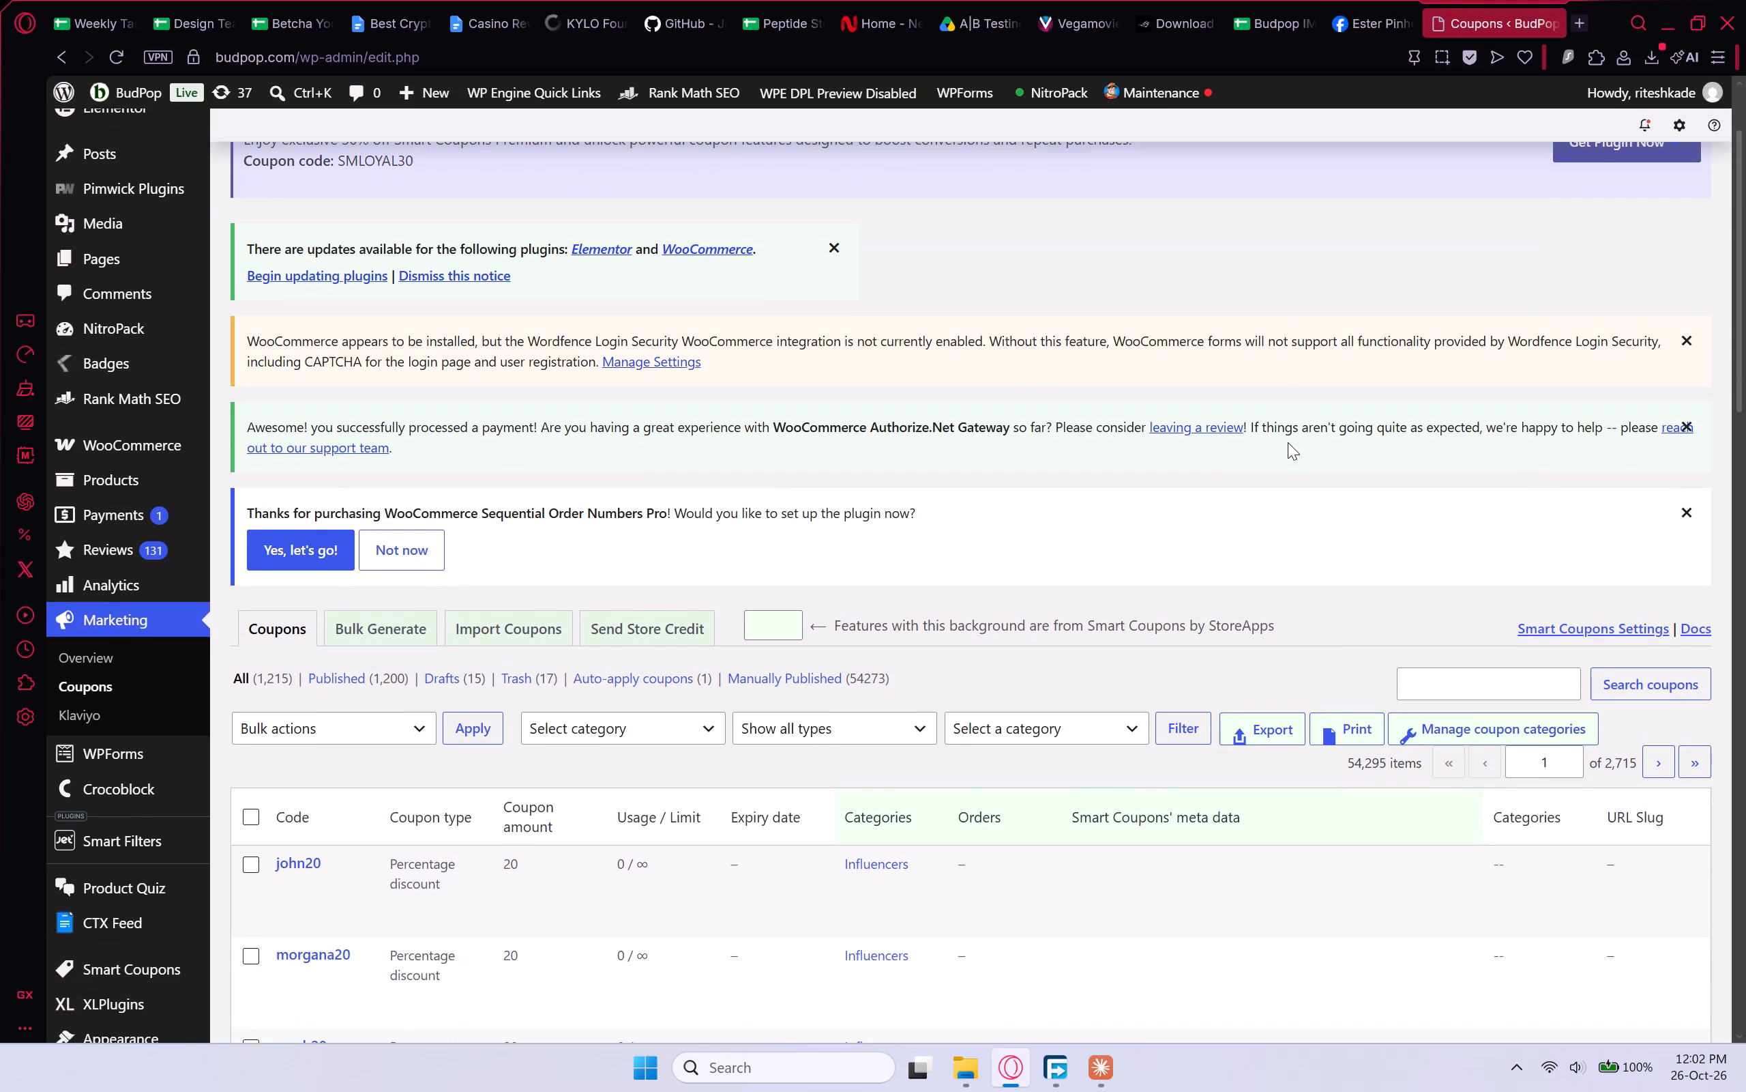
scroll(1288, 442, down, 8)
scroll(717, 413, up, 5)
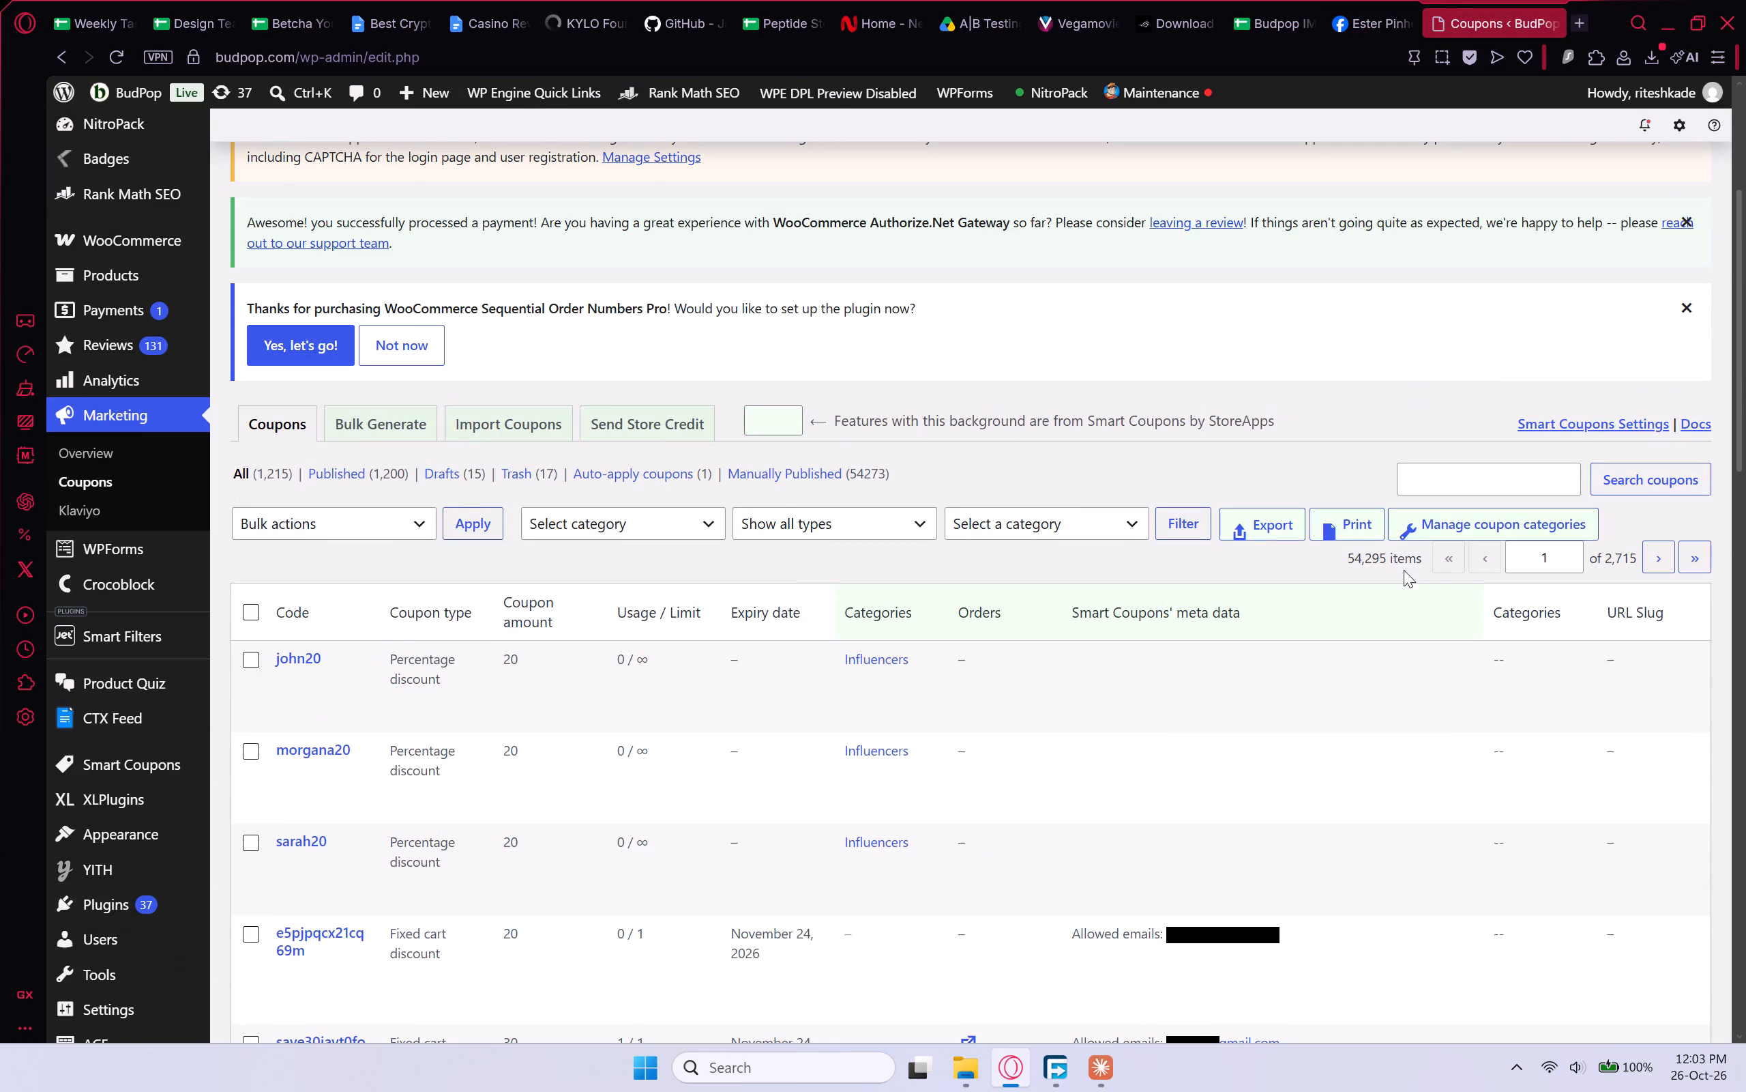
click(1121, 523)
click(1069, 575)
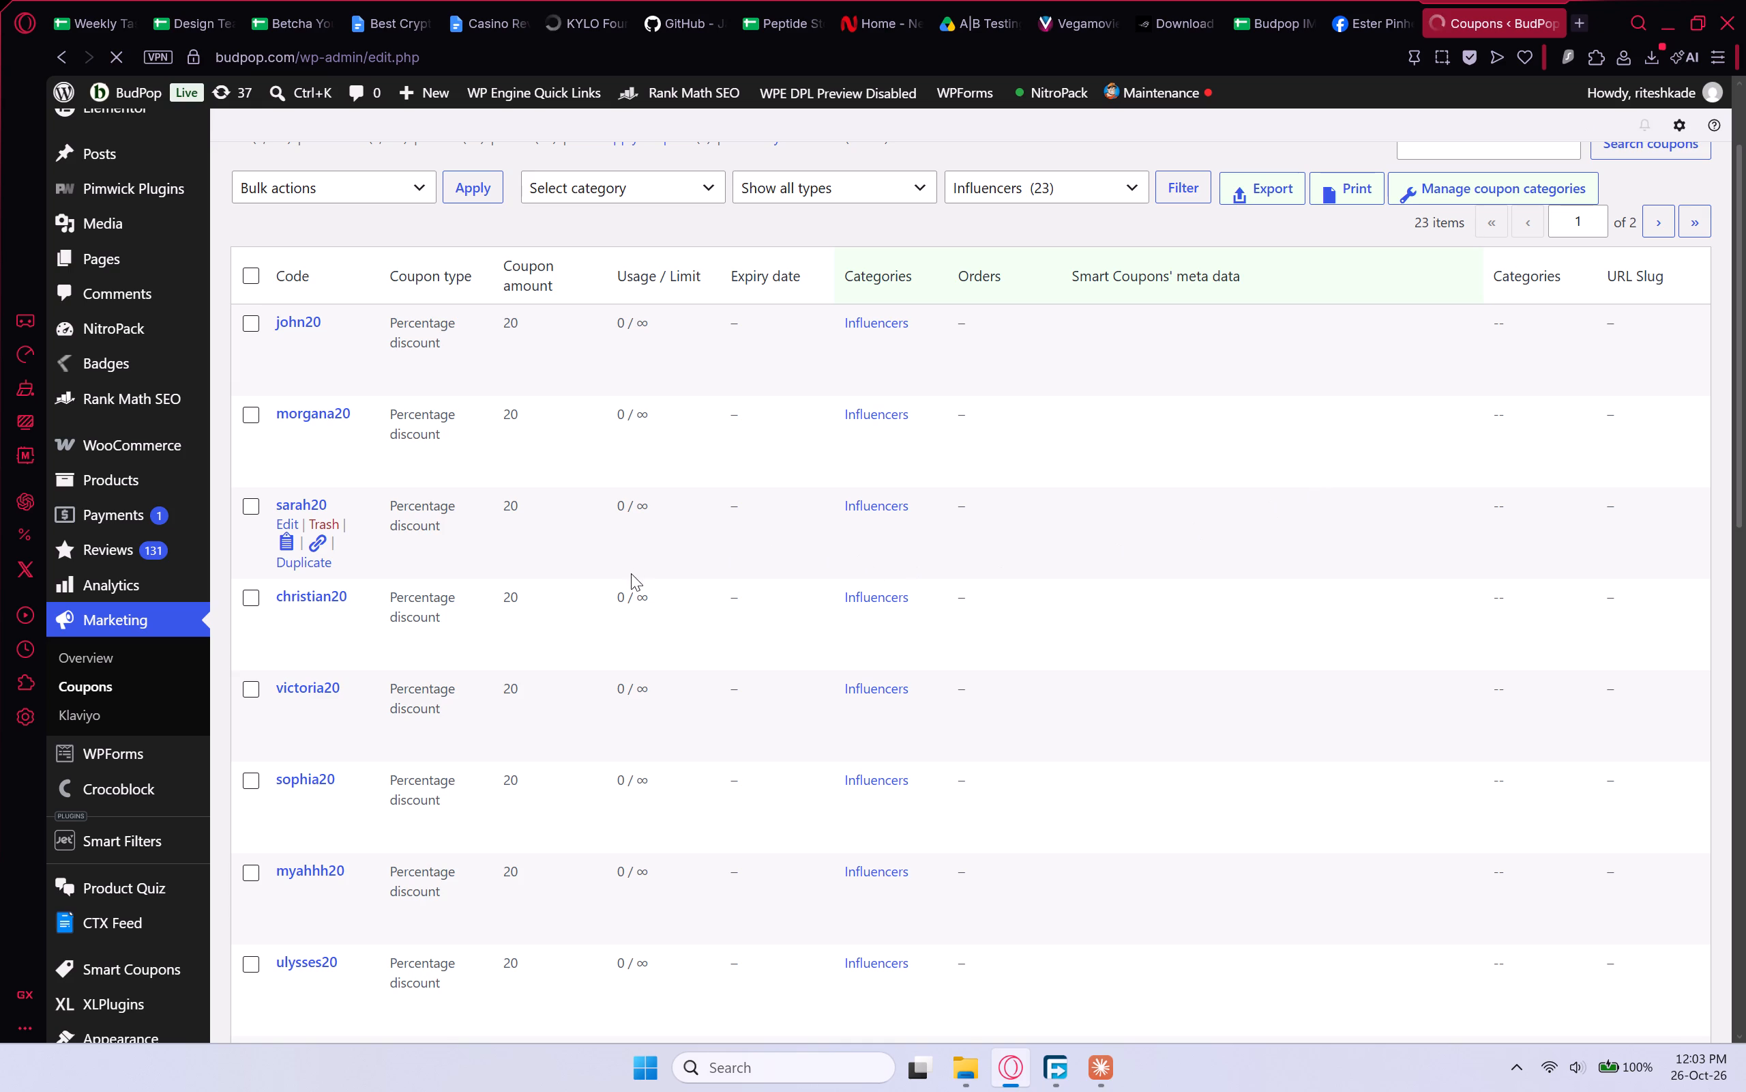
scroll(671, 653, down, 8)
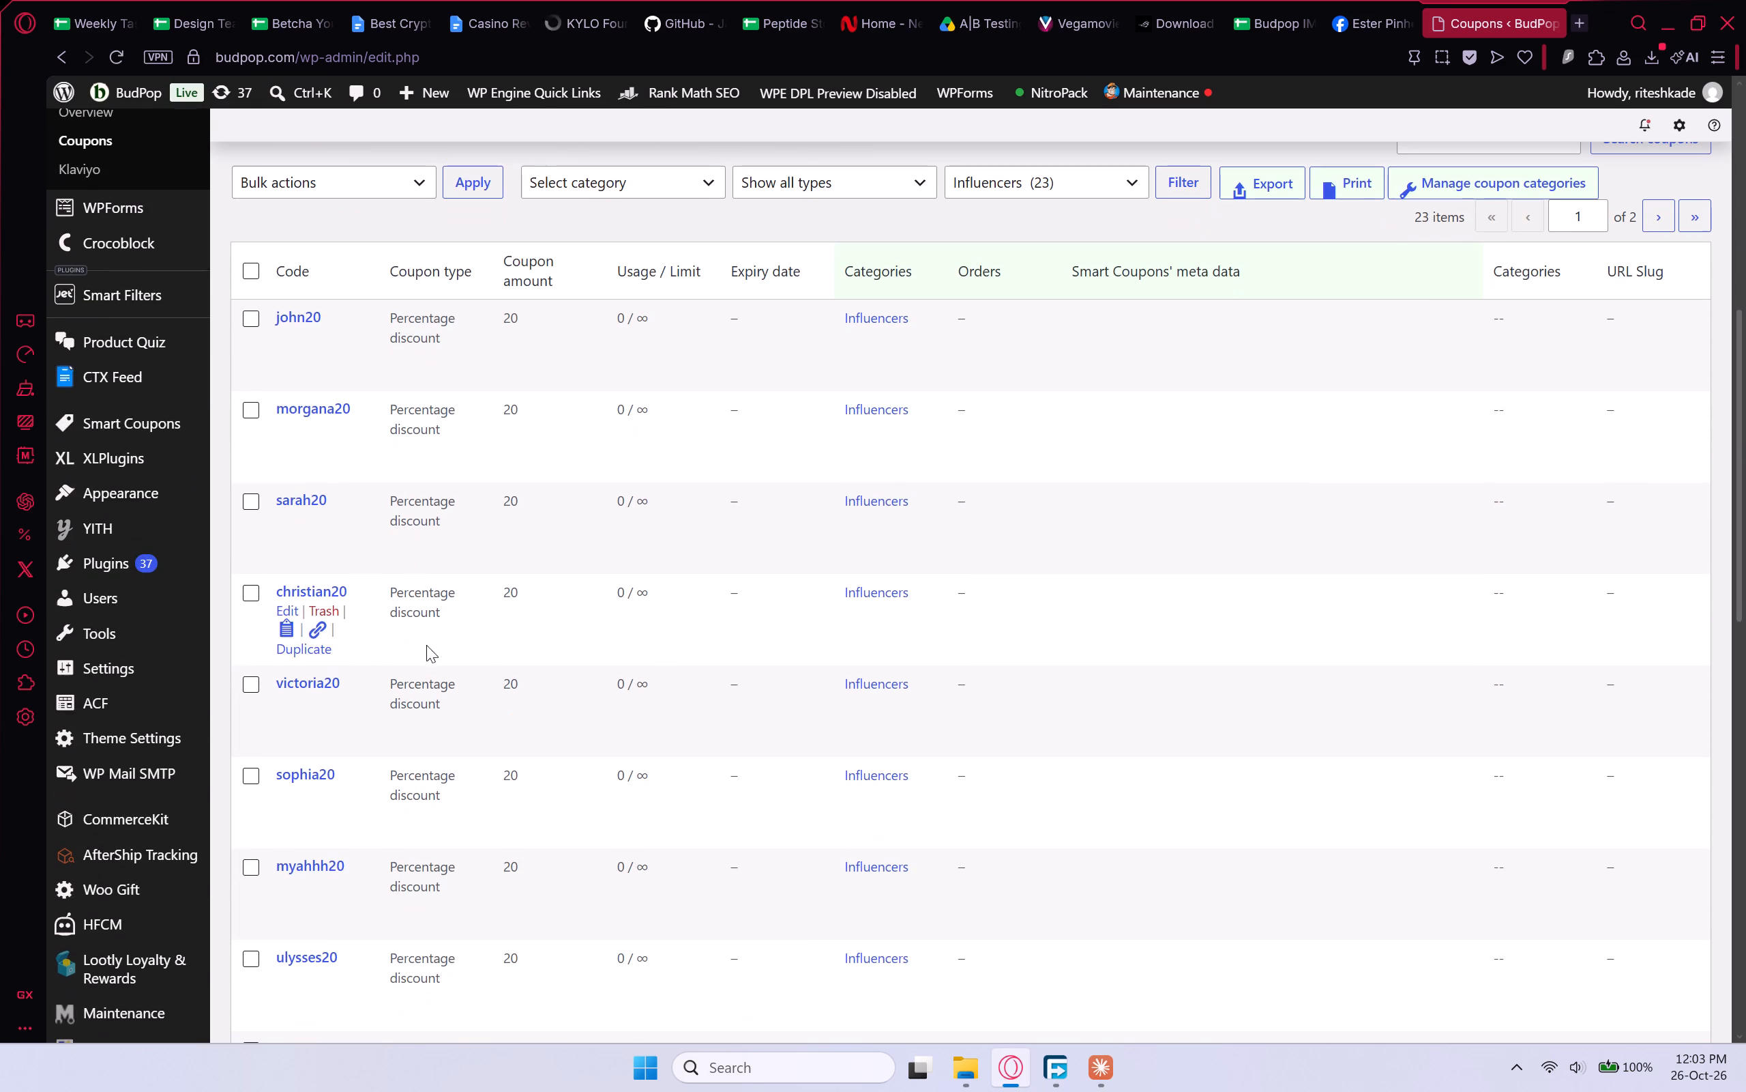
click(293, 700)
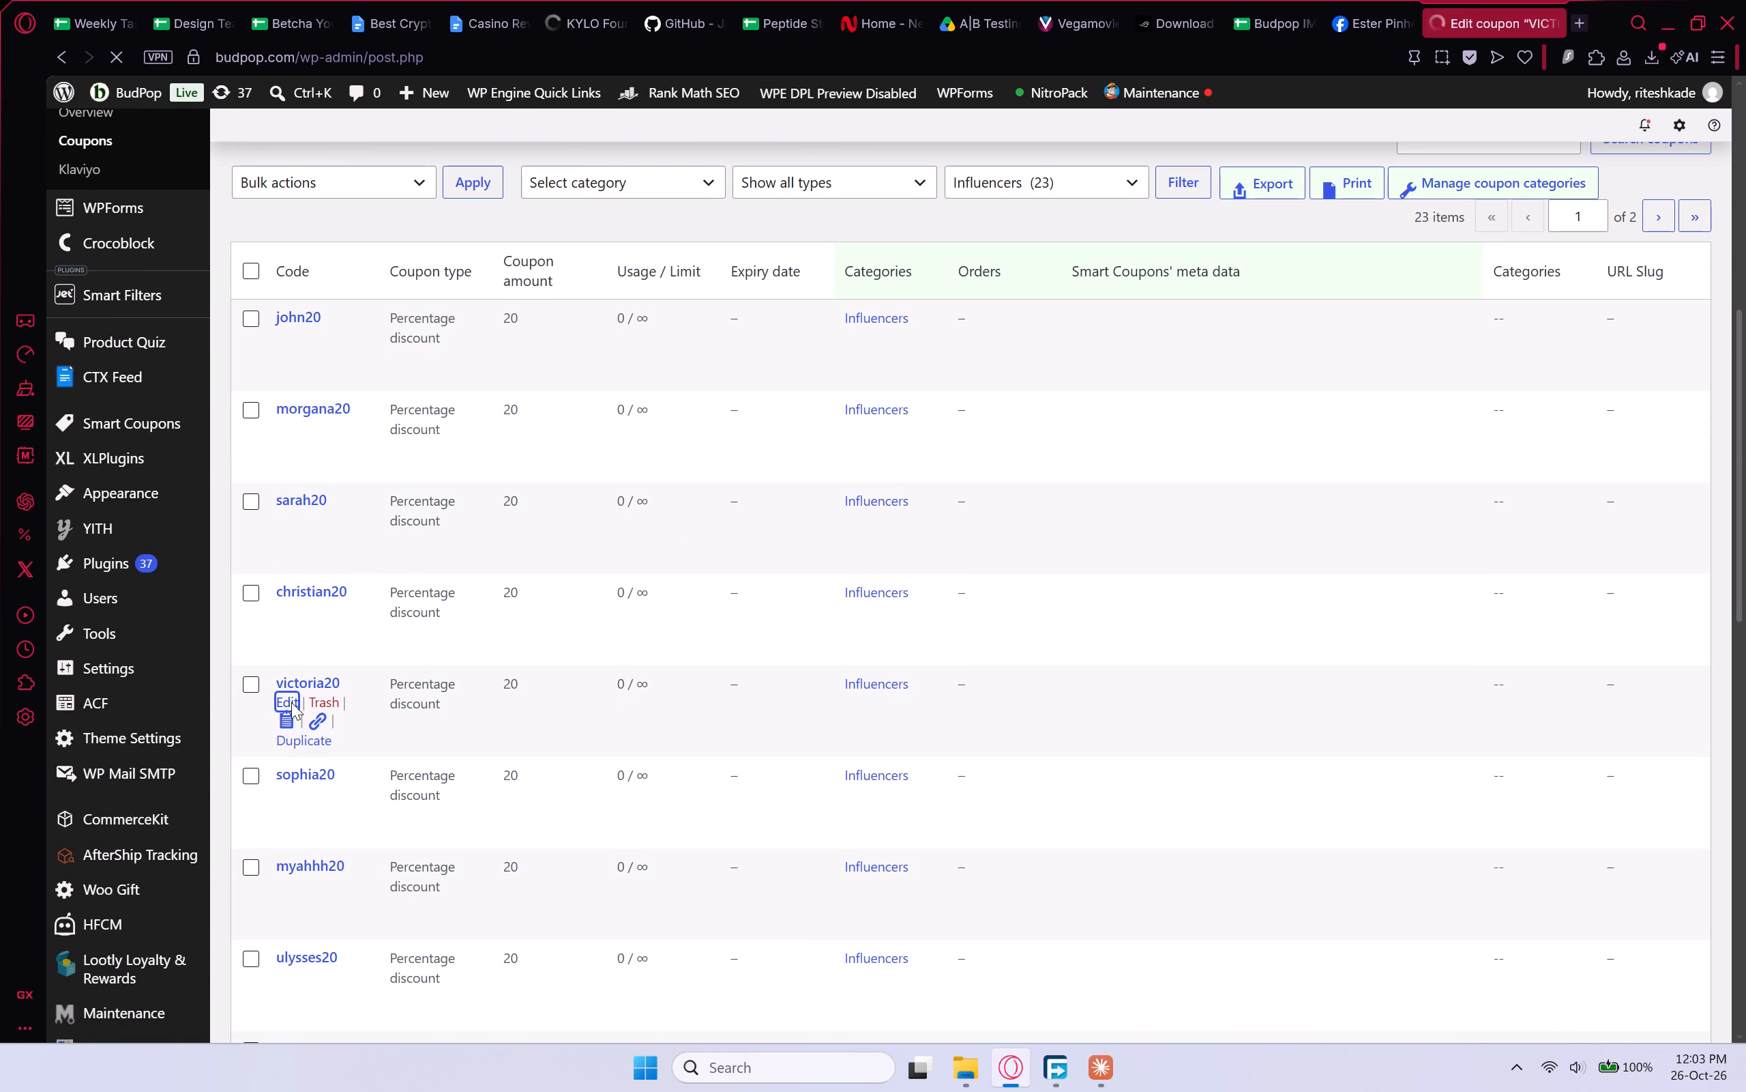
scroll(635, 515, down, 2)
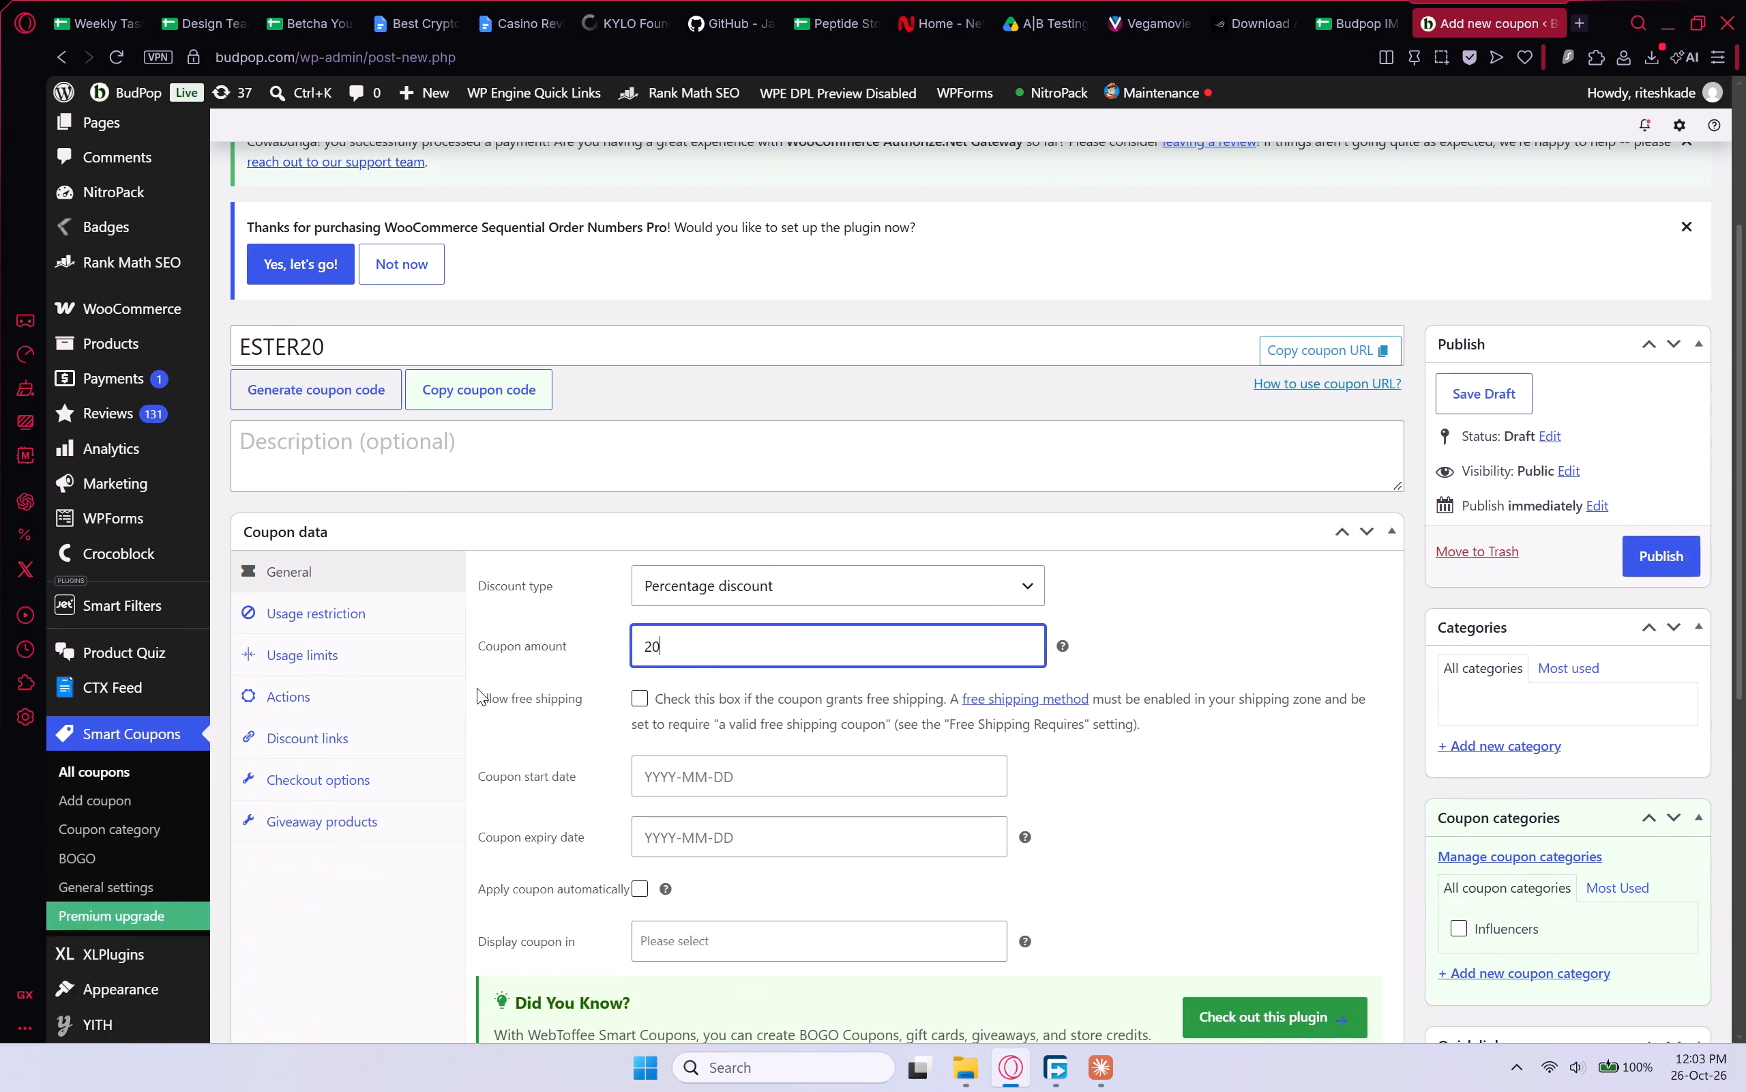
Restrict the new ESTER20 coupon to individual use only and set its usage limit per user to 1.
click(396, 616)
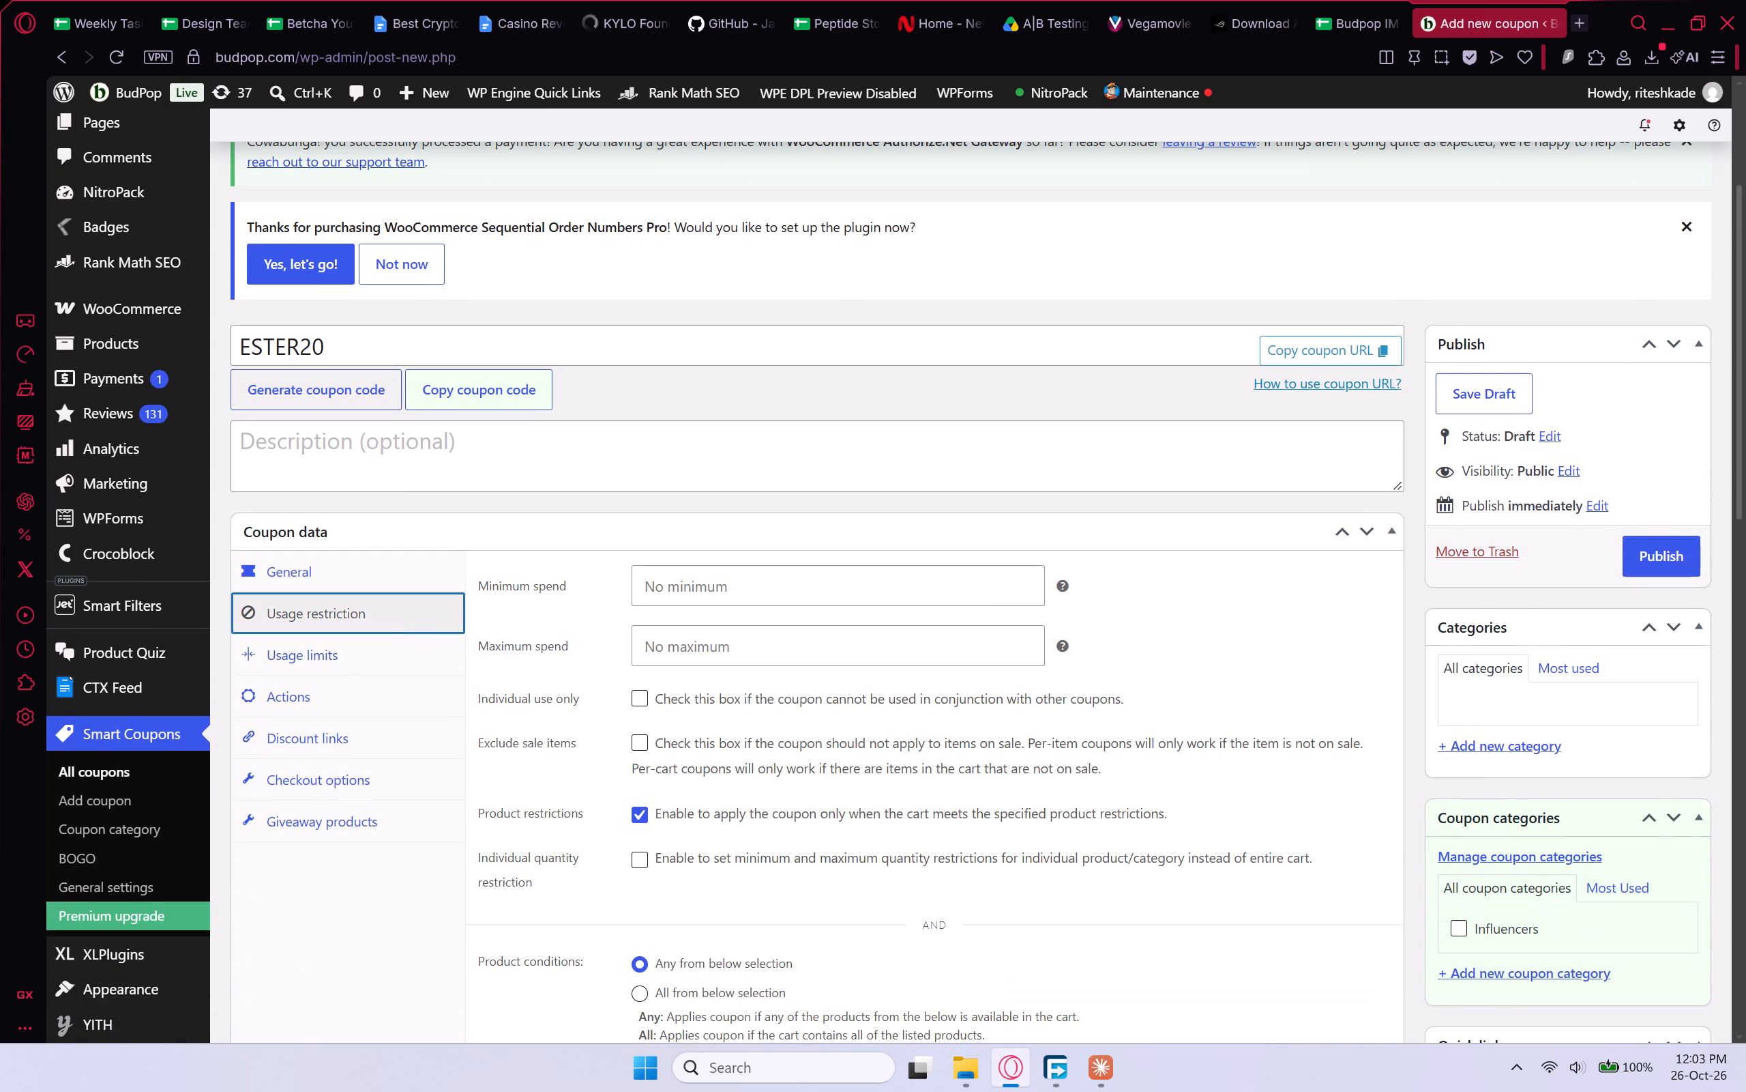
click(700, 695)
click(643, 695)
click(304, 661)
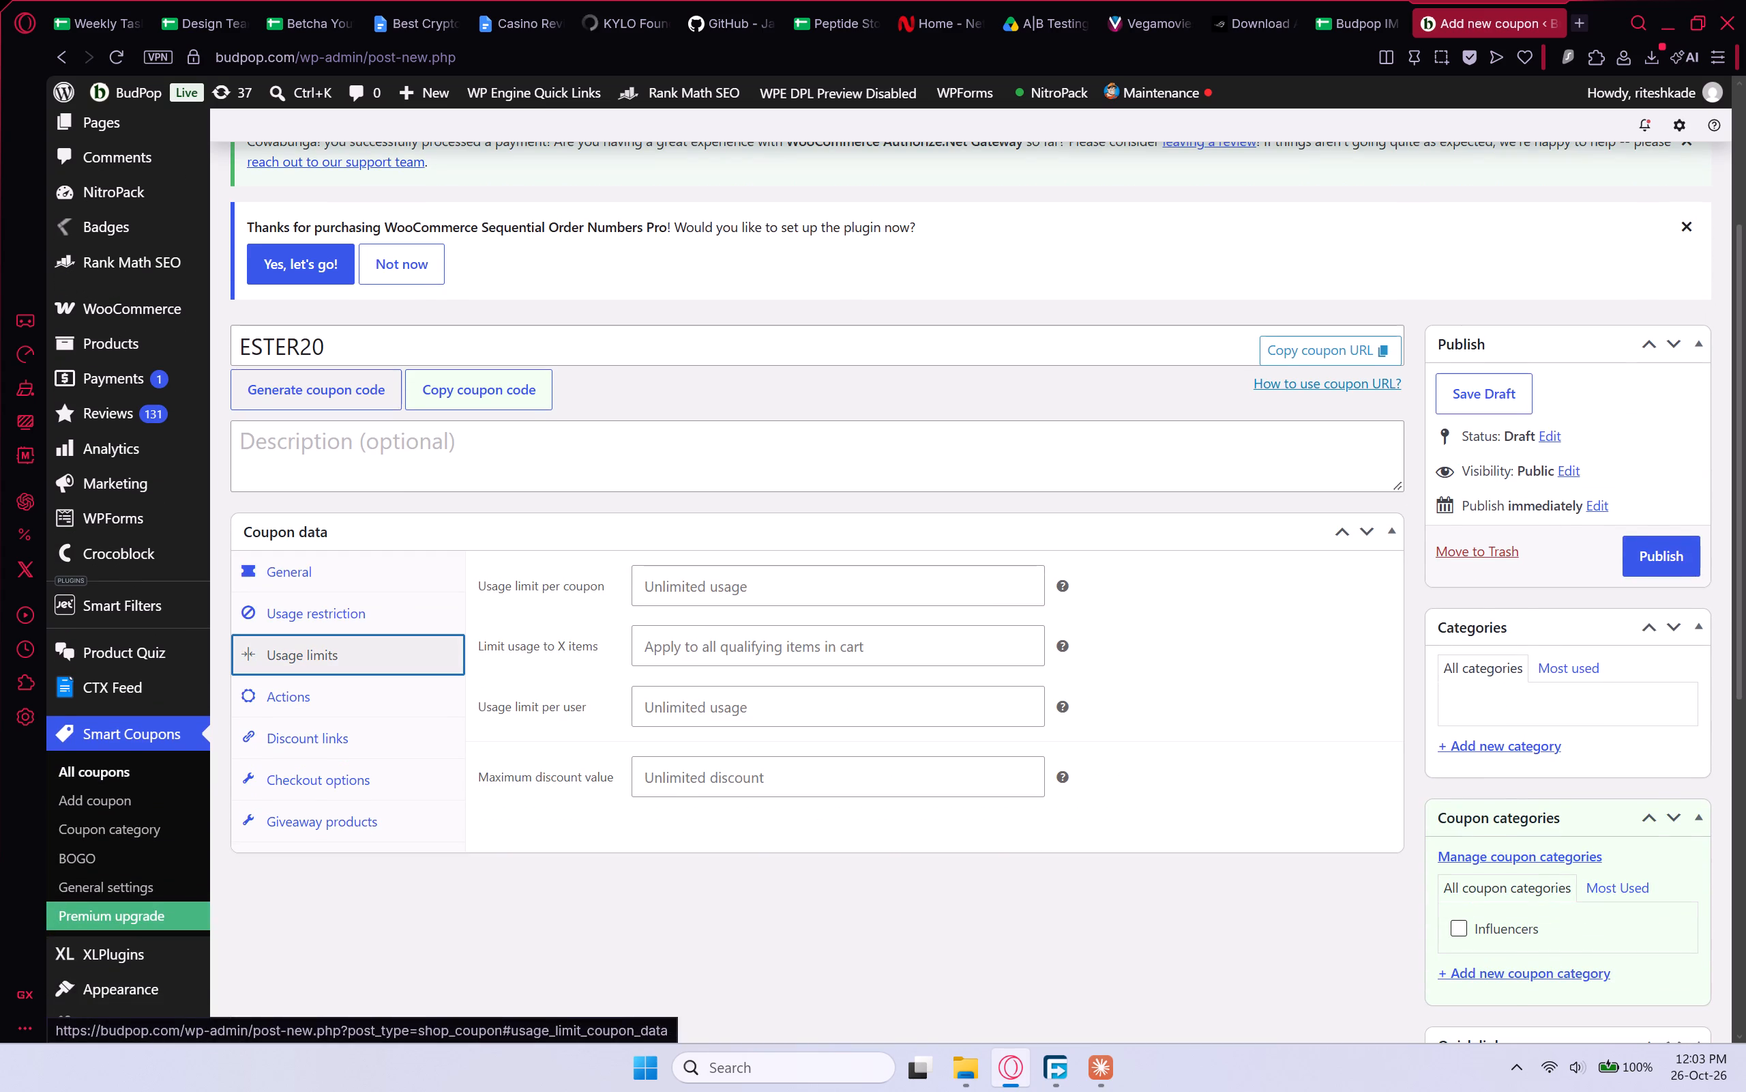
click(707, 719)
key(1)
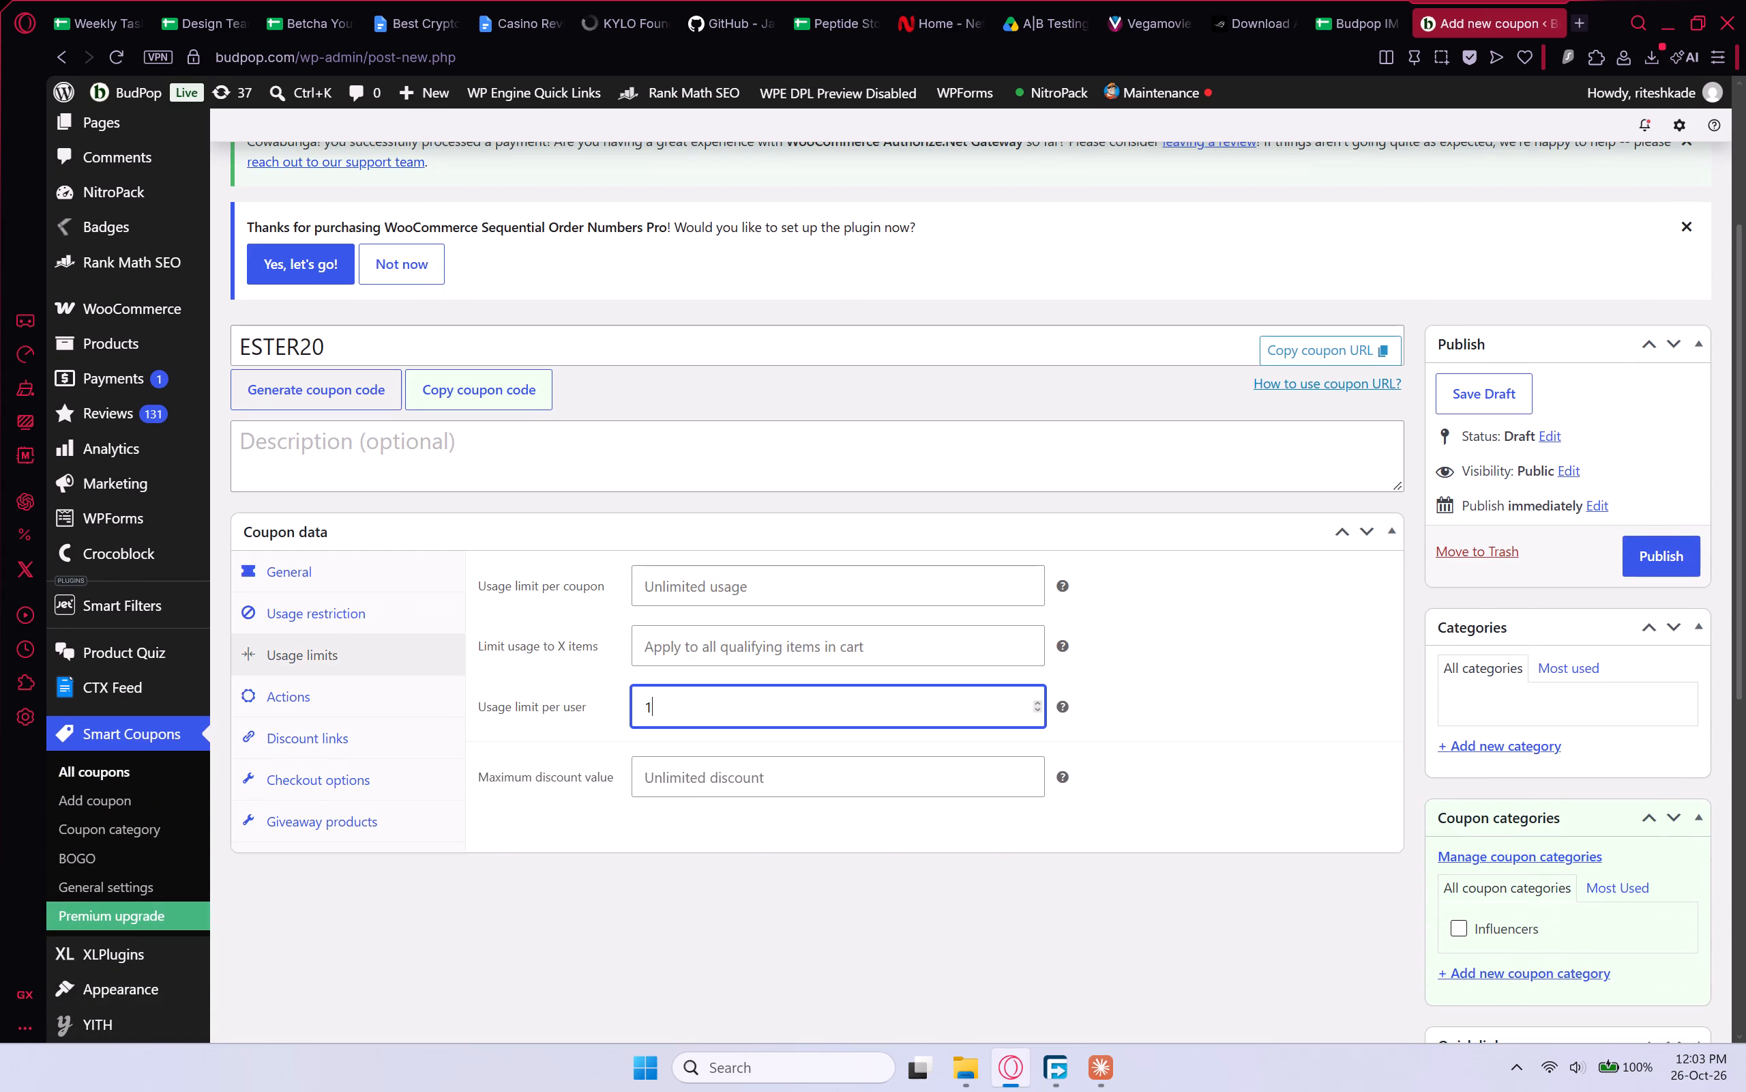
Assign the Influencers coupon category to ESTER20 and publish the coupon.
click(1488, 922)
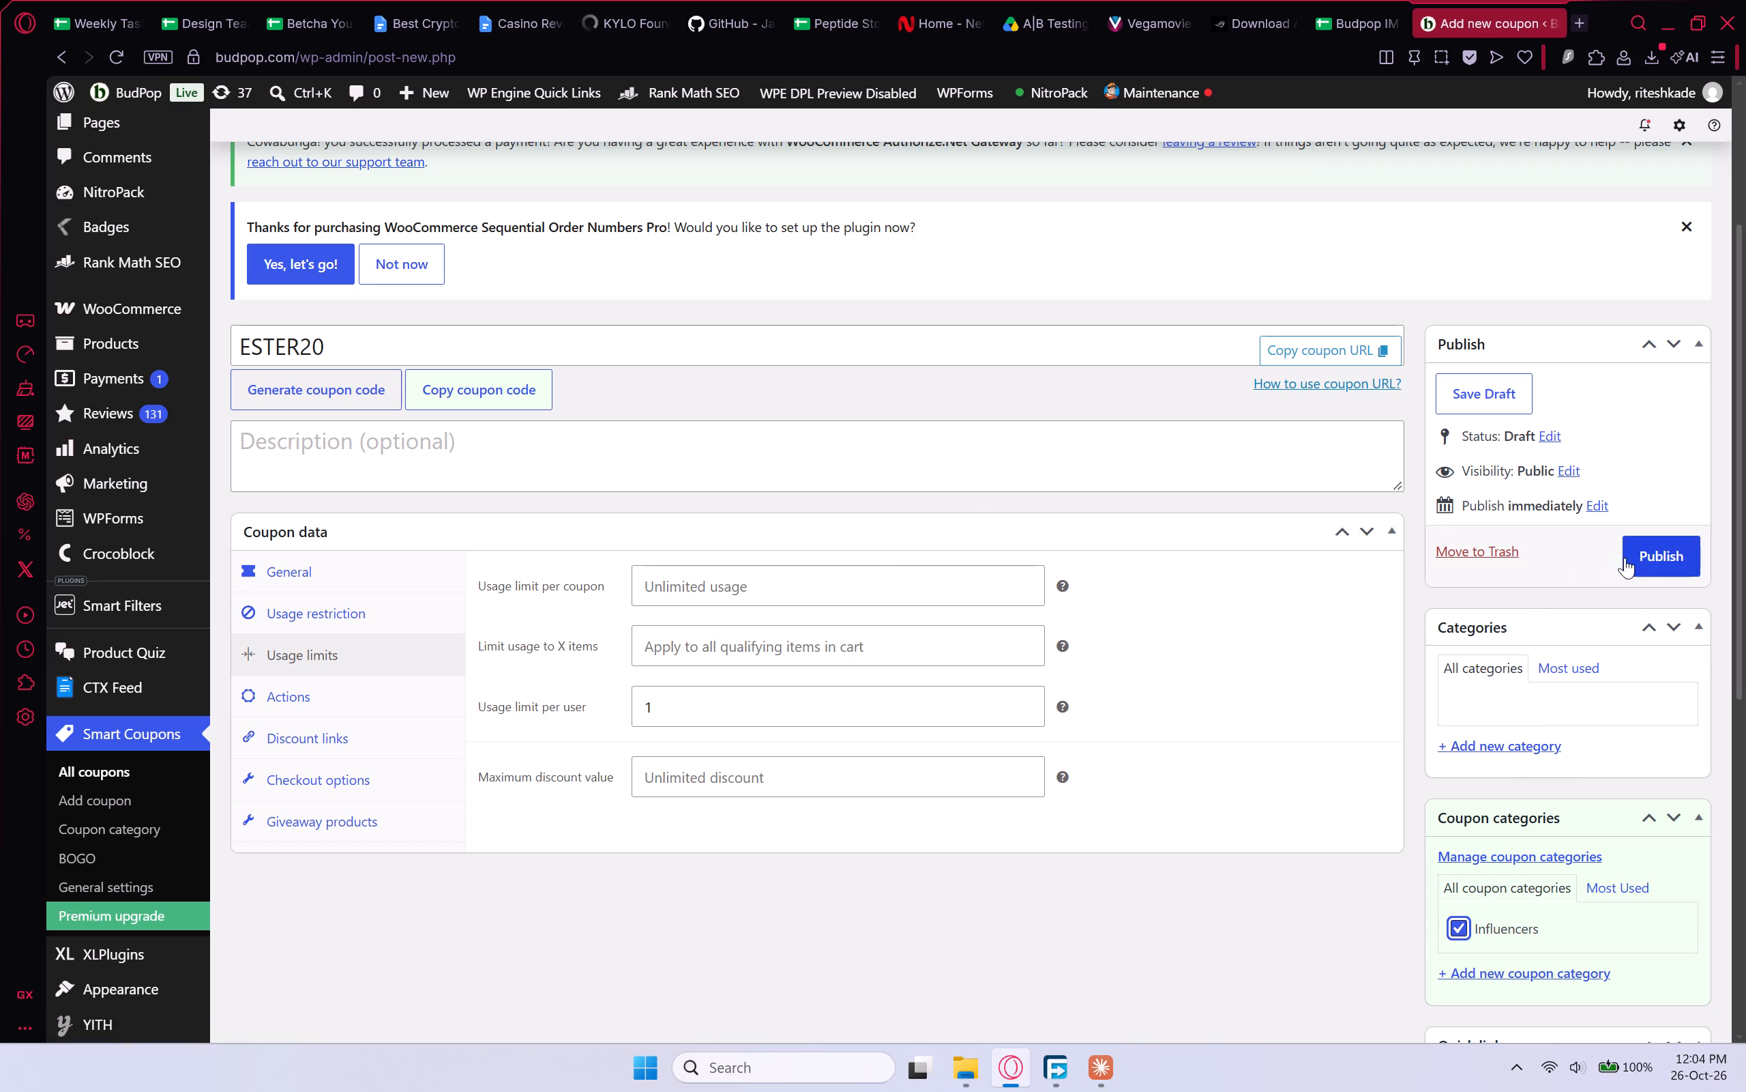
click(1644, 554)
Record "ESTER20 - 20% off sitewide" in Ester's coupon code cell on the Closed Creators sheet of the Budpop IM mastersheet.
click(1374, 0)
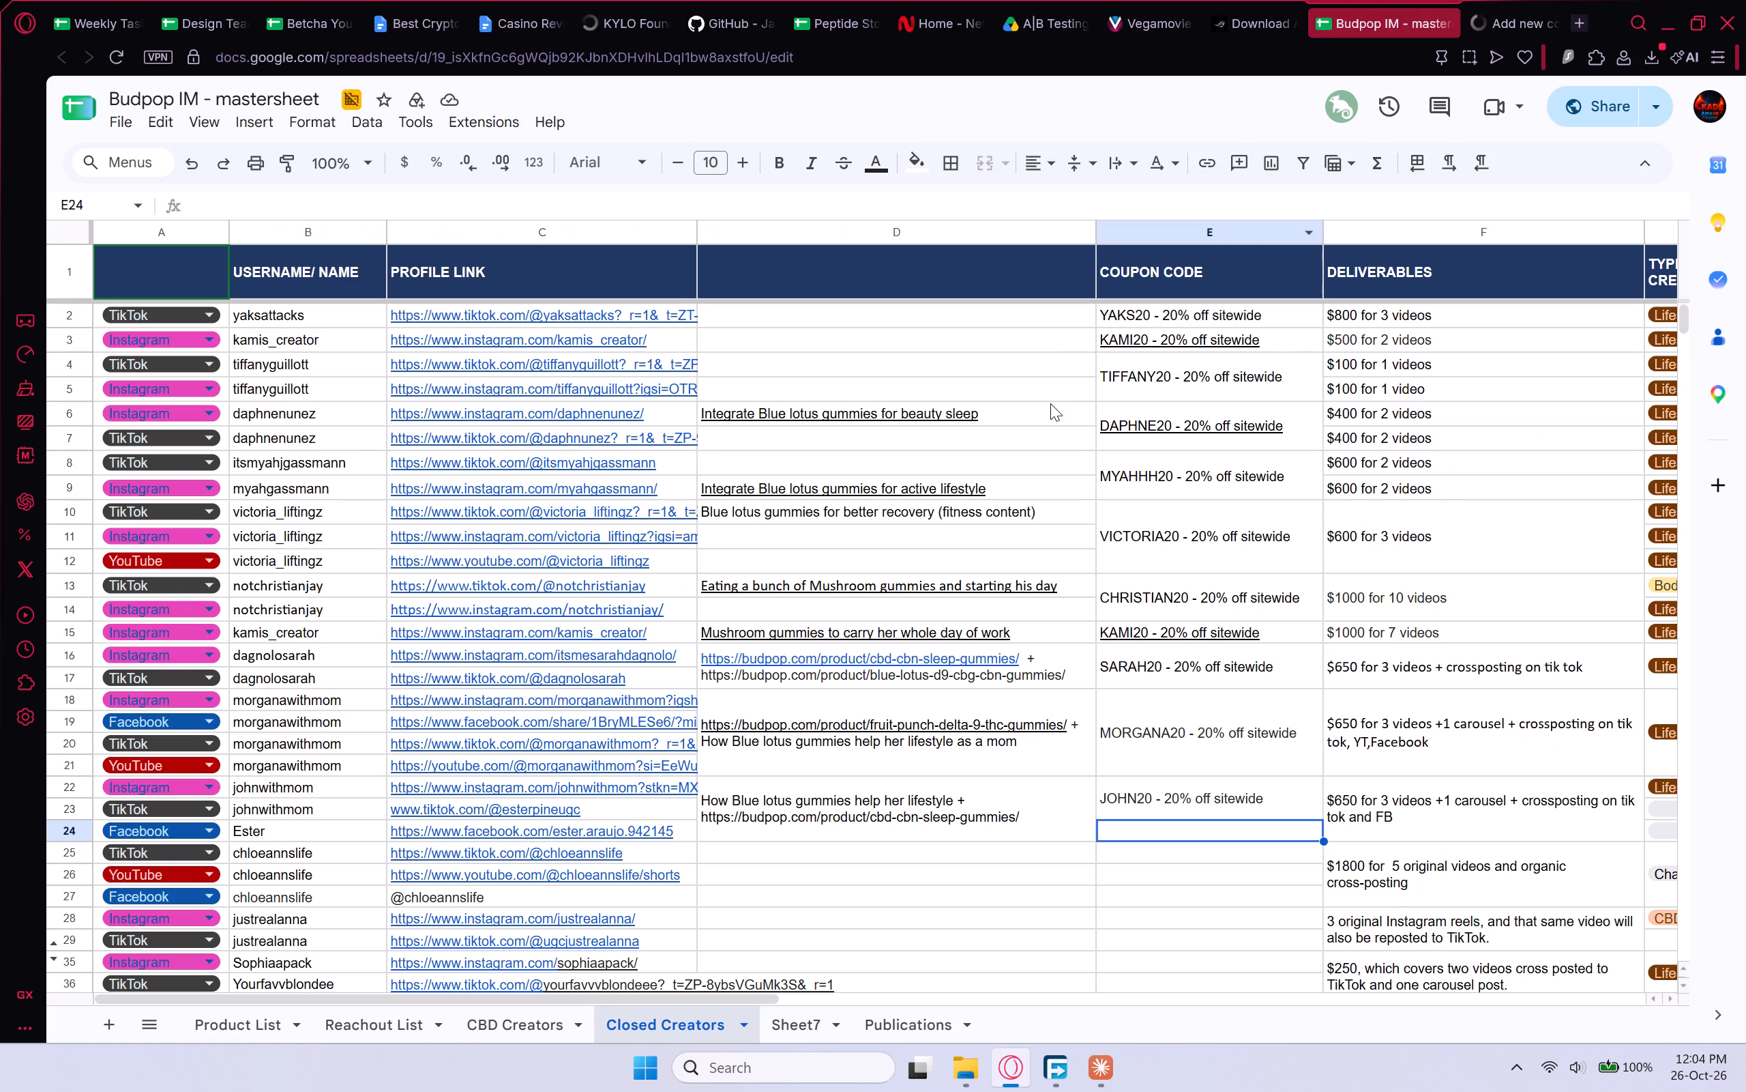
double_click(1150, 826)
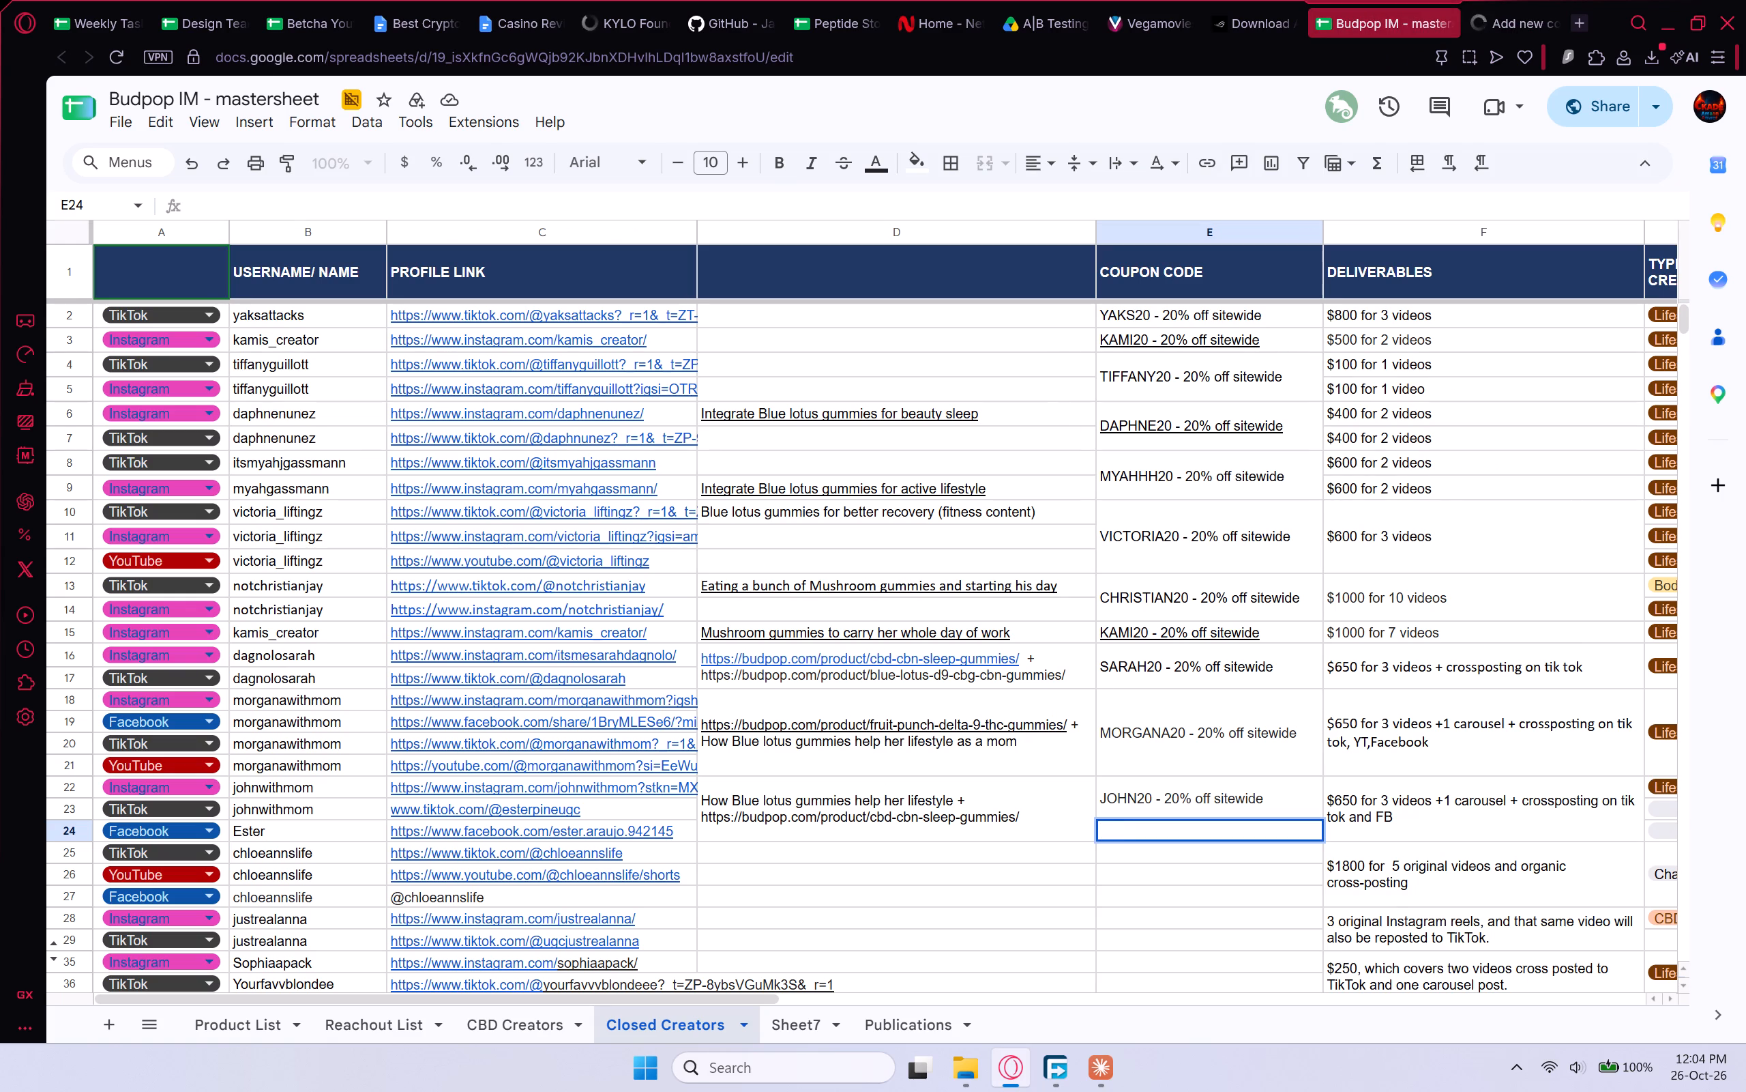
text(ESTER)
text(20)
key(space)
text(-)
key(space)
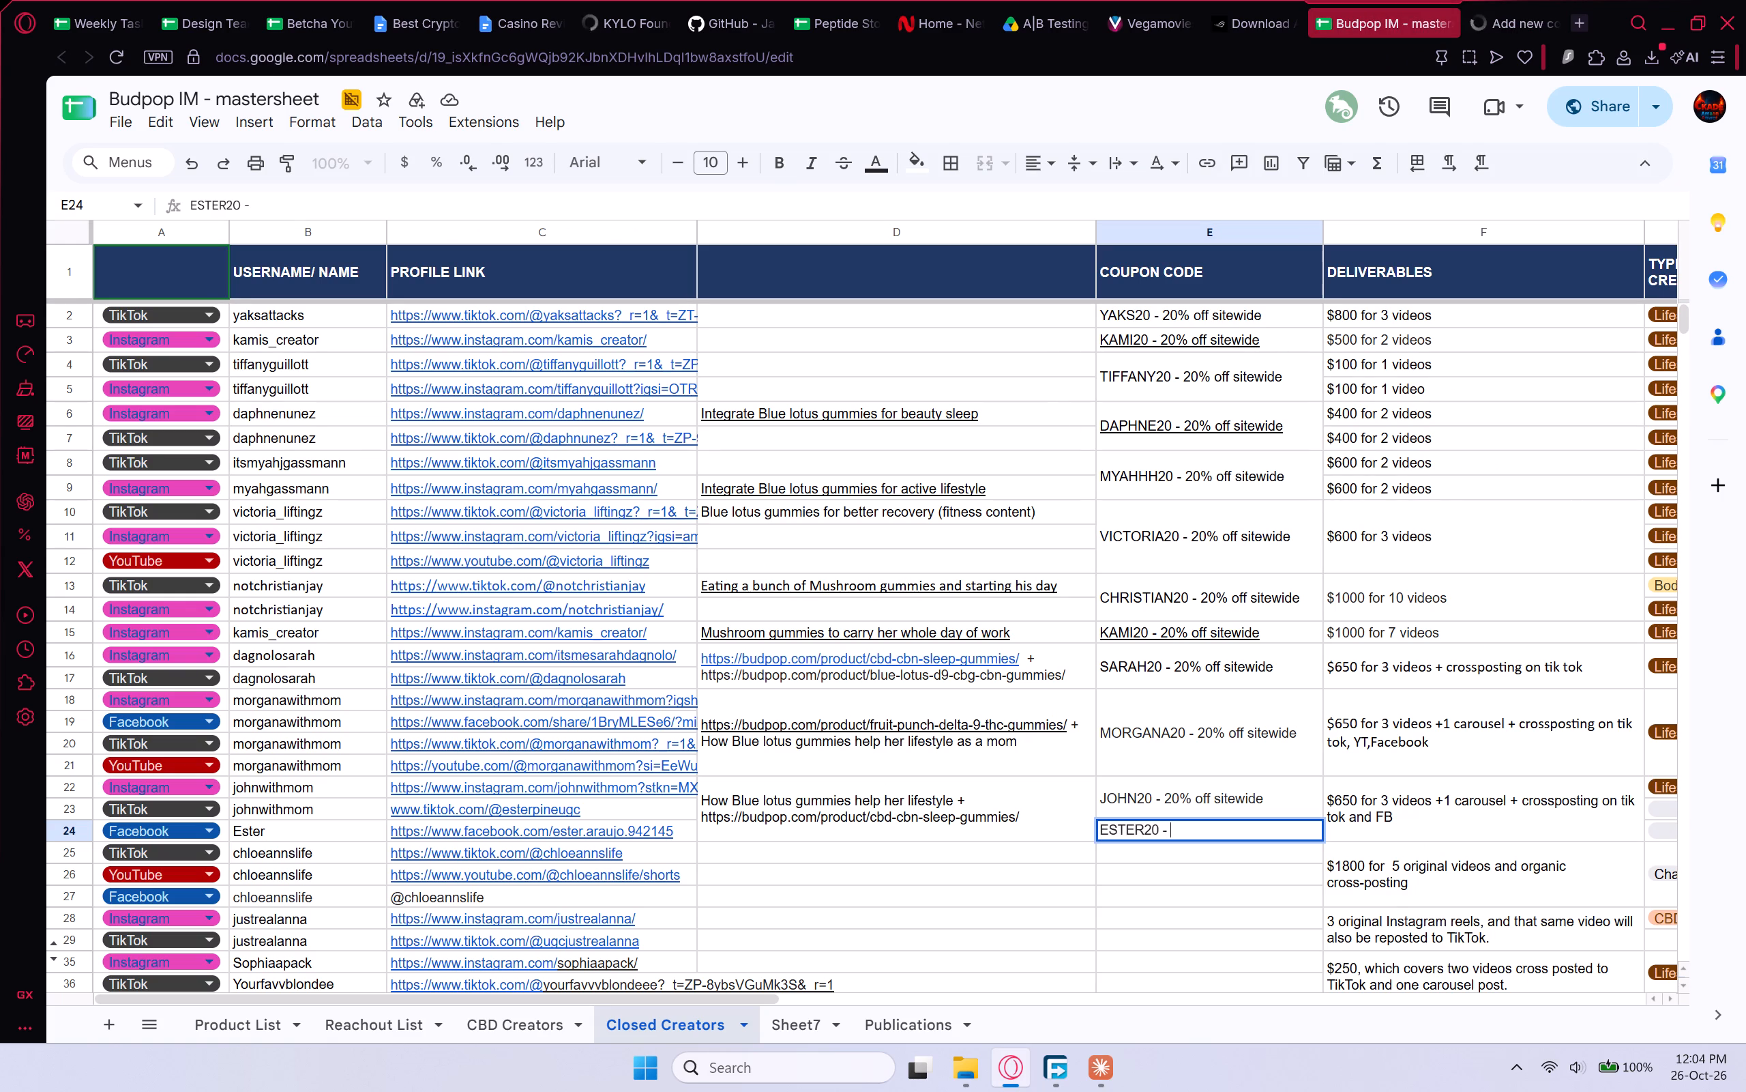
text(20)
key(shift+percent)
key(space)
text(of)
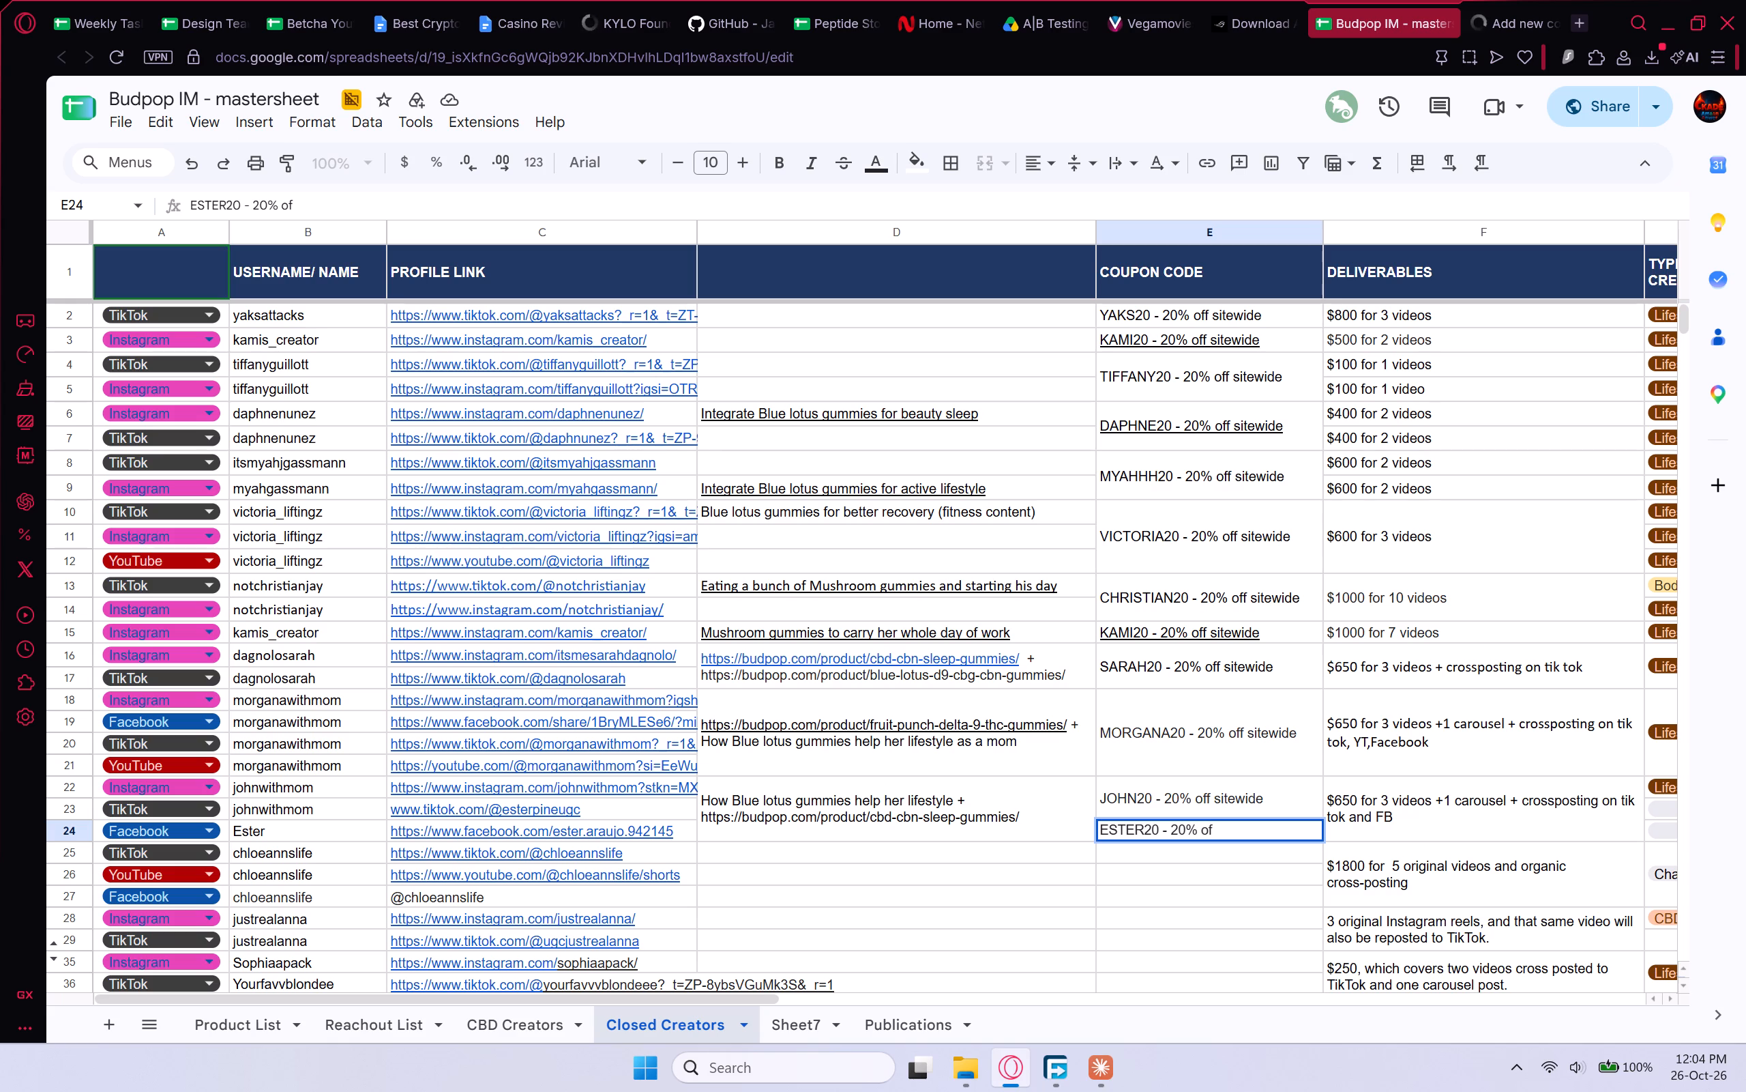
text(f sitewide)
click(1151, 858)
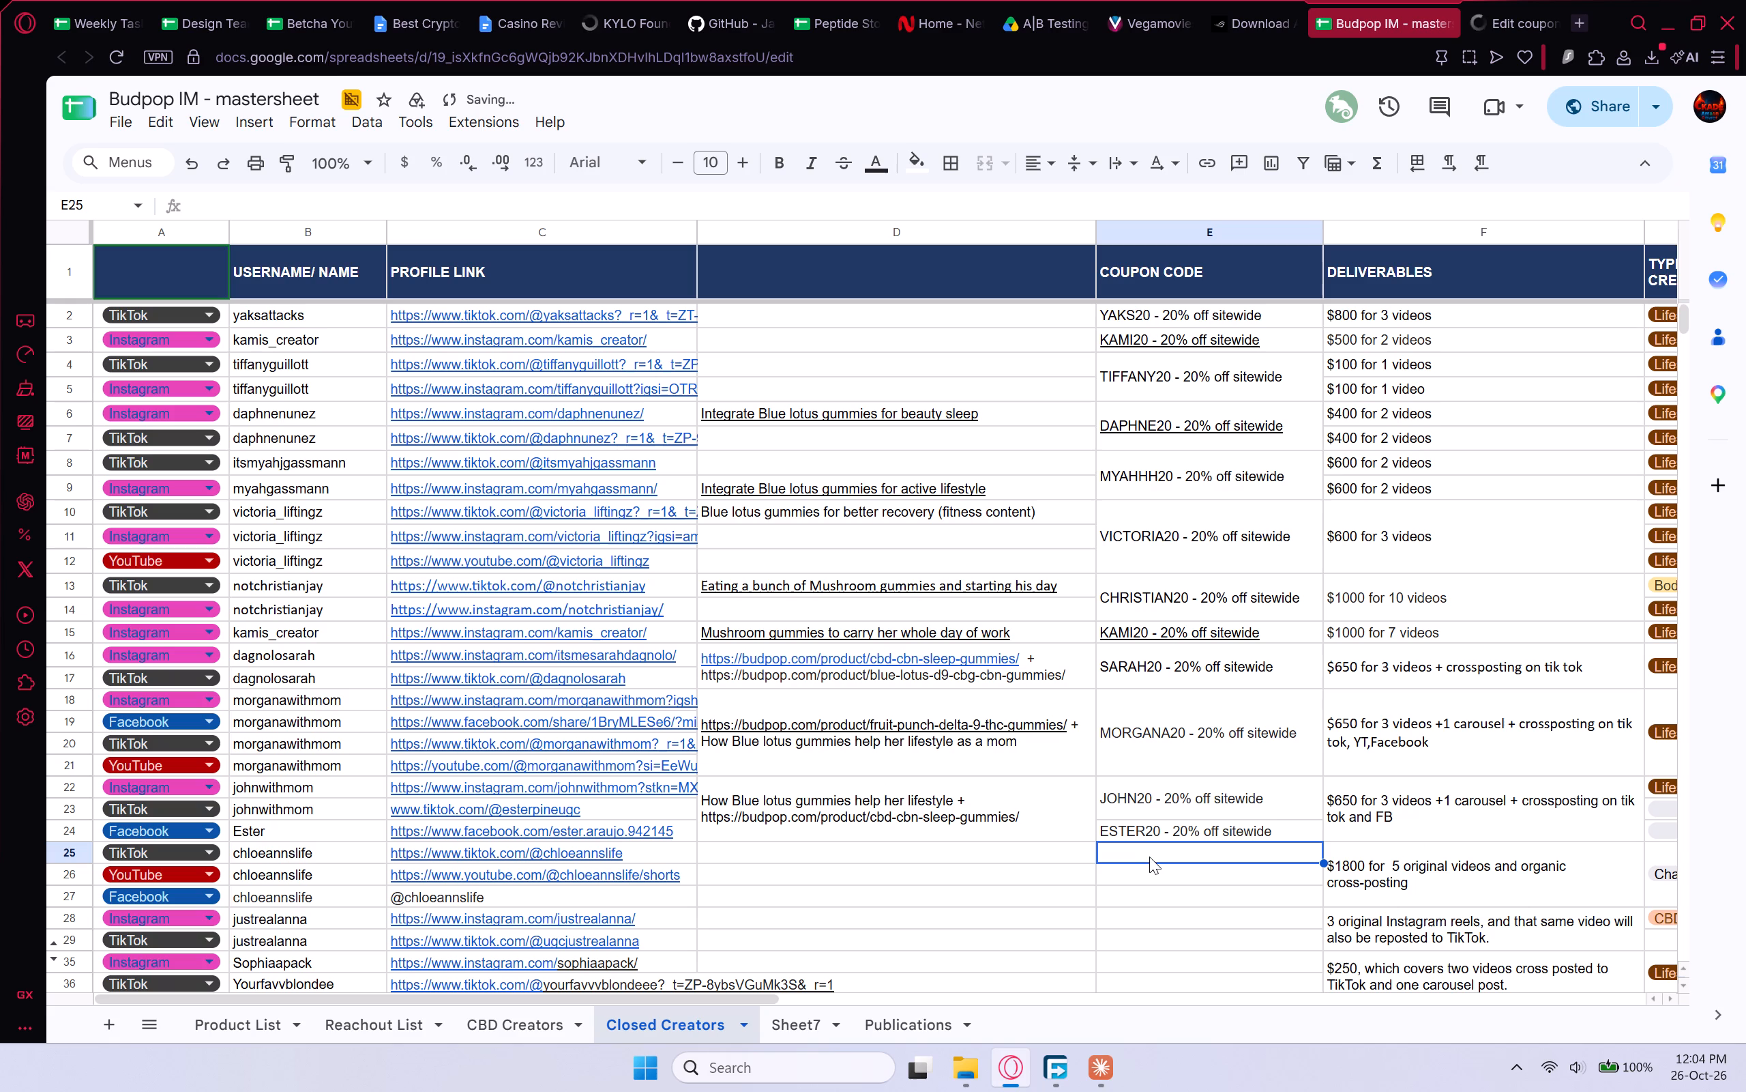
key(Left)
key(Left)
key(Left)
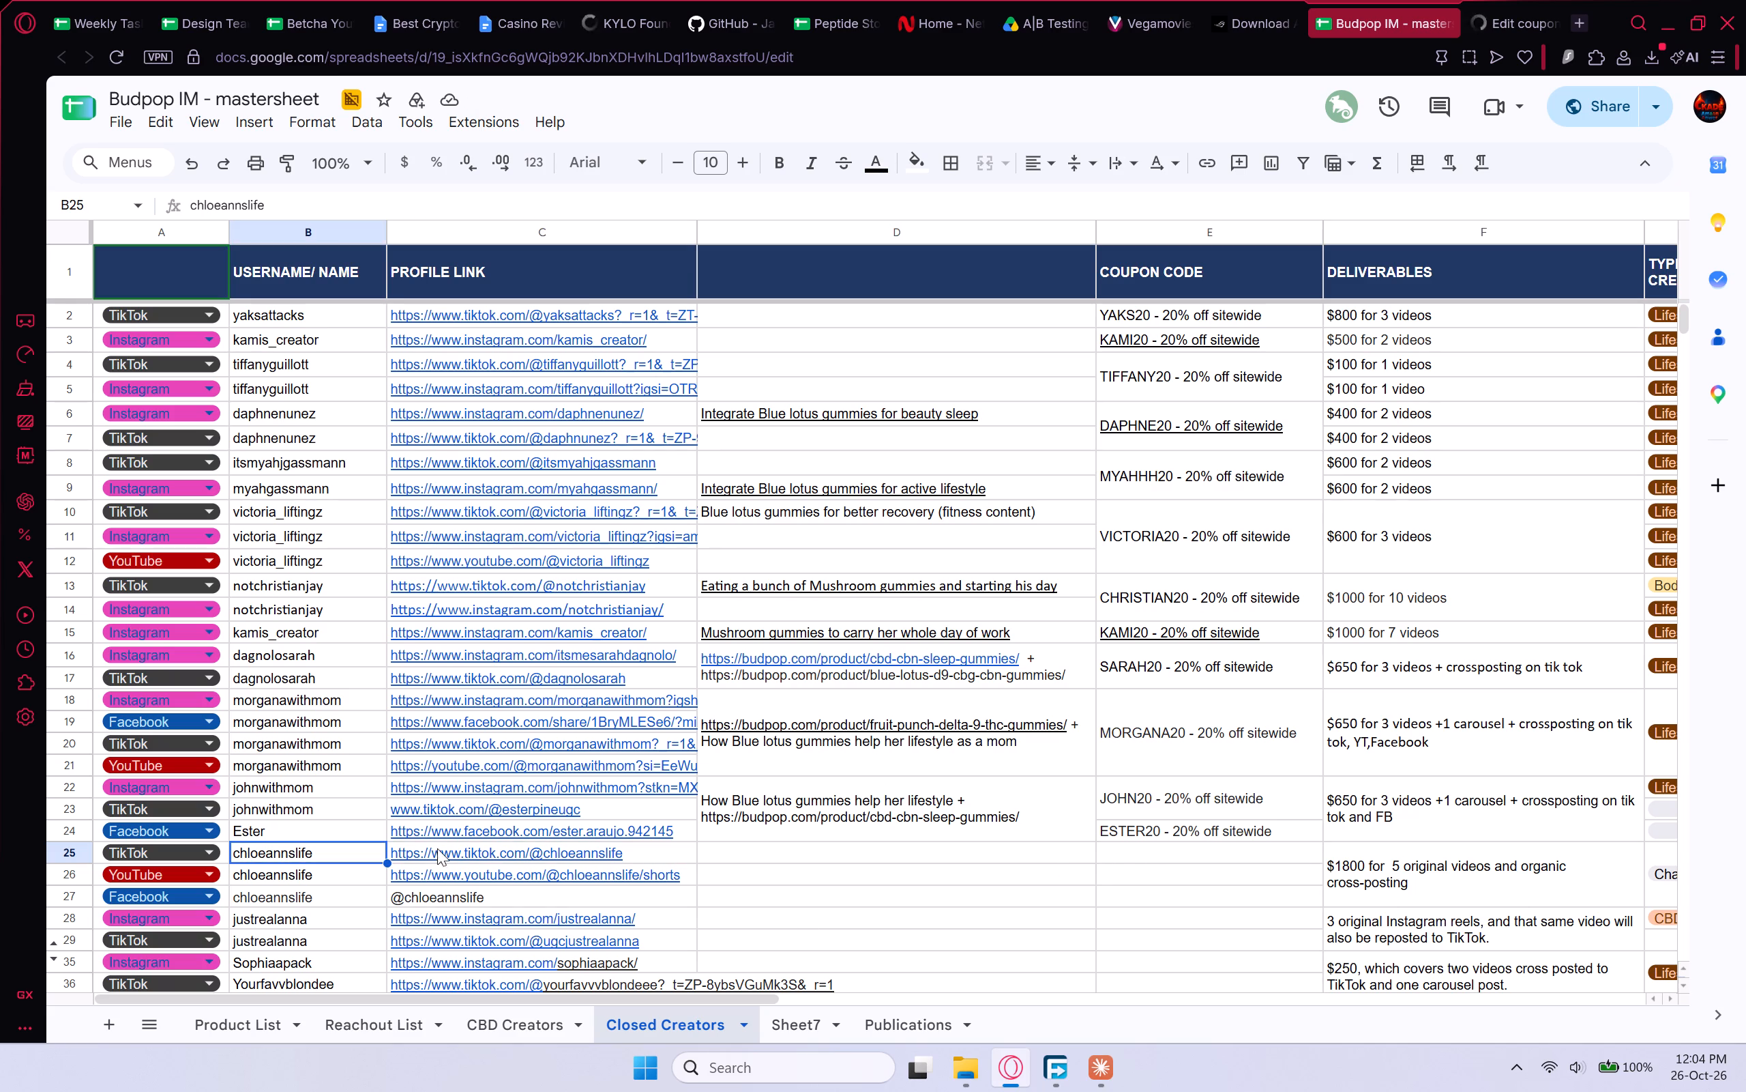
click(483, 874)
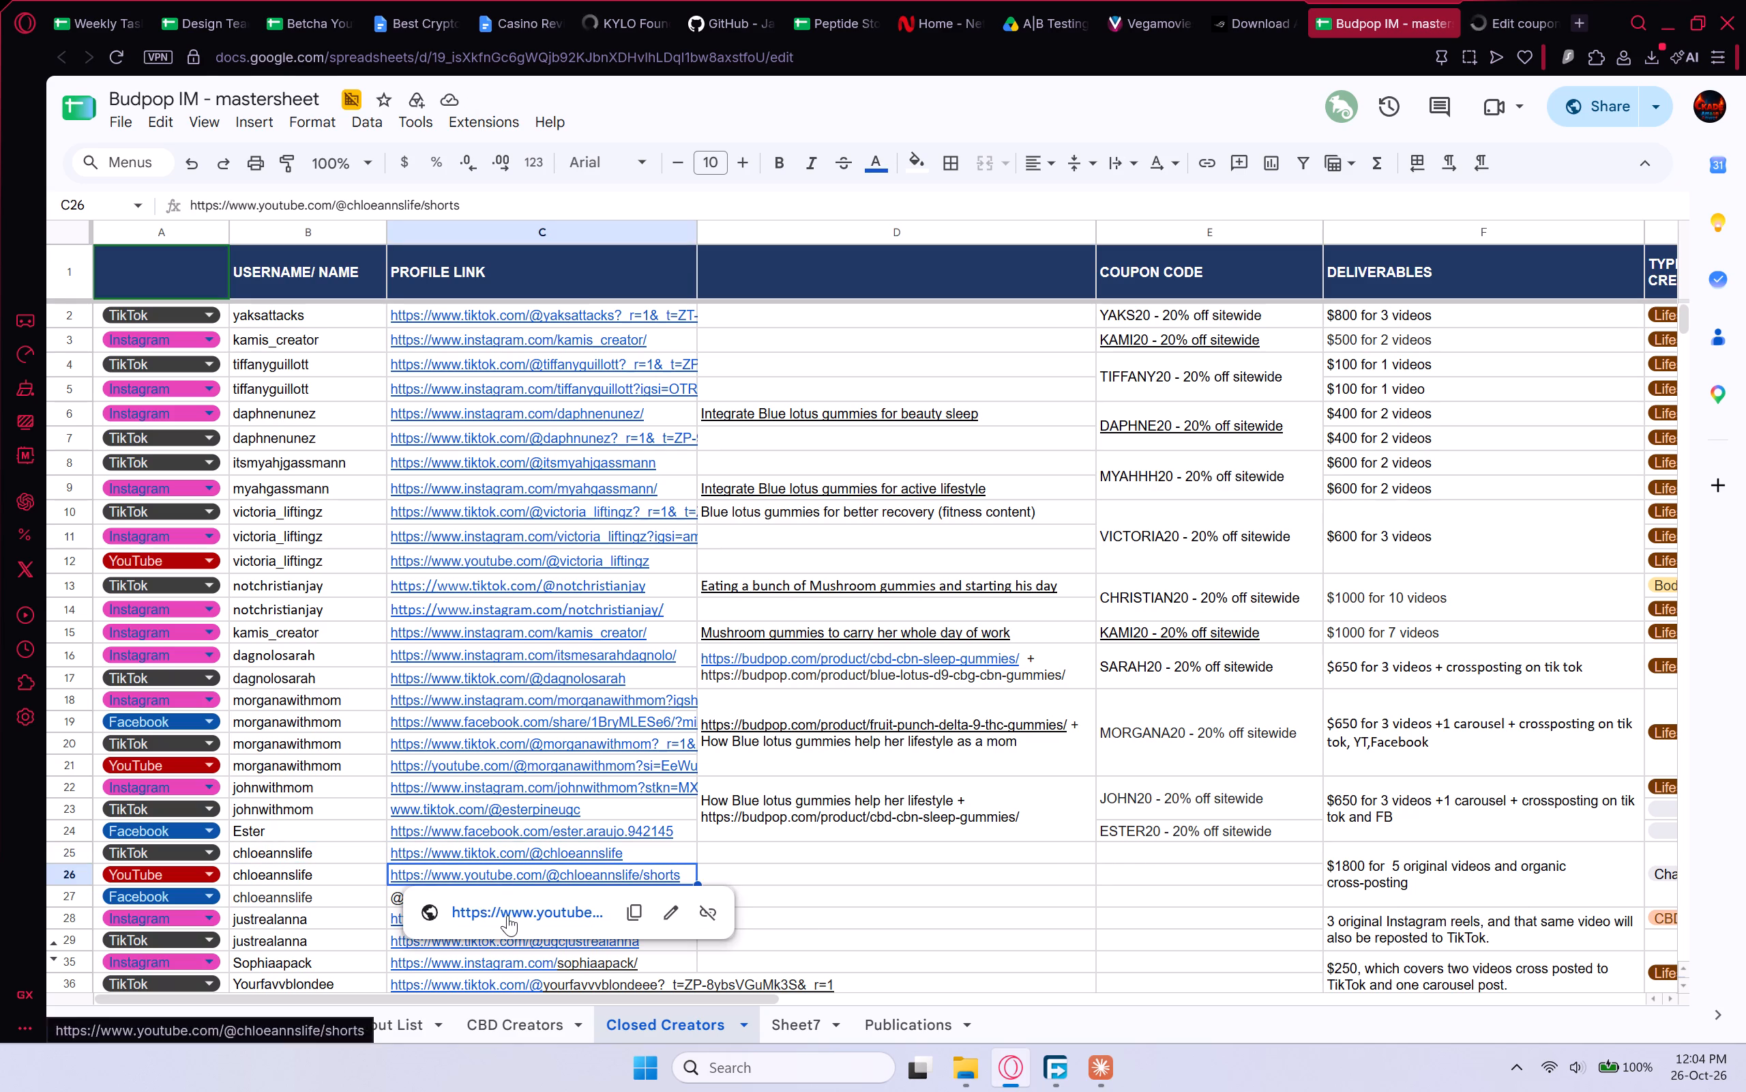
click(507, 915)
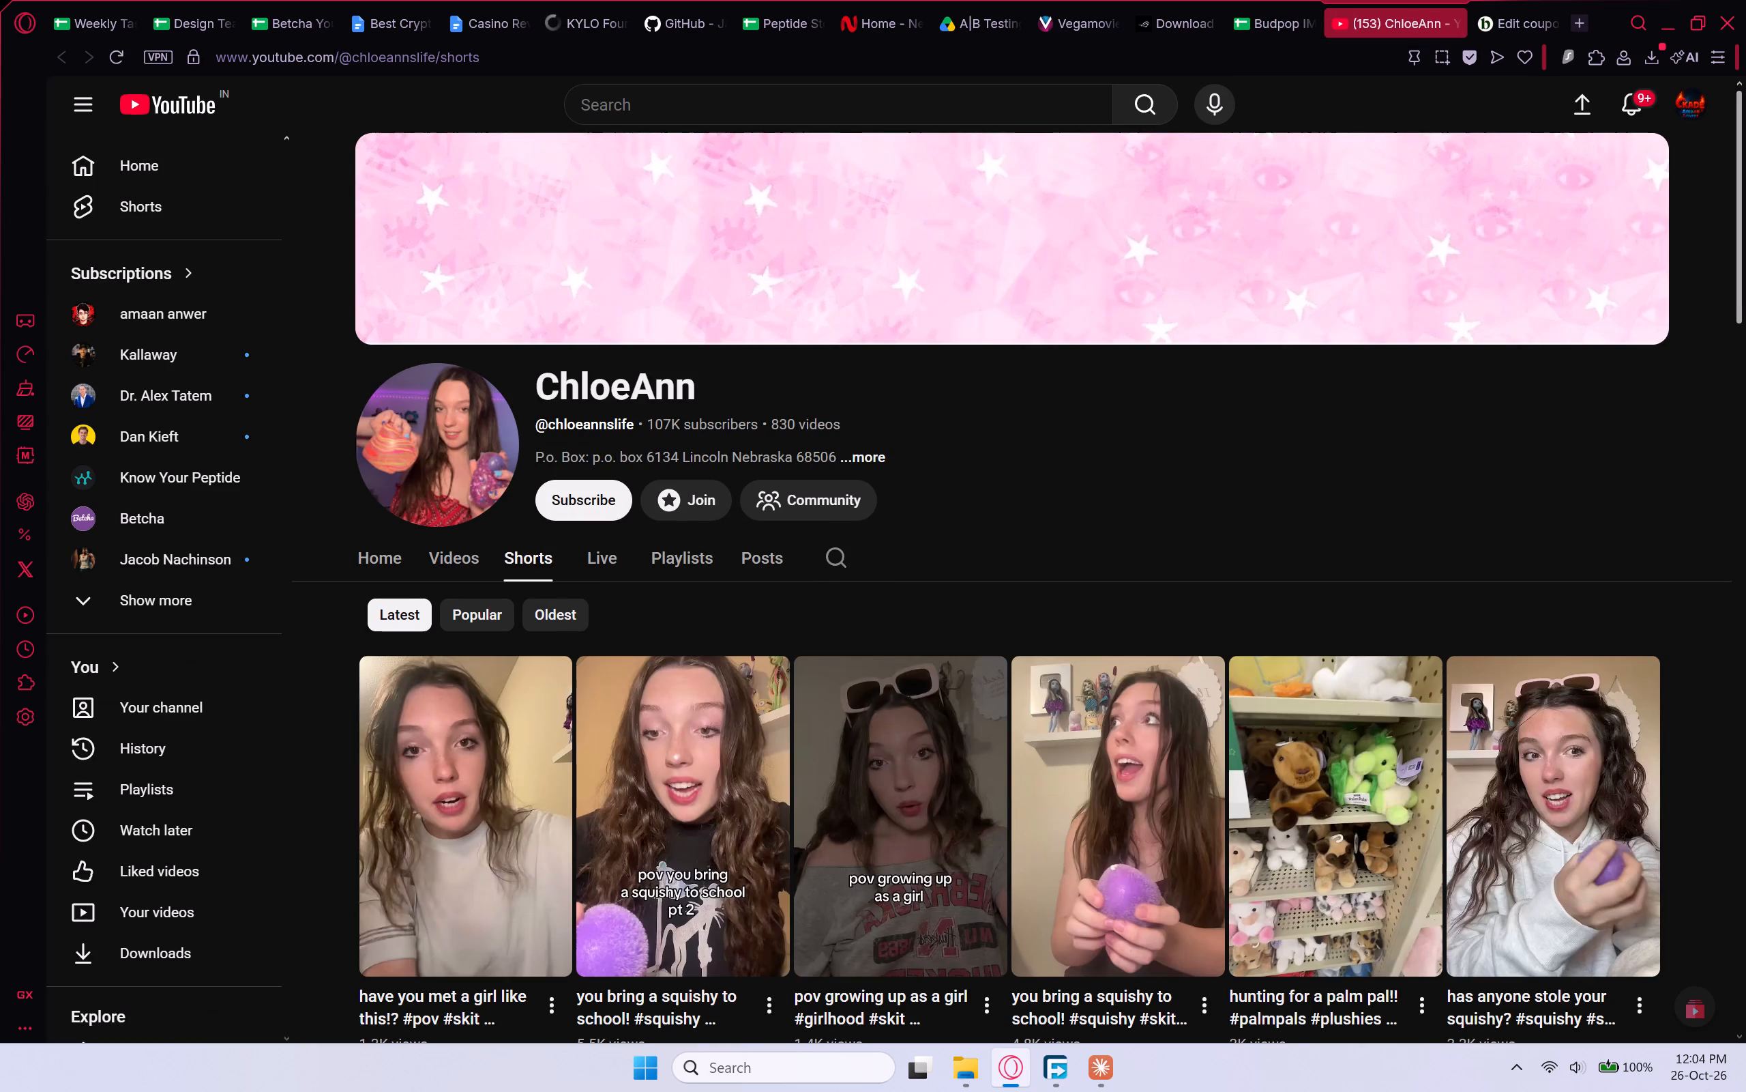
scroll(669, 380, down, 2)
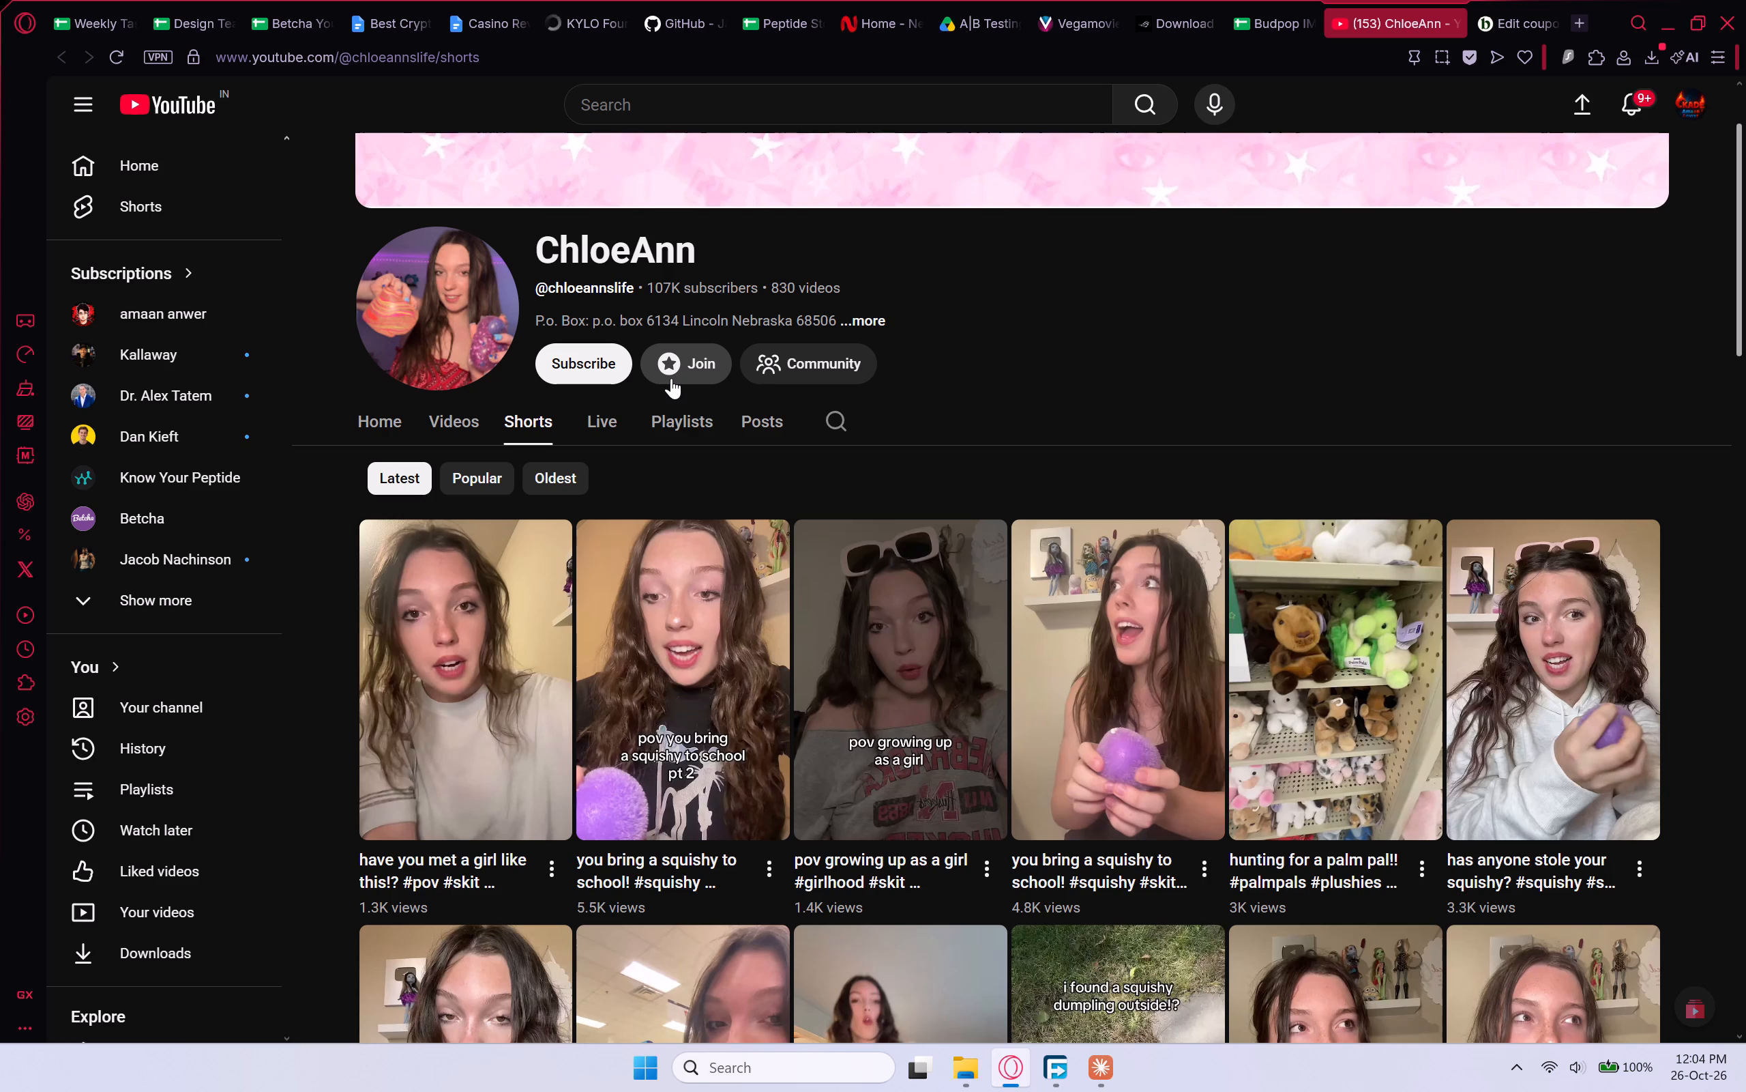
click(473, 425)
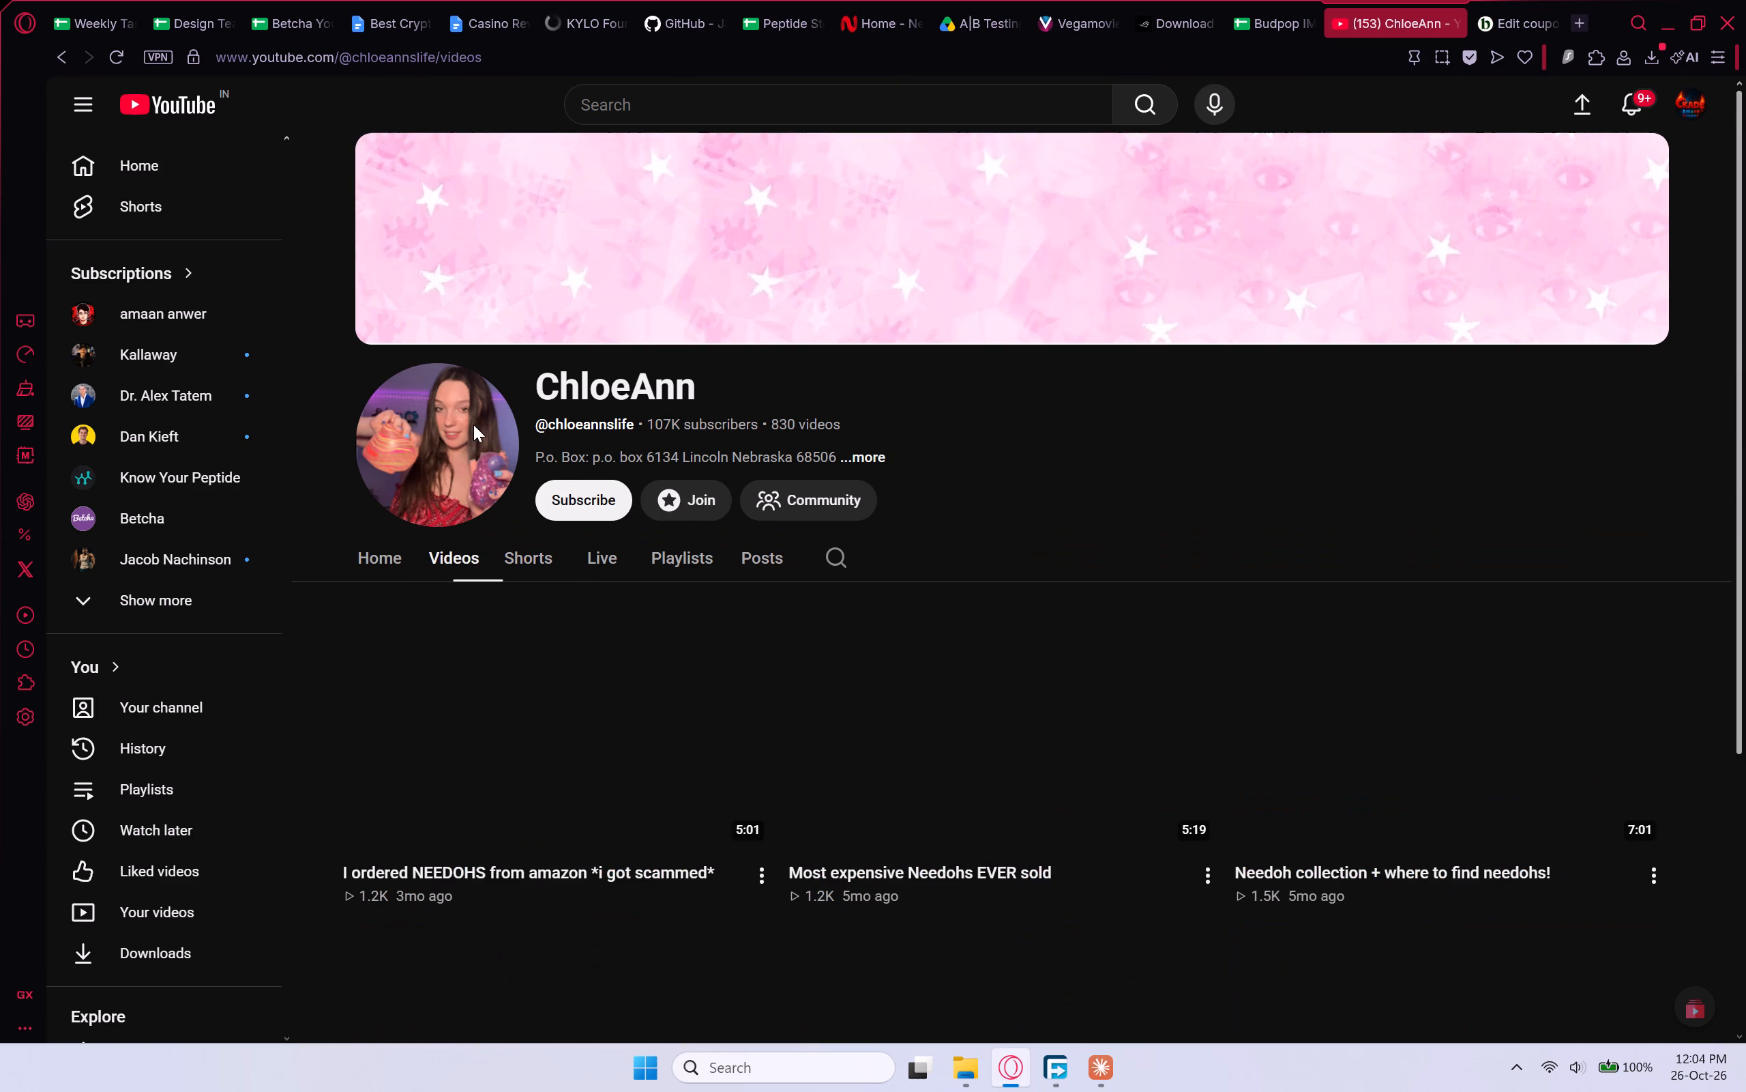
click(842, 452)
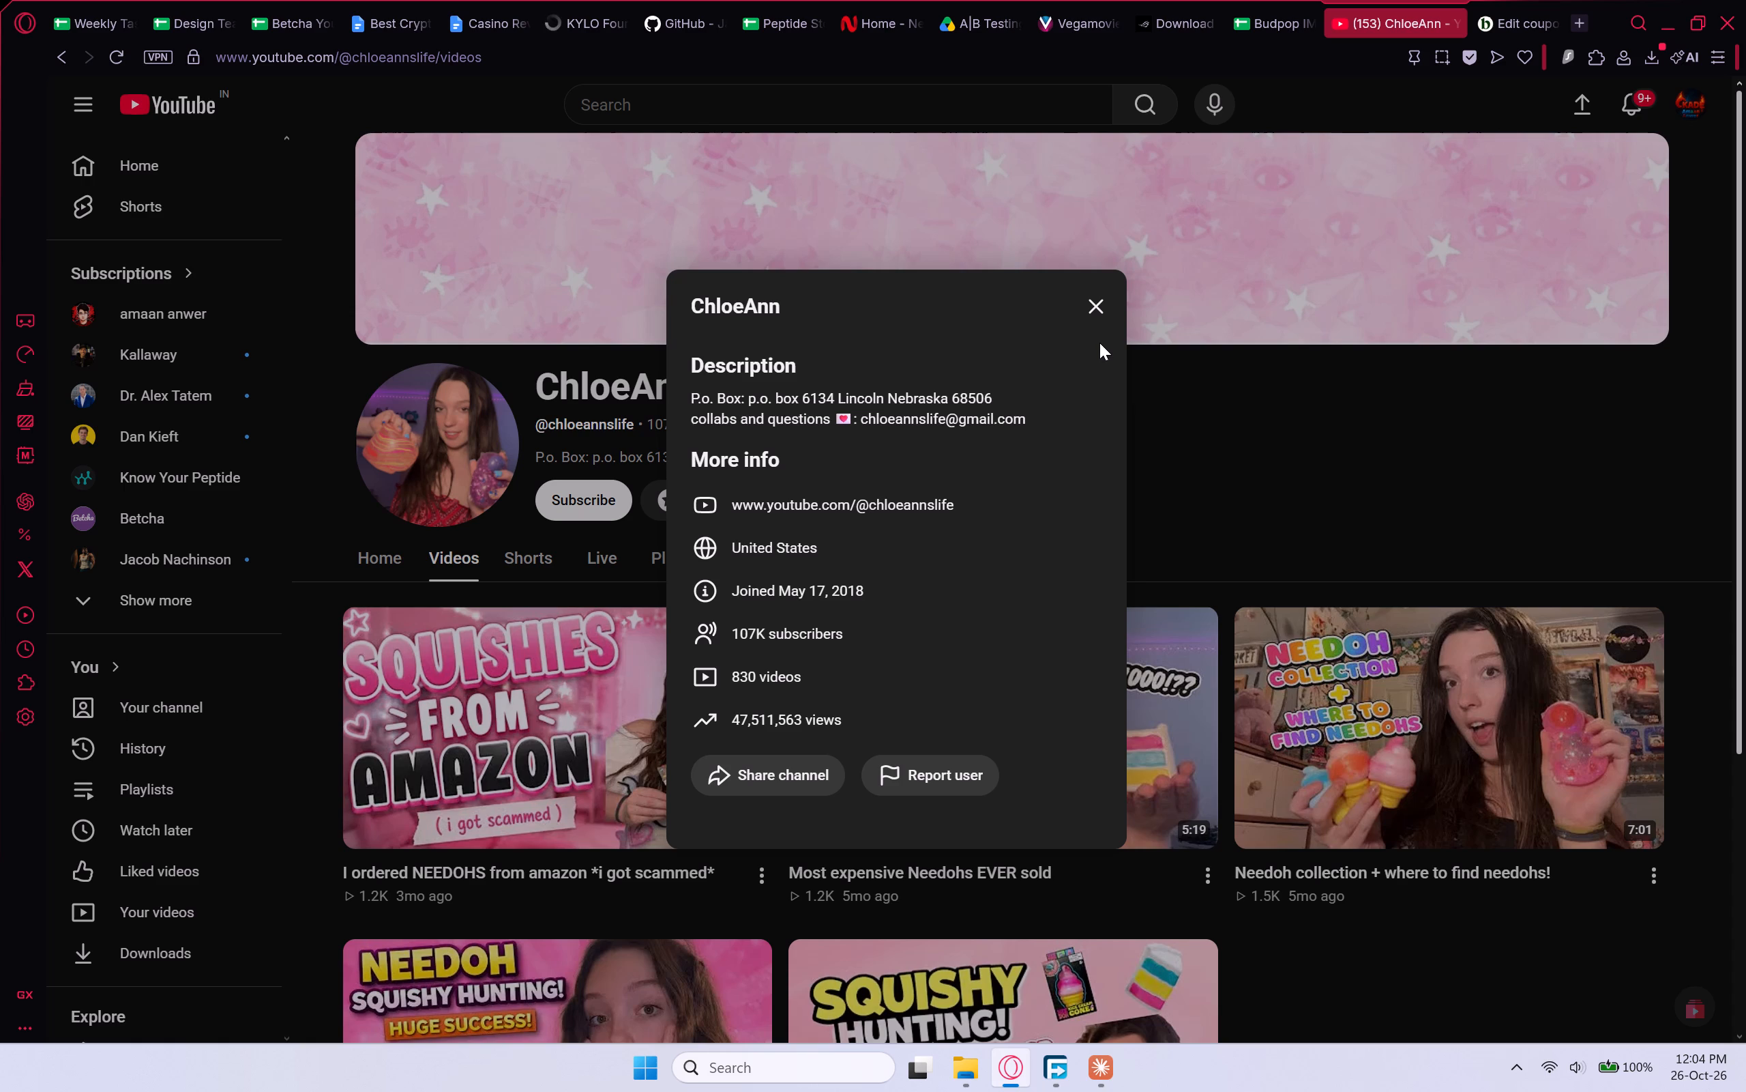
click(1297, 419)
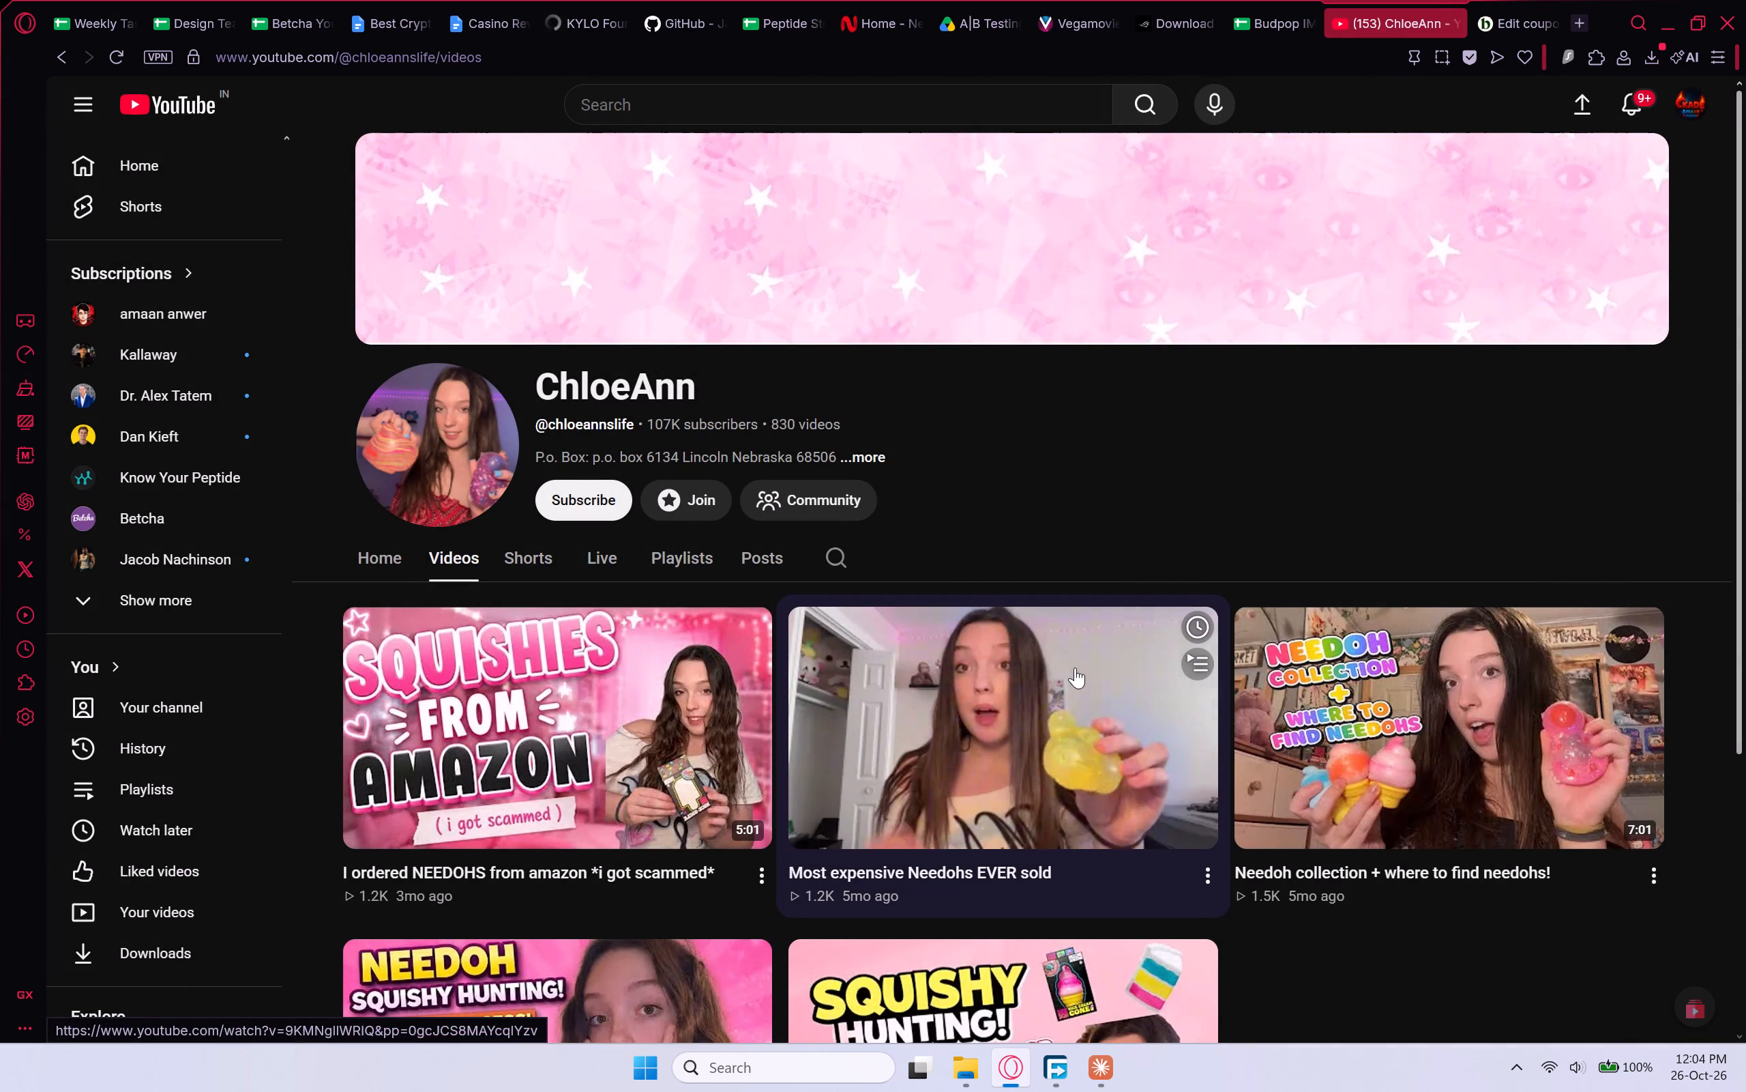
click(391, 560)
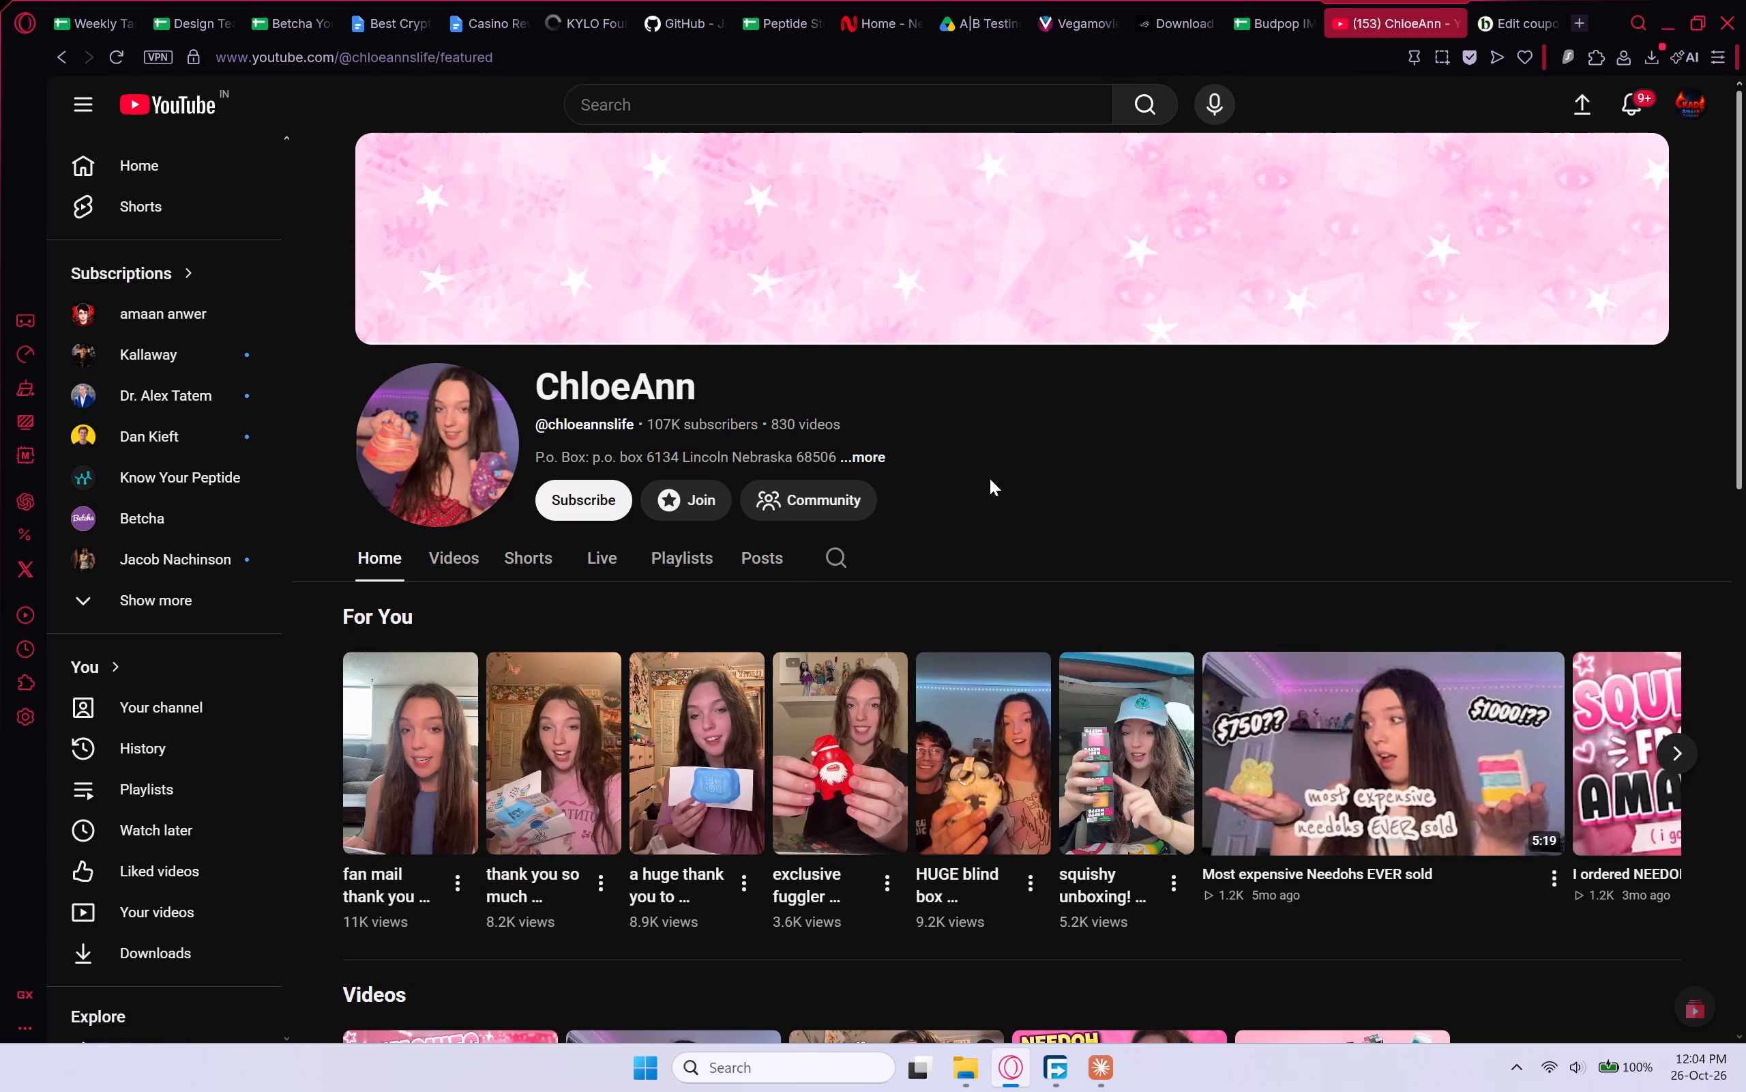
Return to the ESTER20 coupon's edit page in BudPop WordPress and open a blank new coupon form.
click(1513, 0)
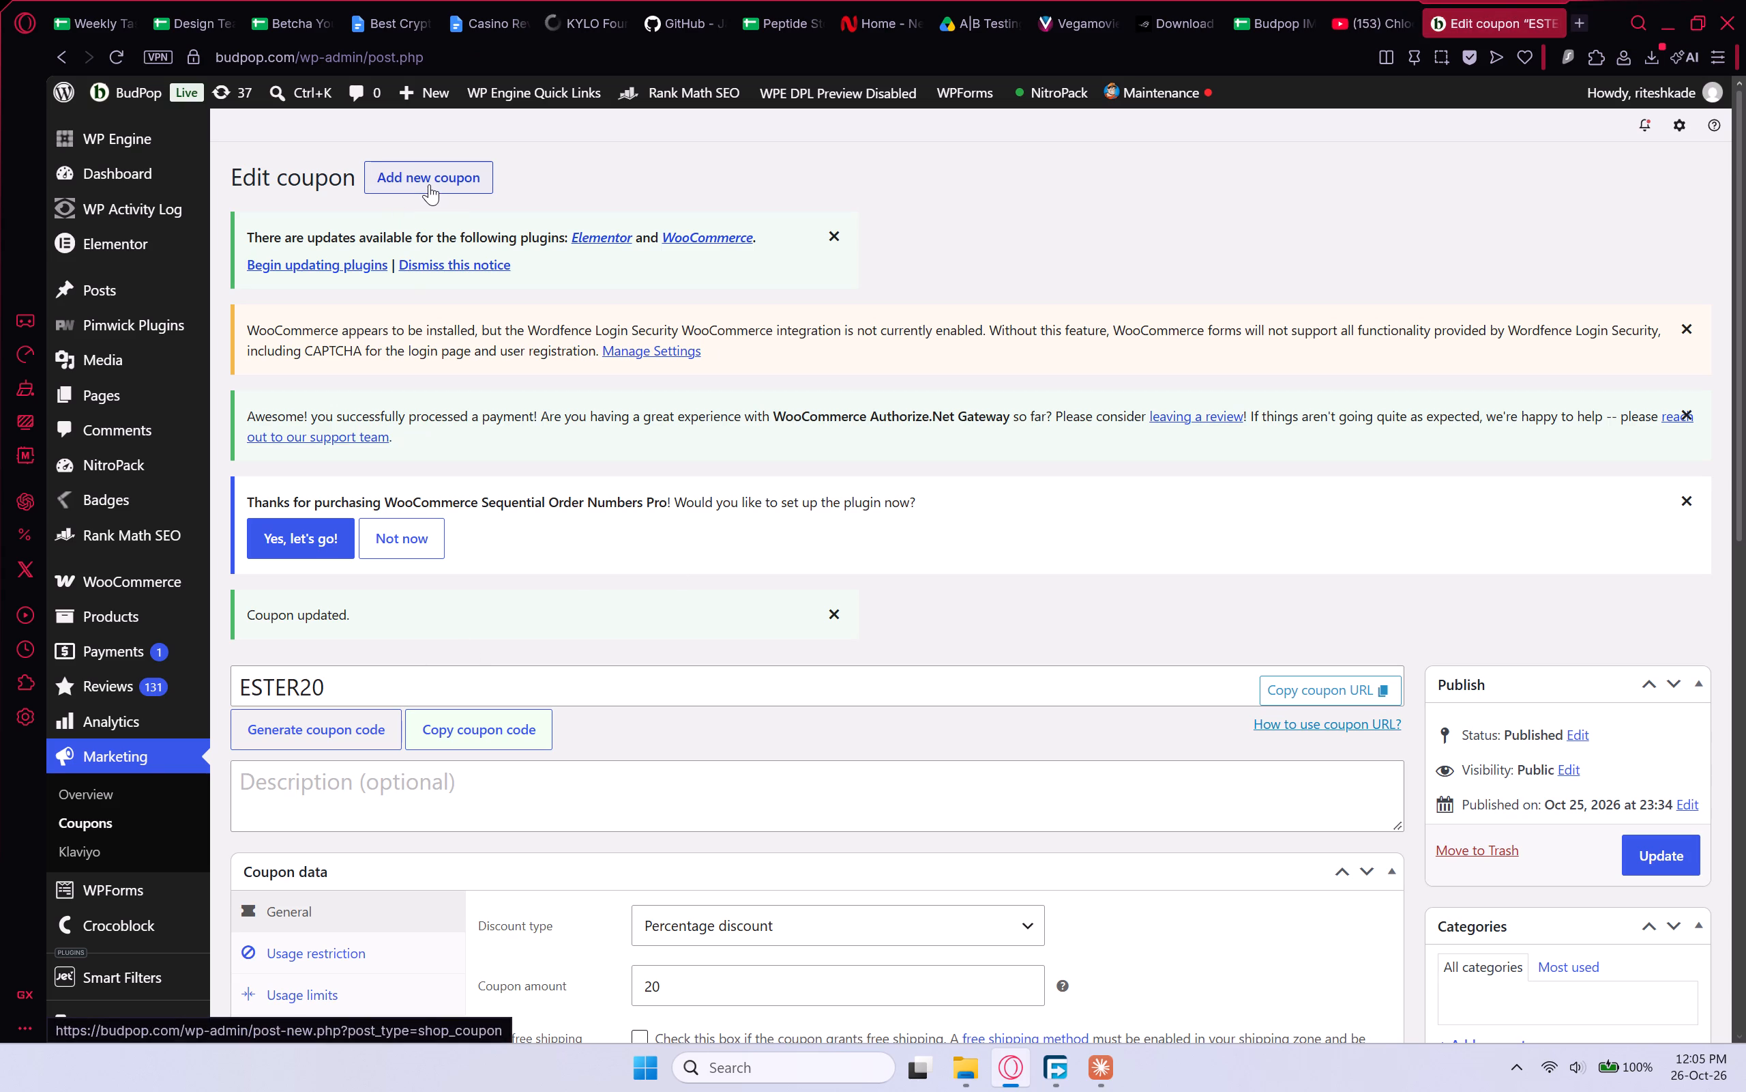
scroll(773, 691, down, 7)
scroll(778, 688, up, 6)
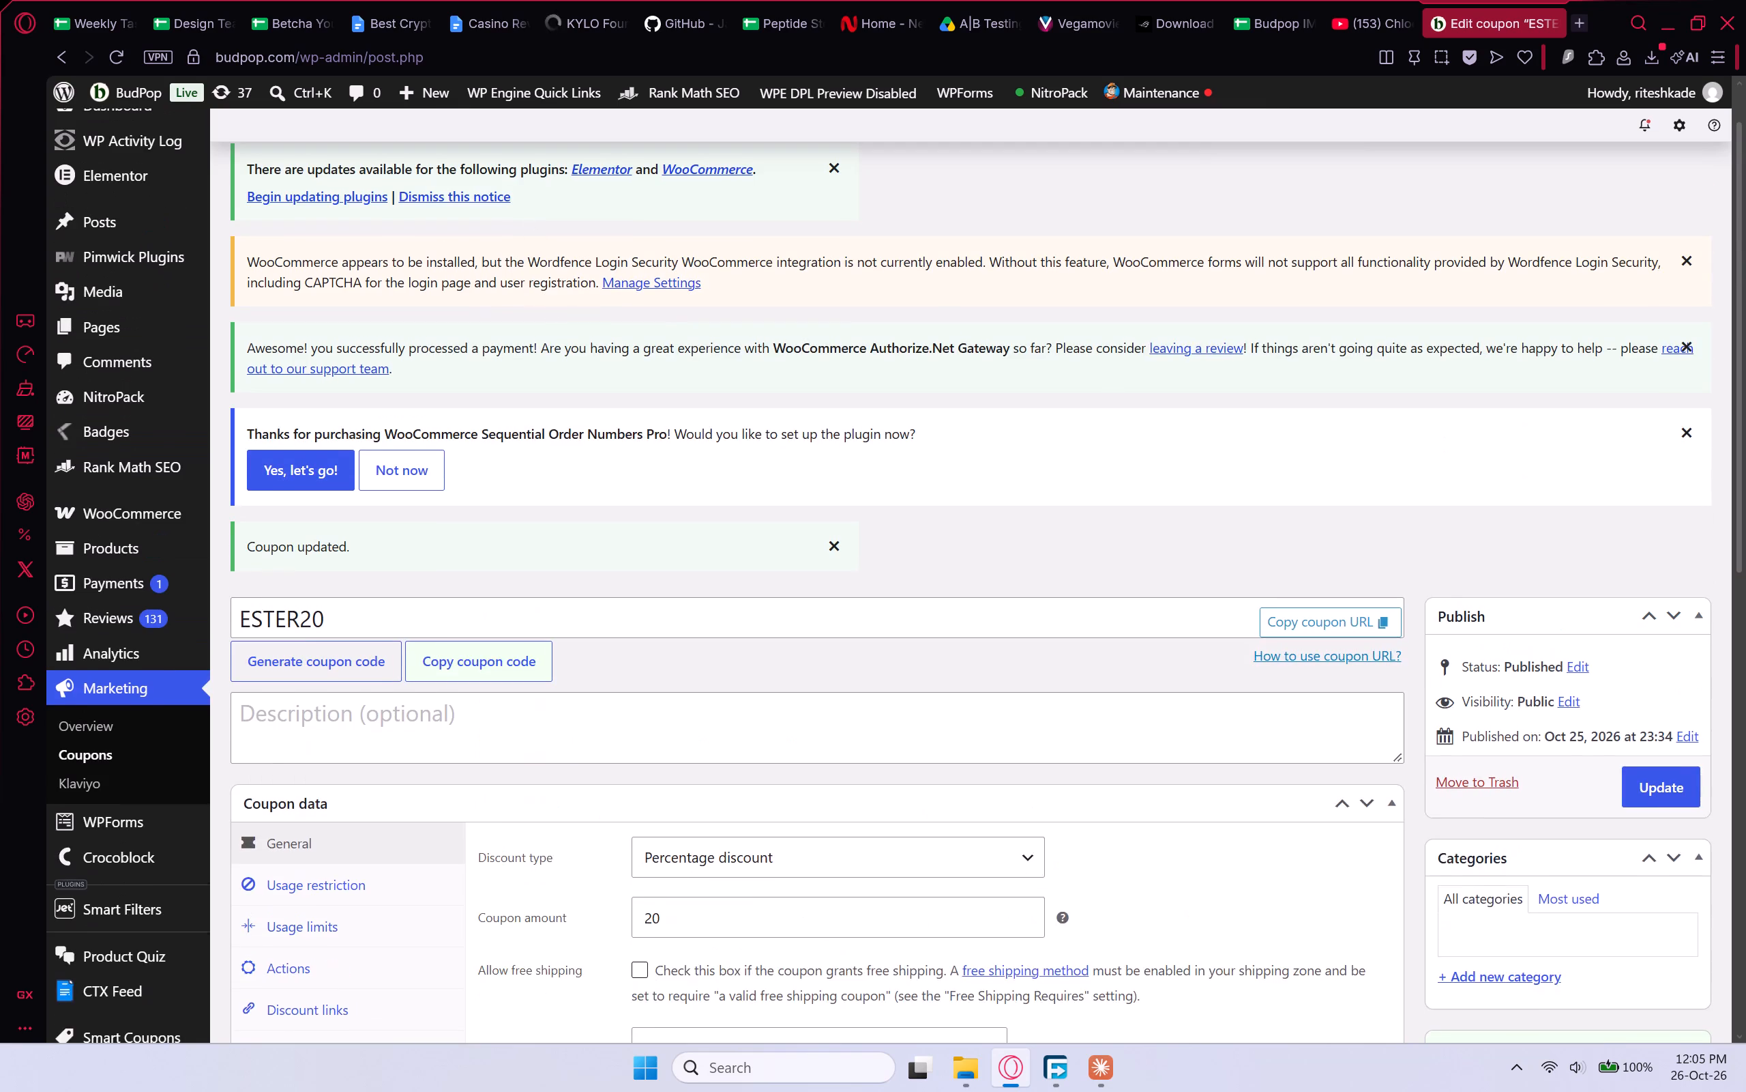
scroll(549, 286, up, 4)
click(441, 170)
click(1367, 0)
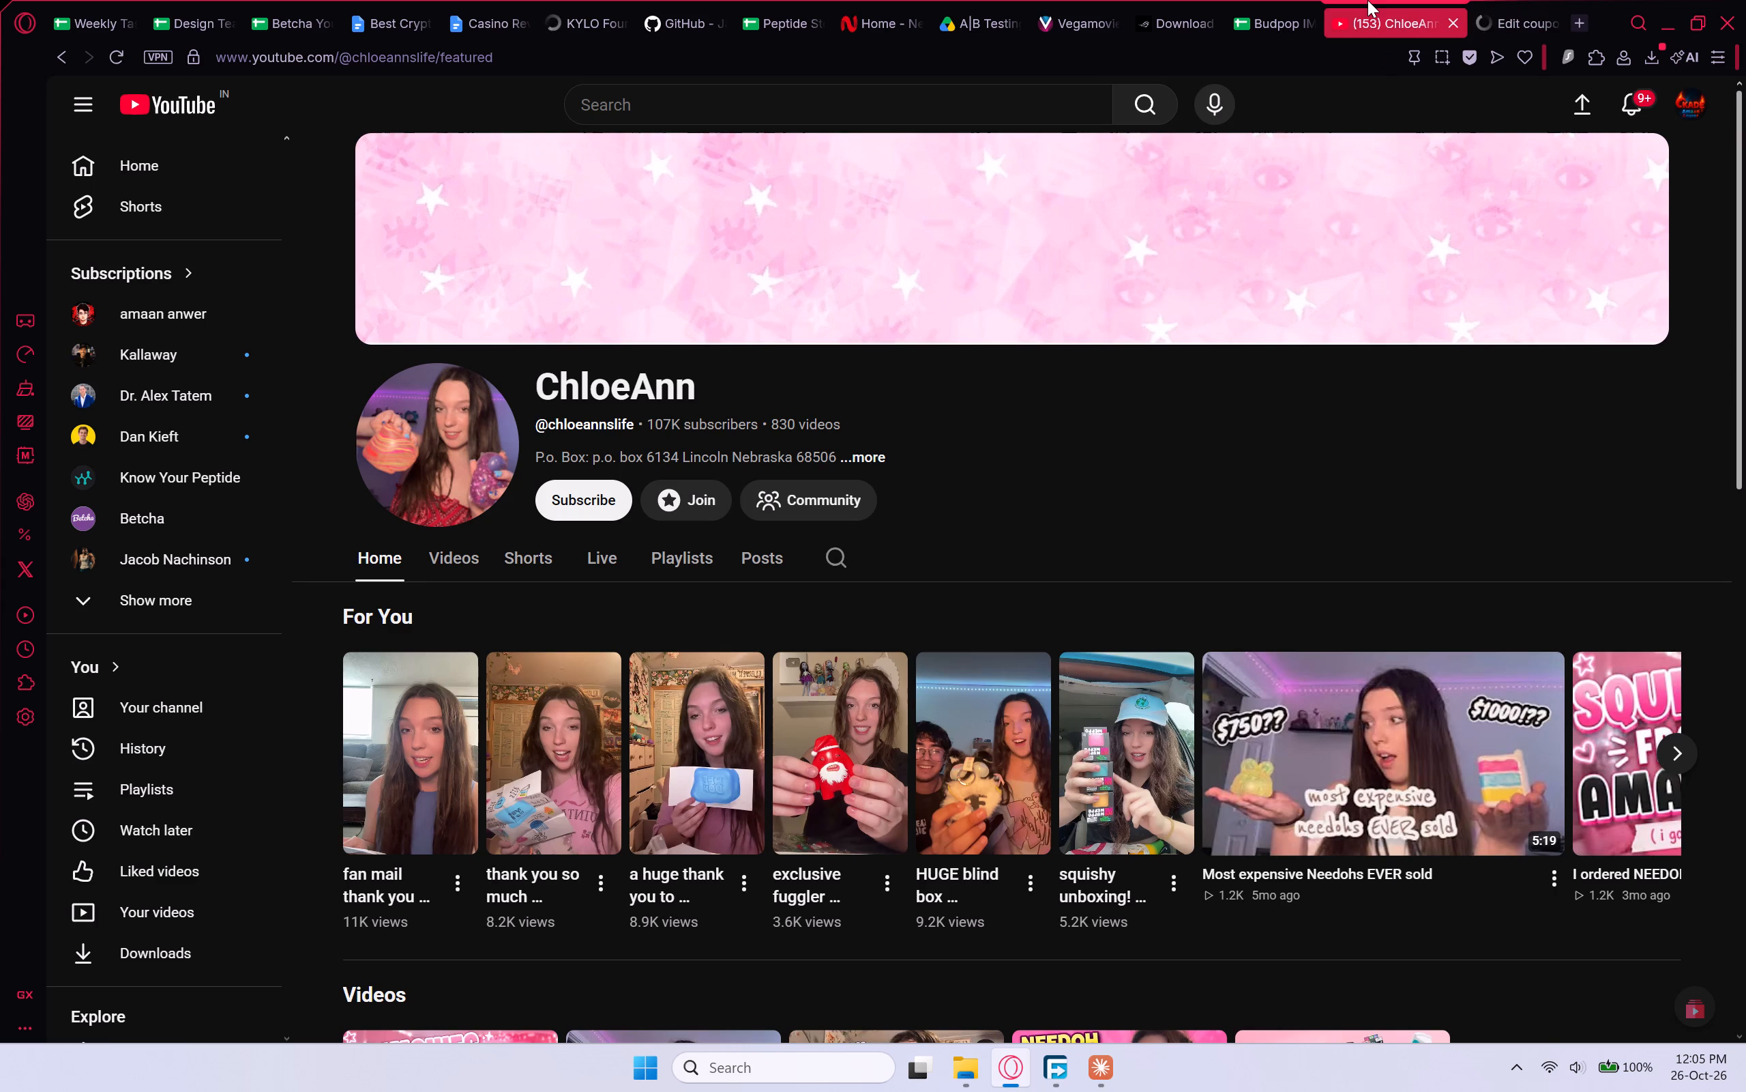
middle_click(1367, 0)
click(1275, 0)
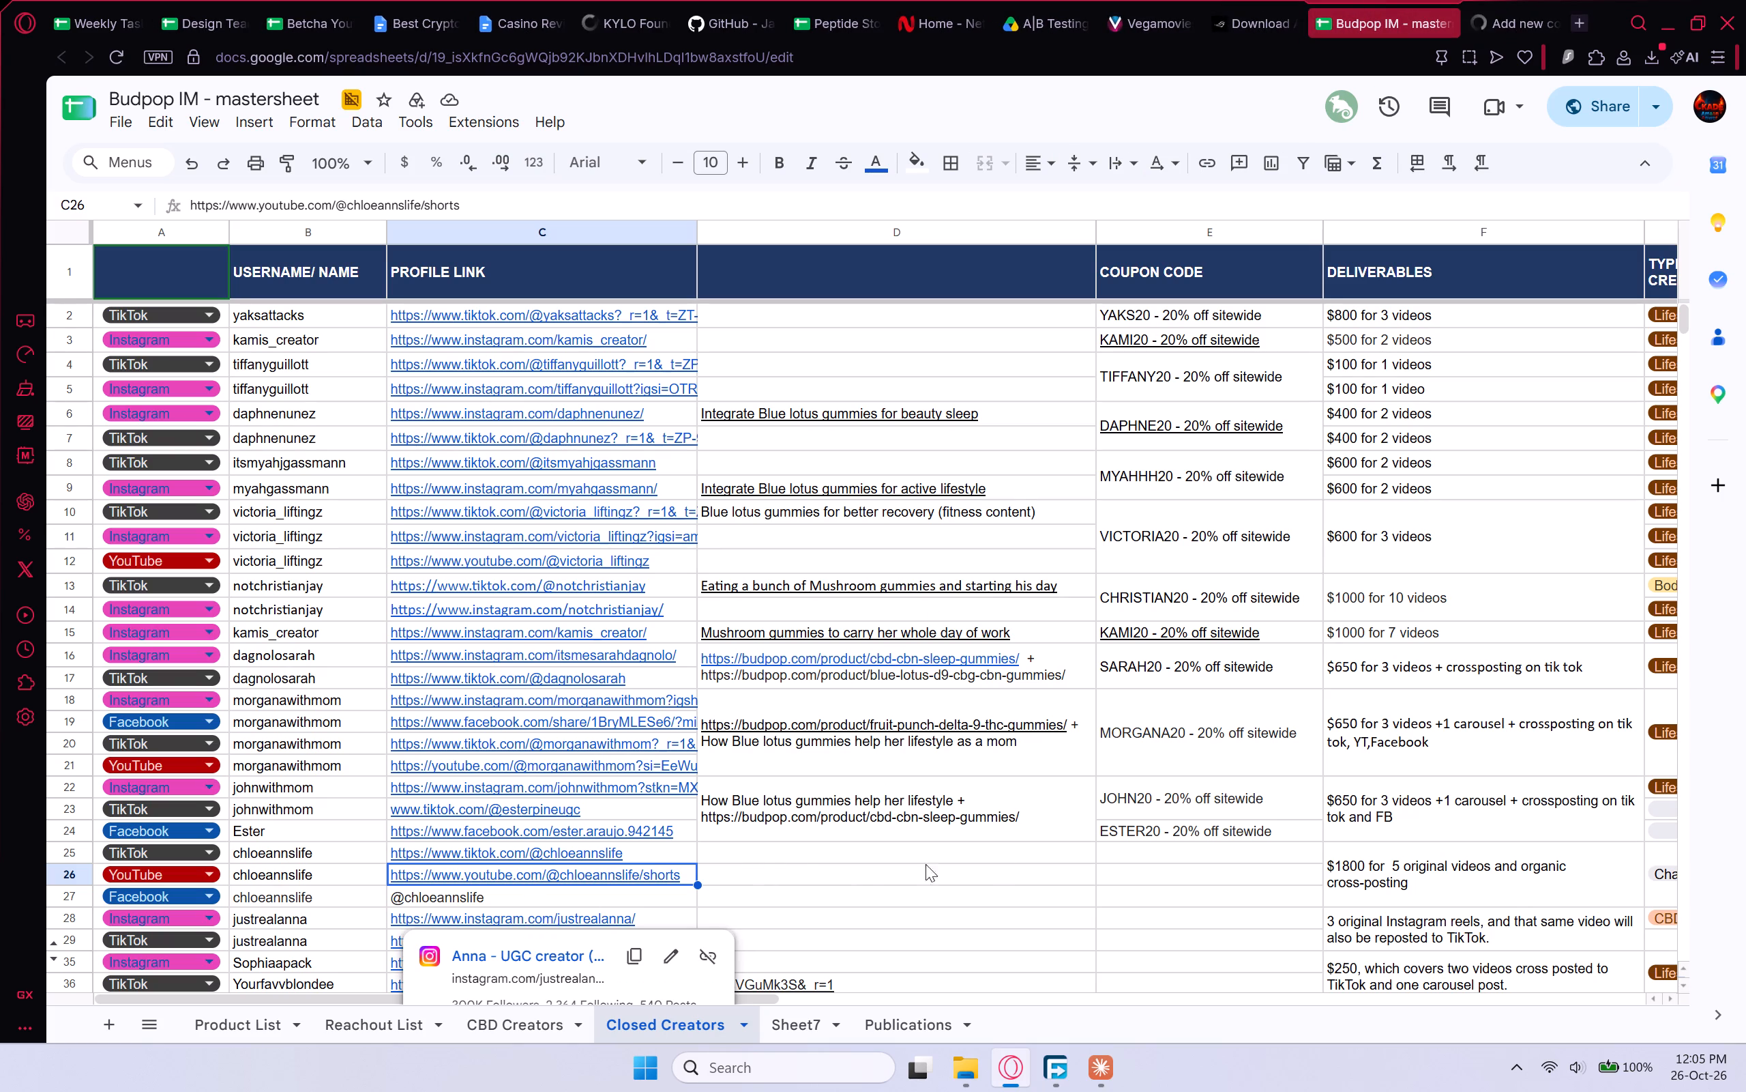
click(1124, 857)
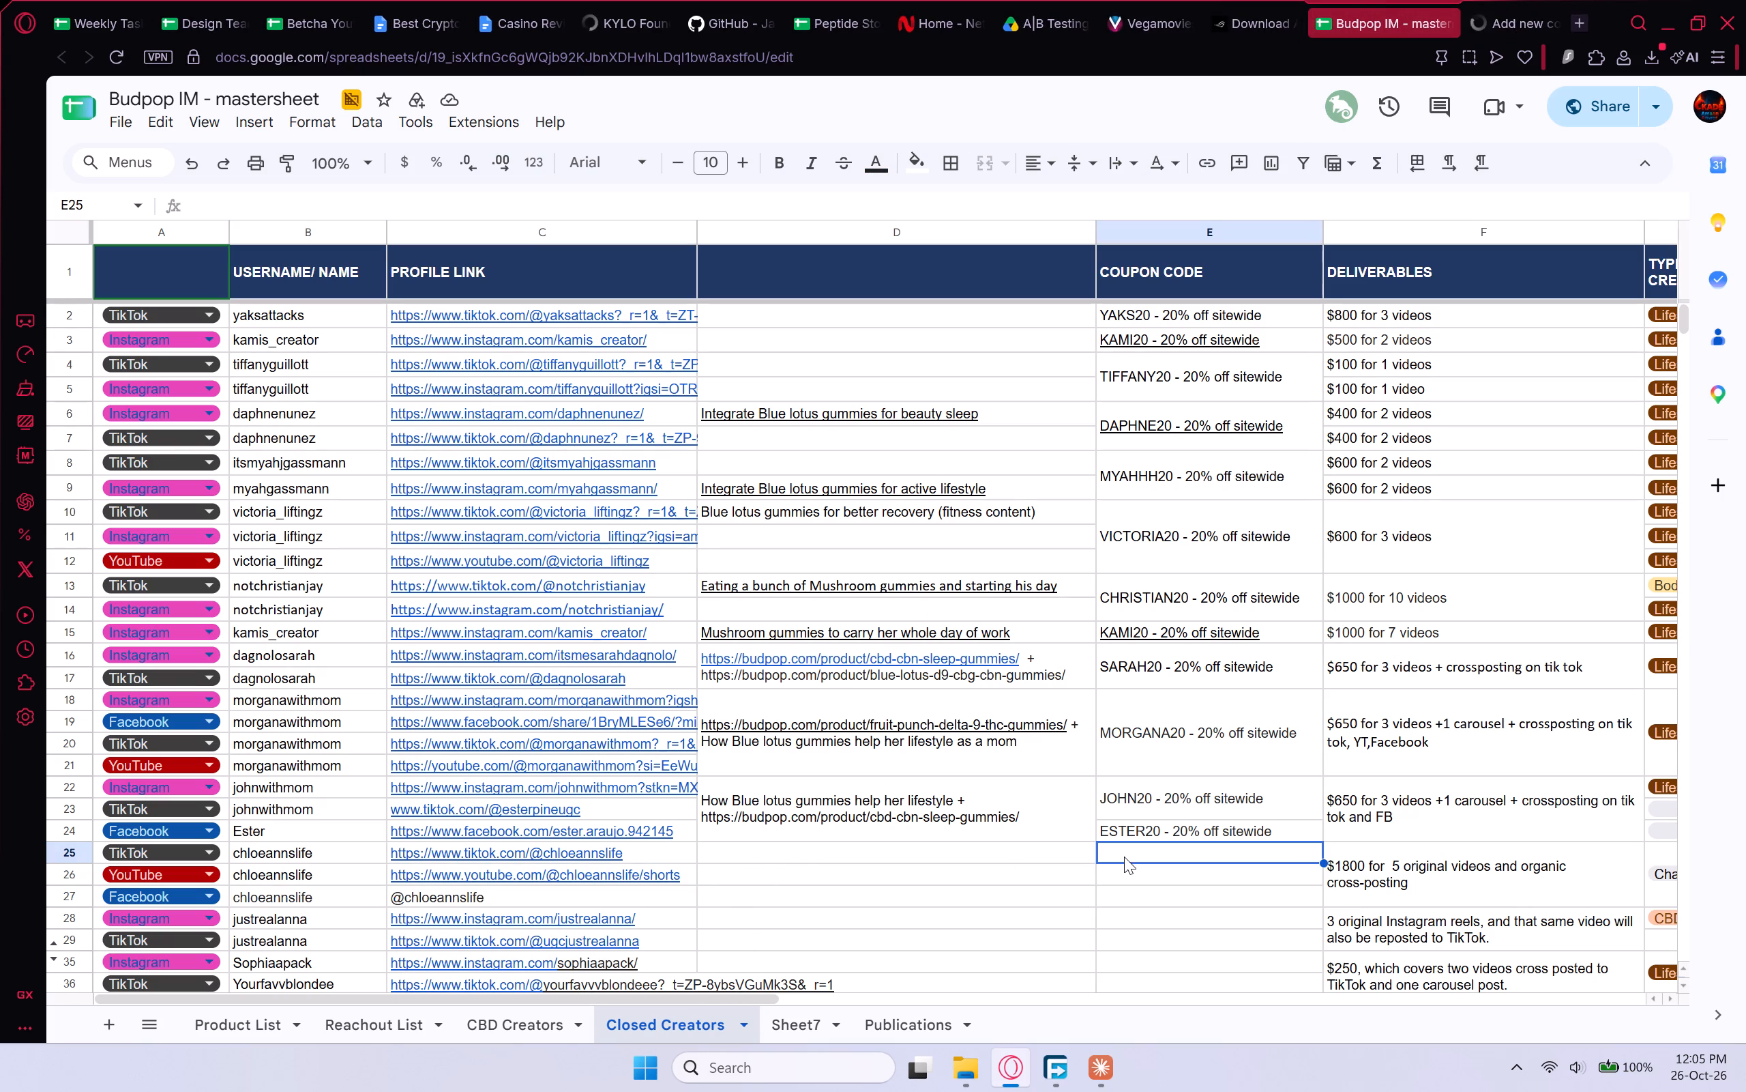
shift+click(1124, 899)
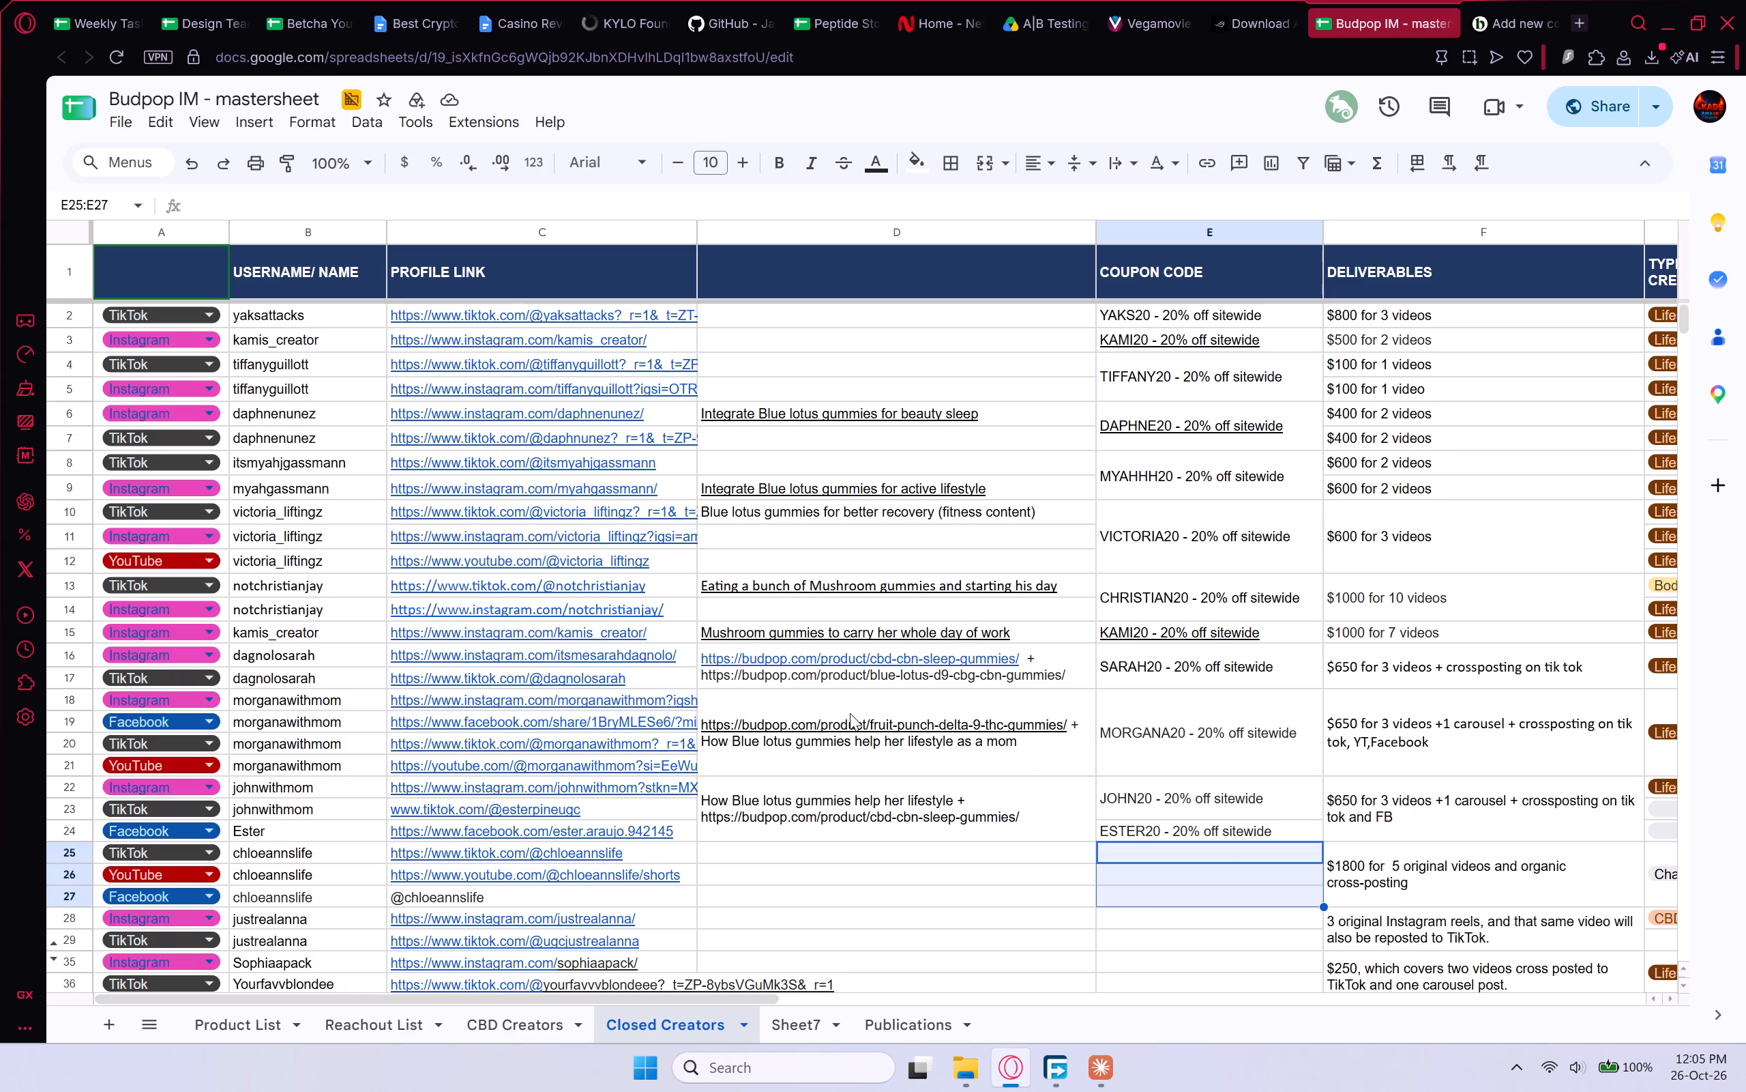
click(209, 123)
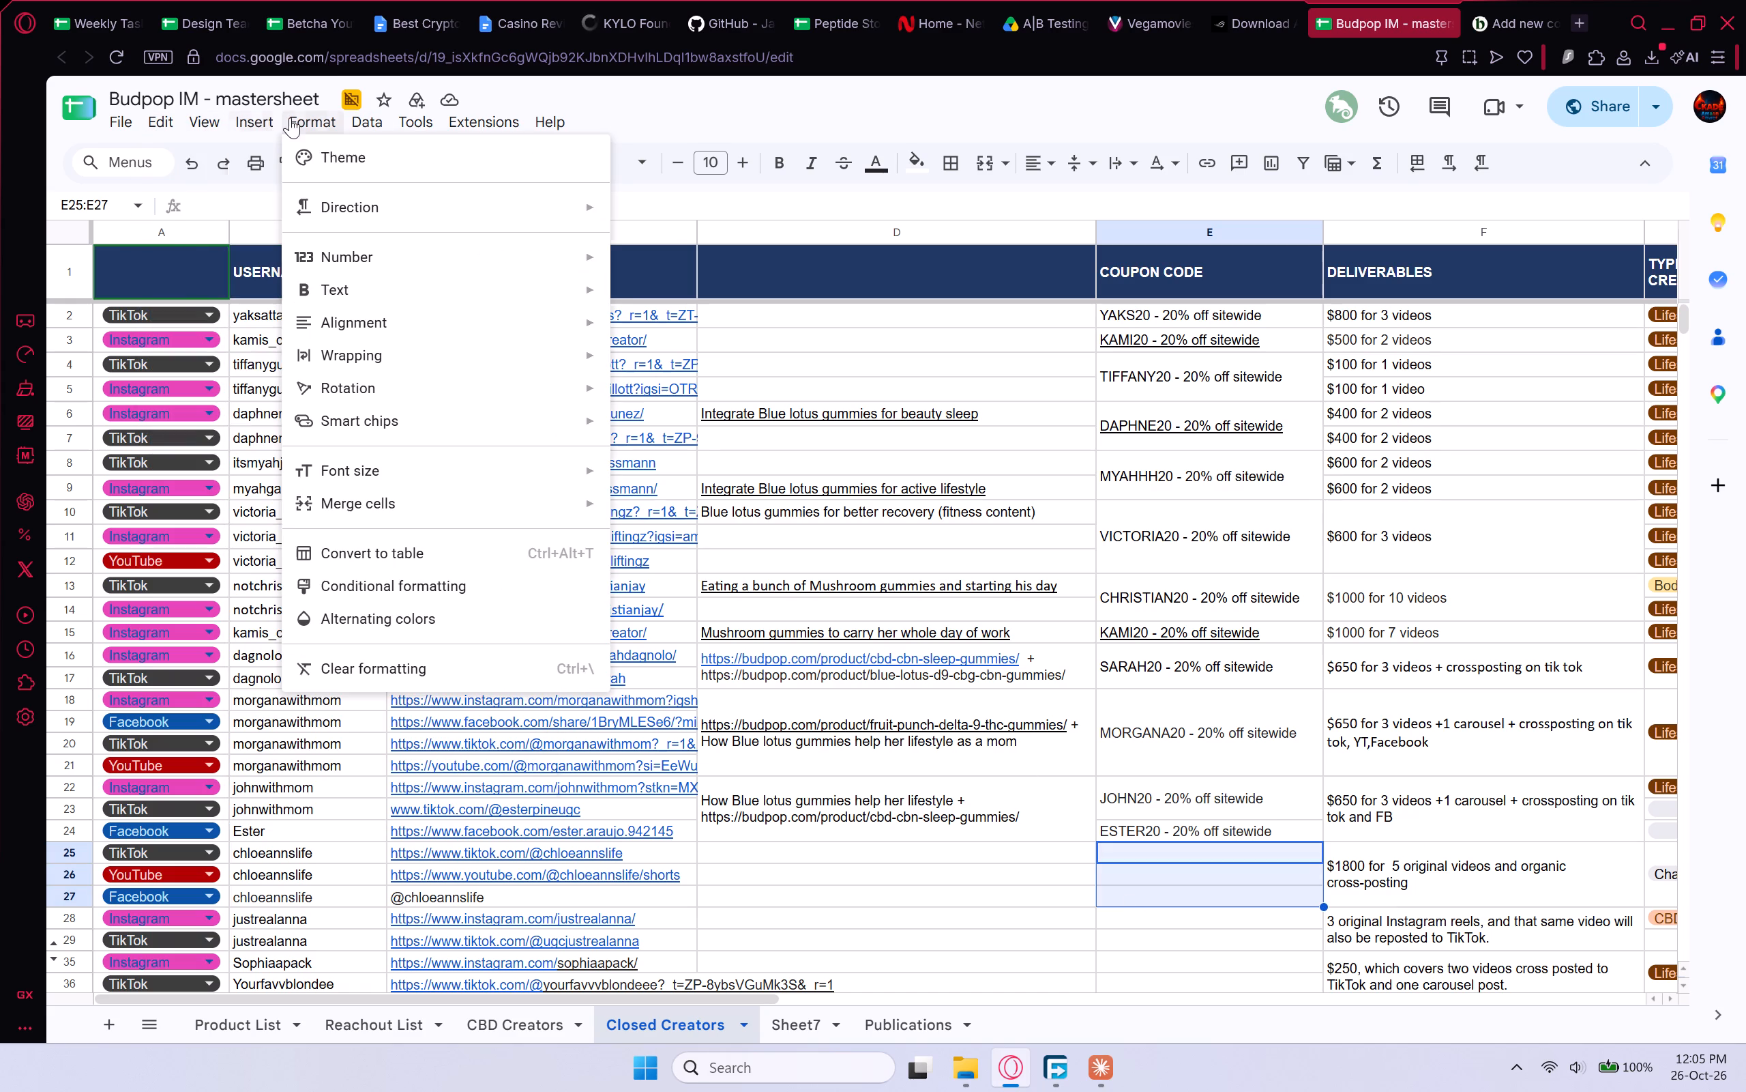
click(636, 499)
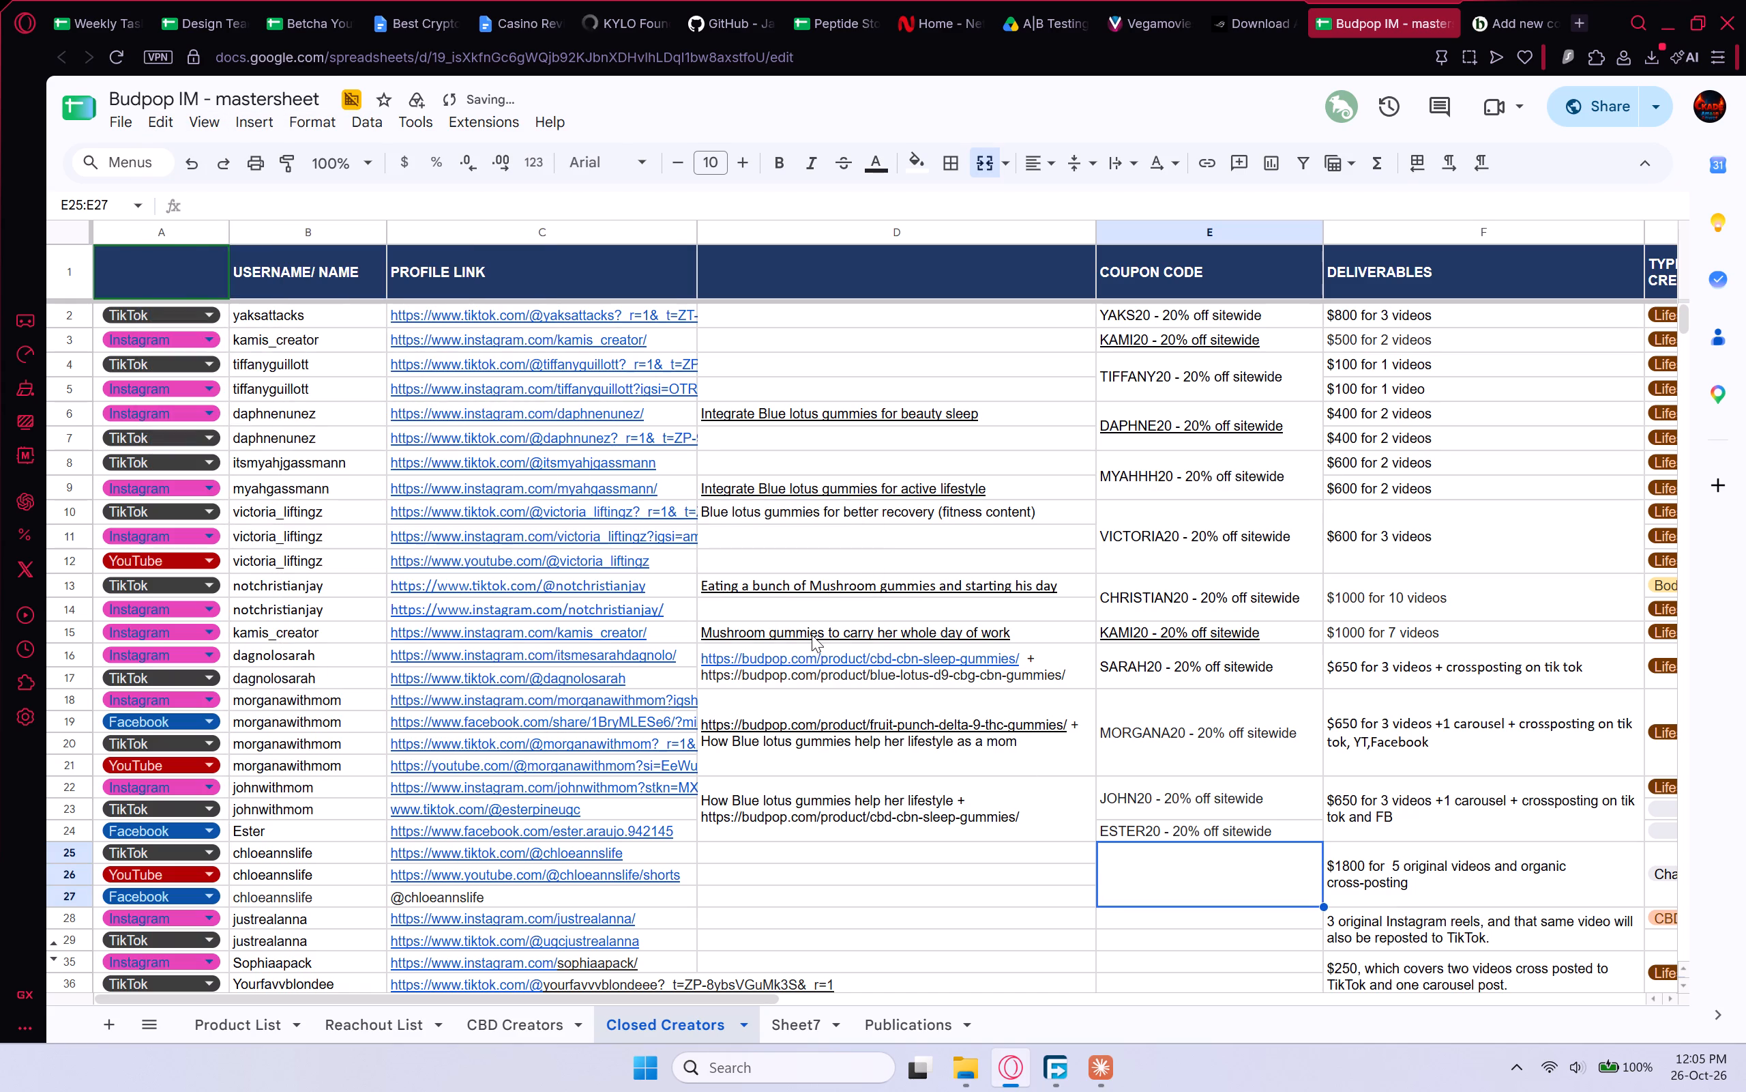
click(1127, 923)
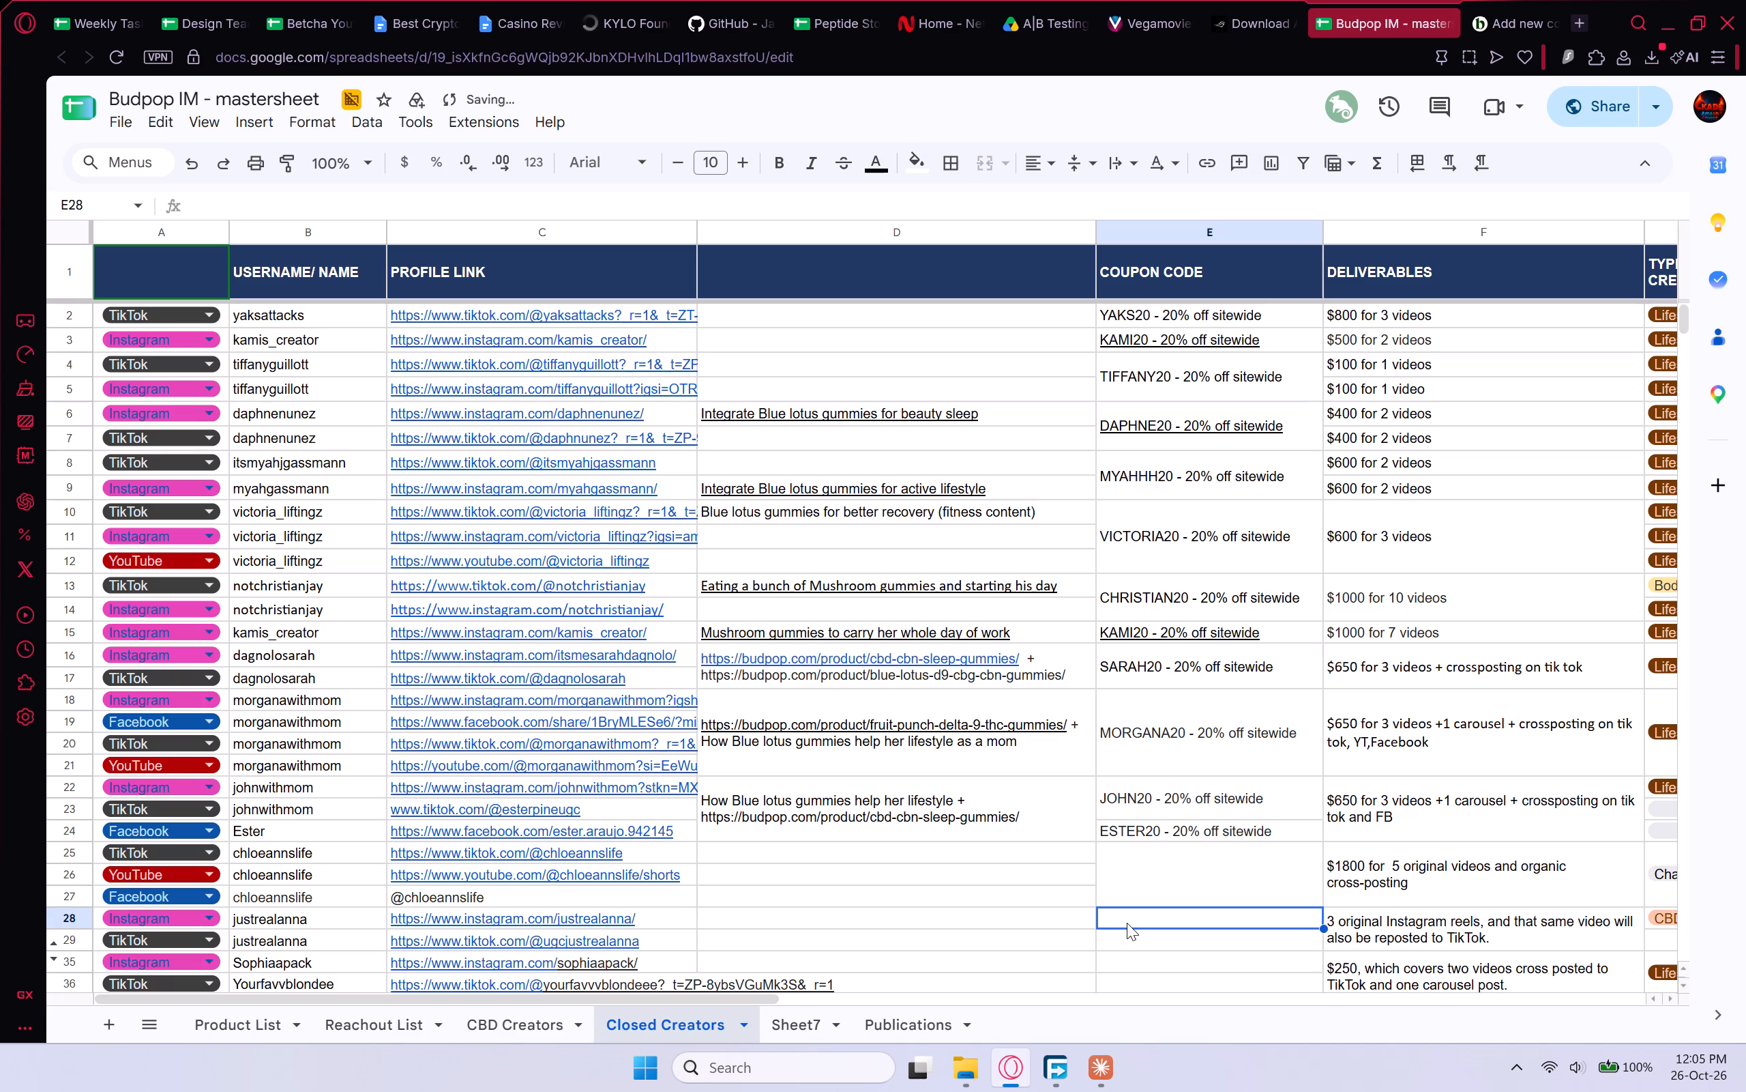
click(343, 948)
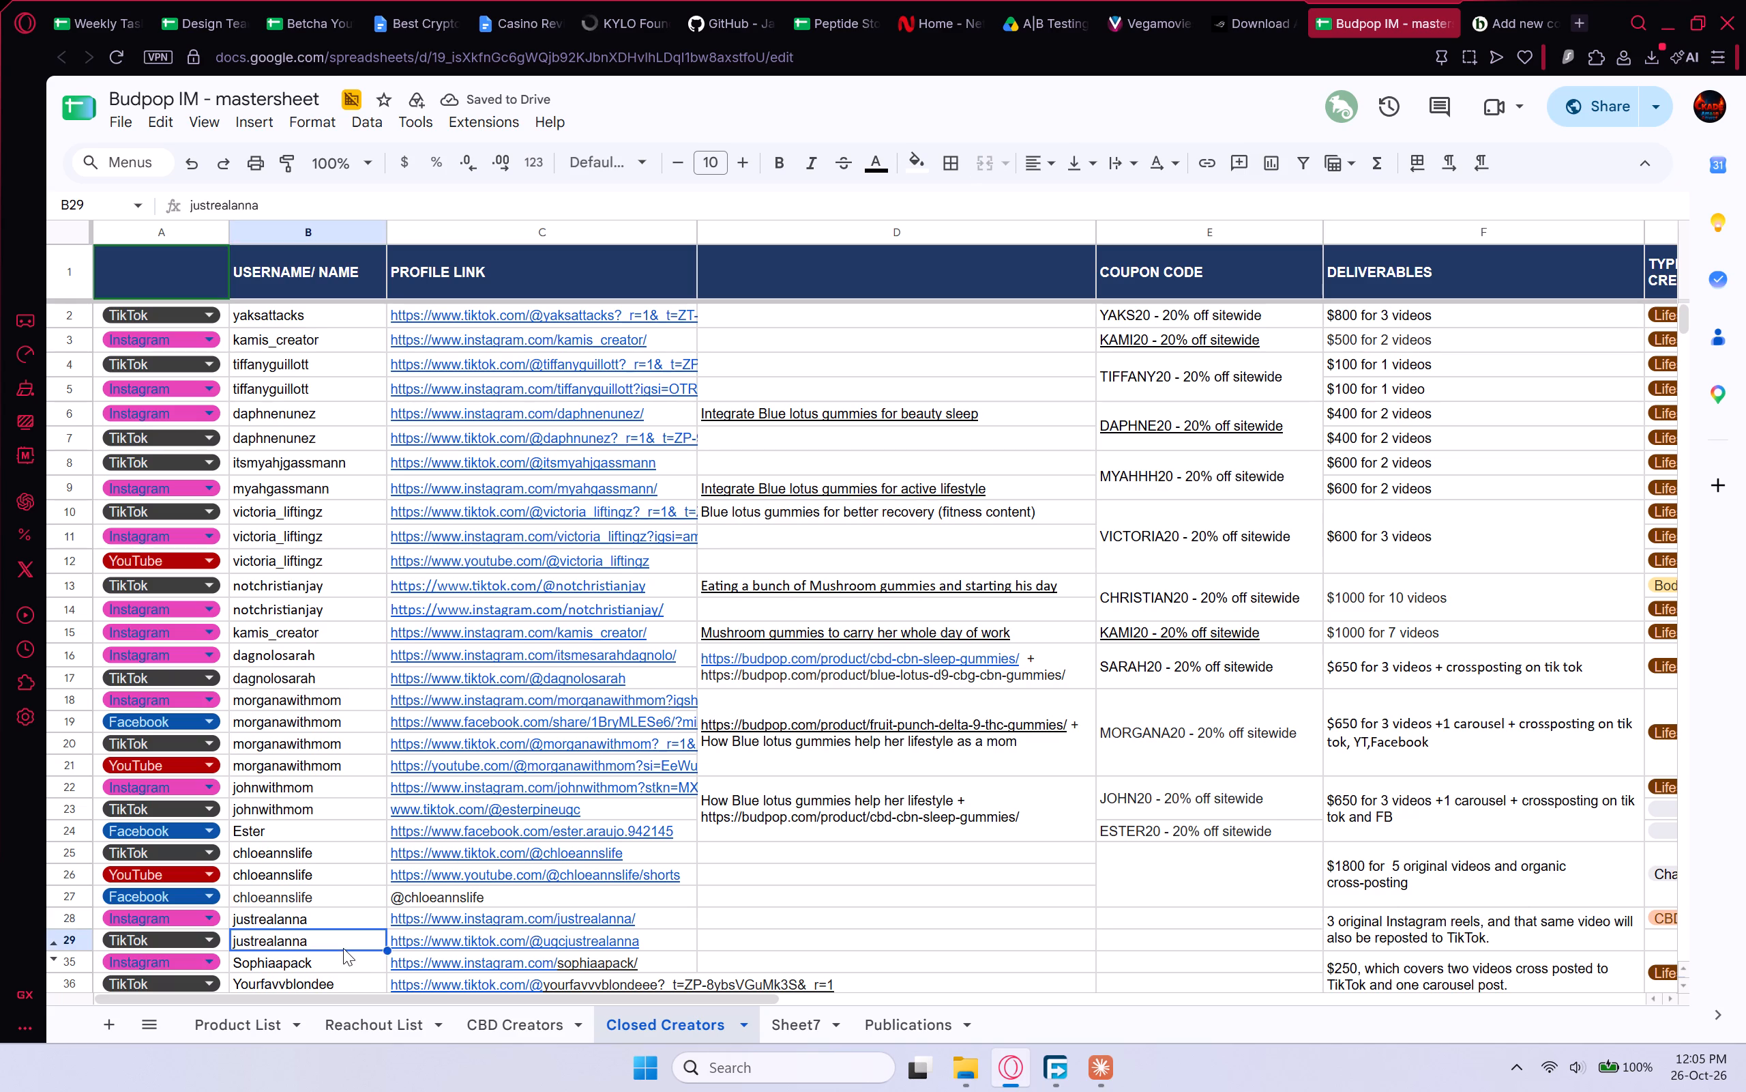
key(Right)
key(Right)
key(Right)
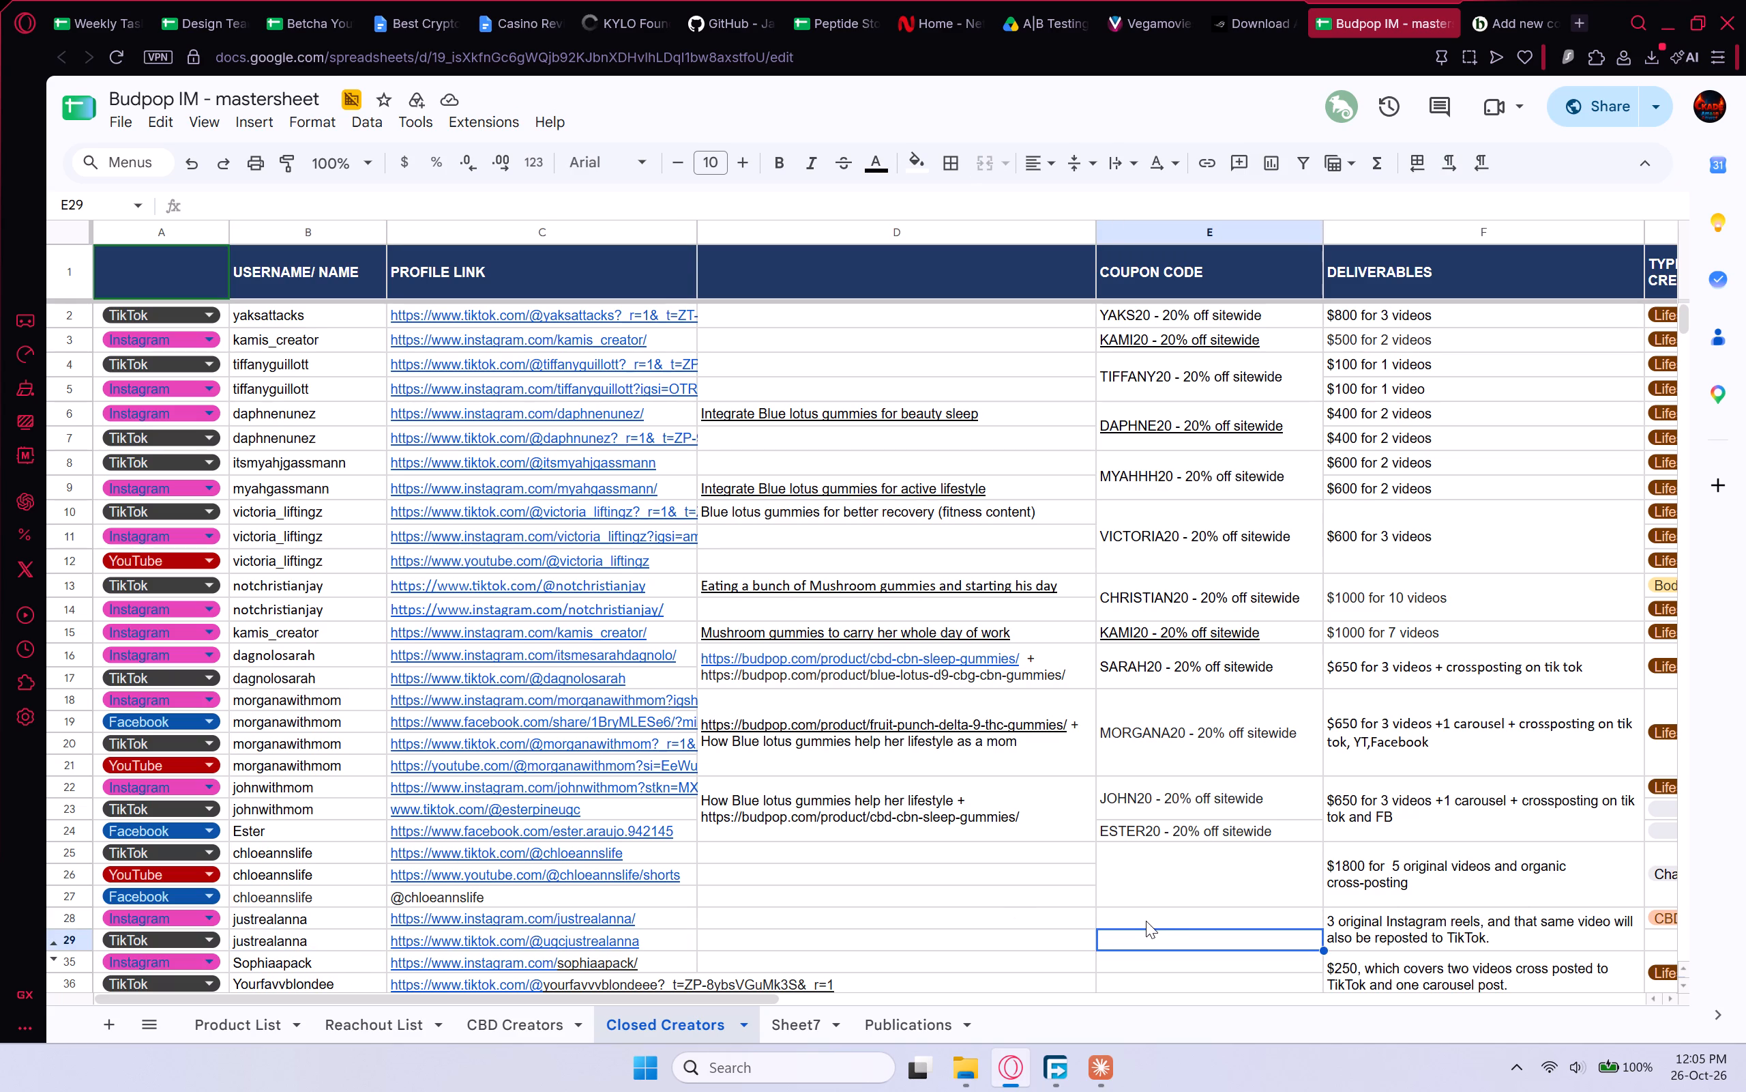
shift+click(1146, 921)
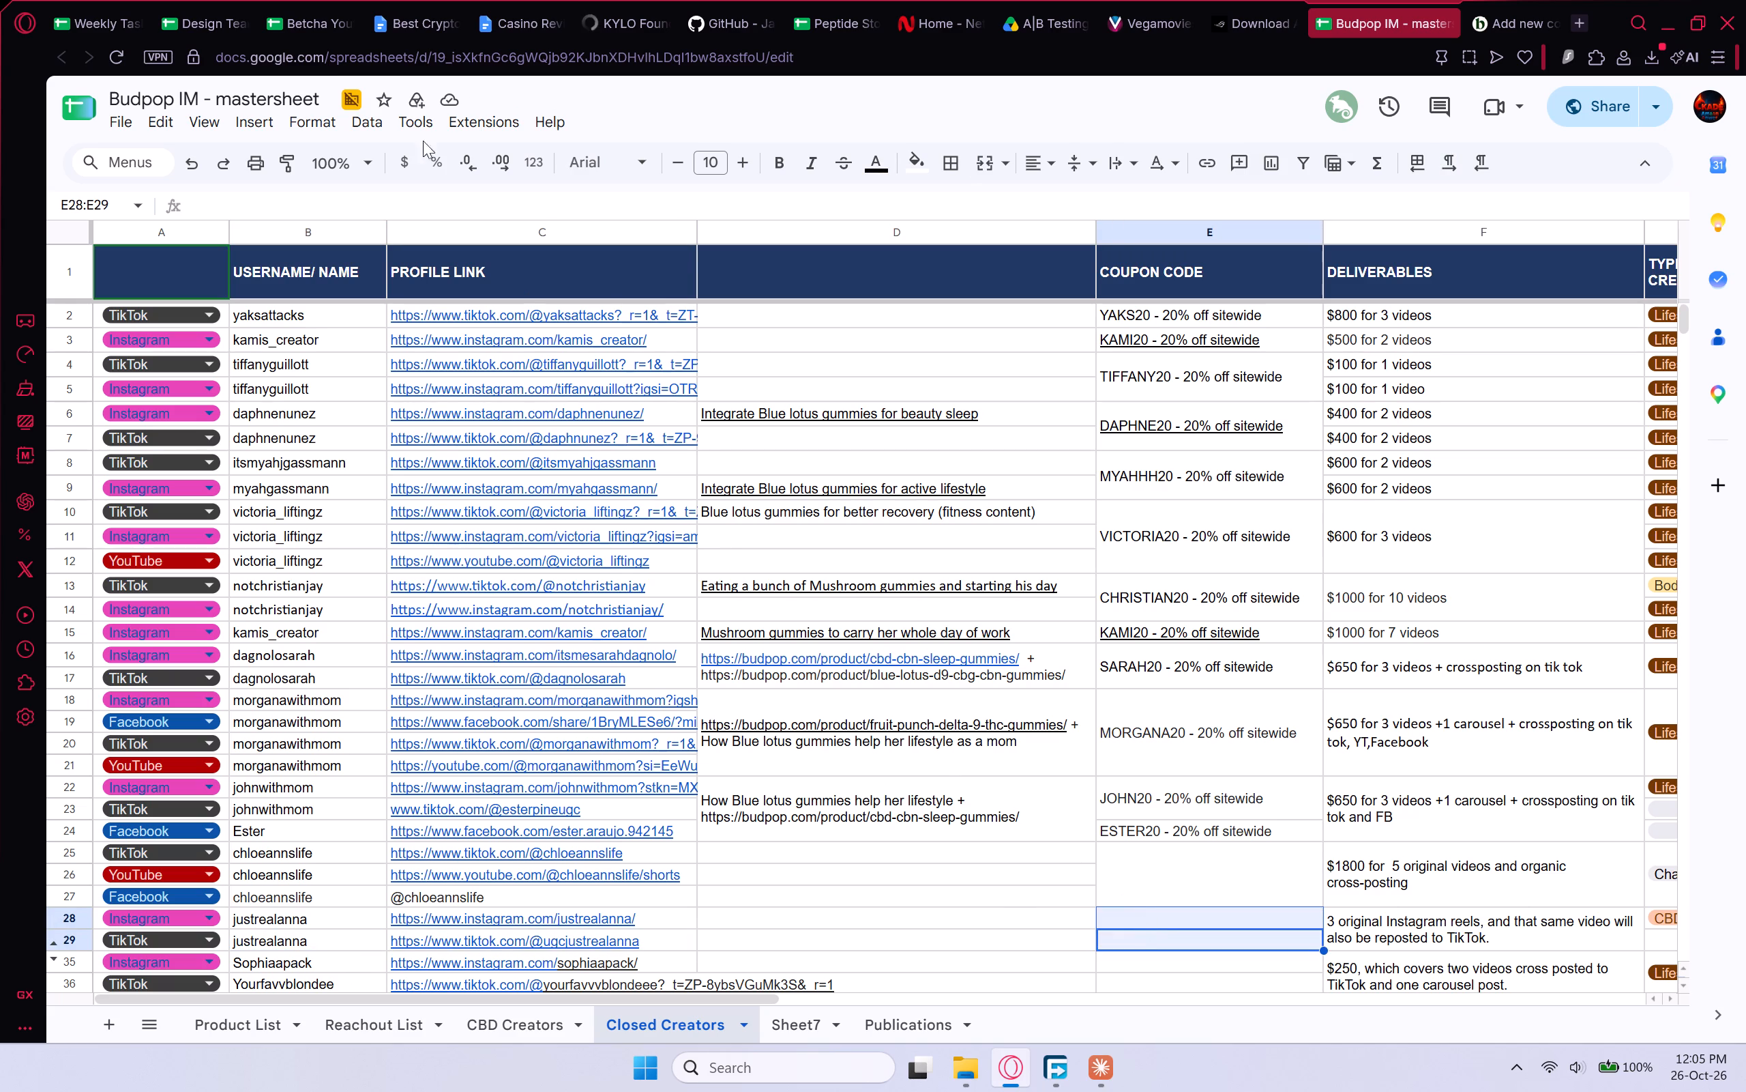
click(318, 110)
click(316, 119)
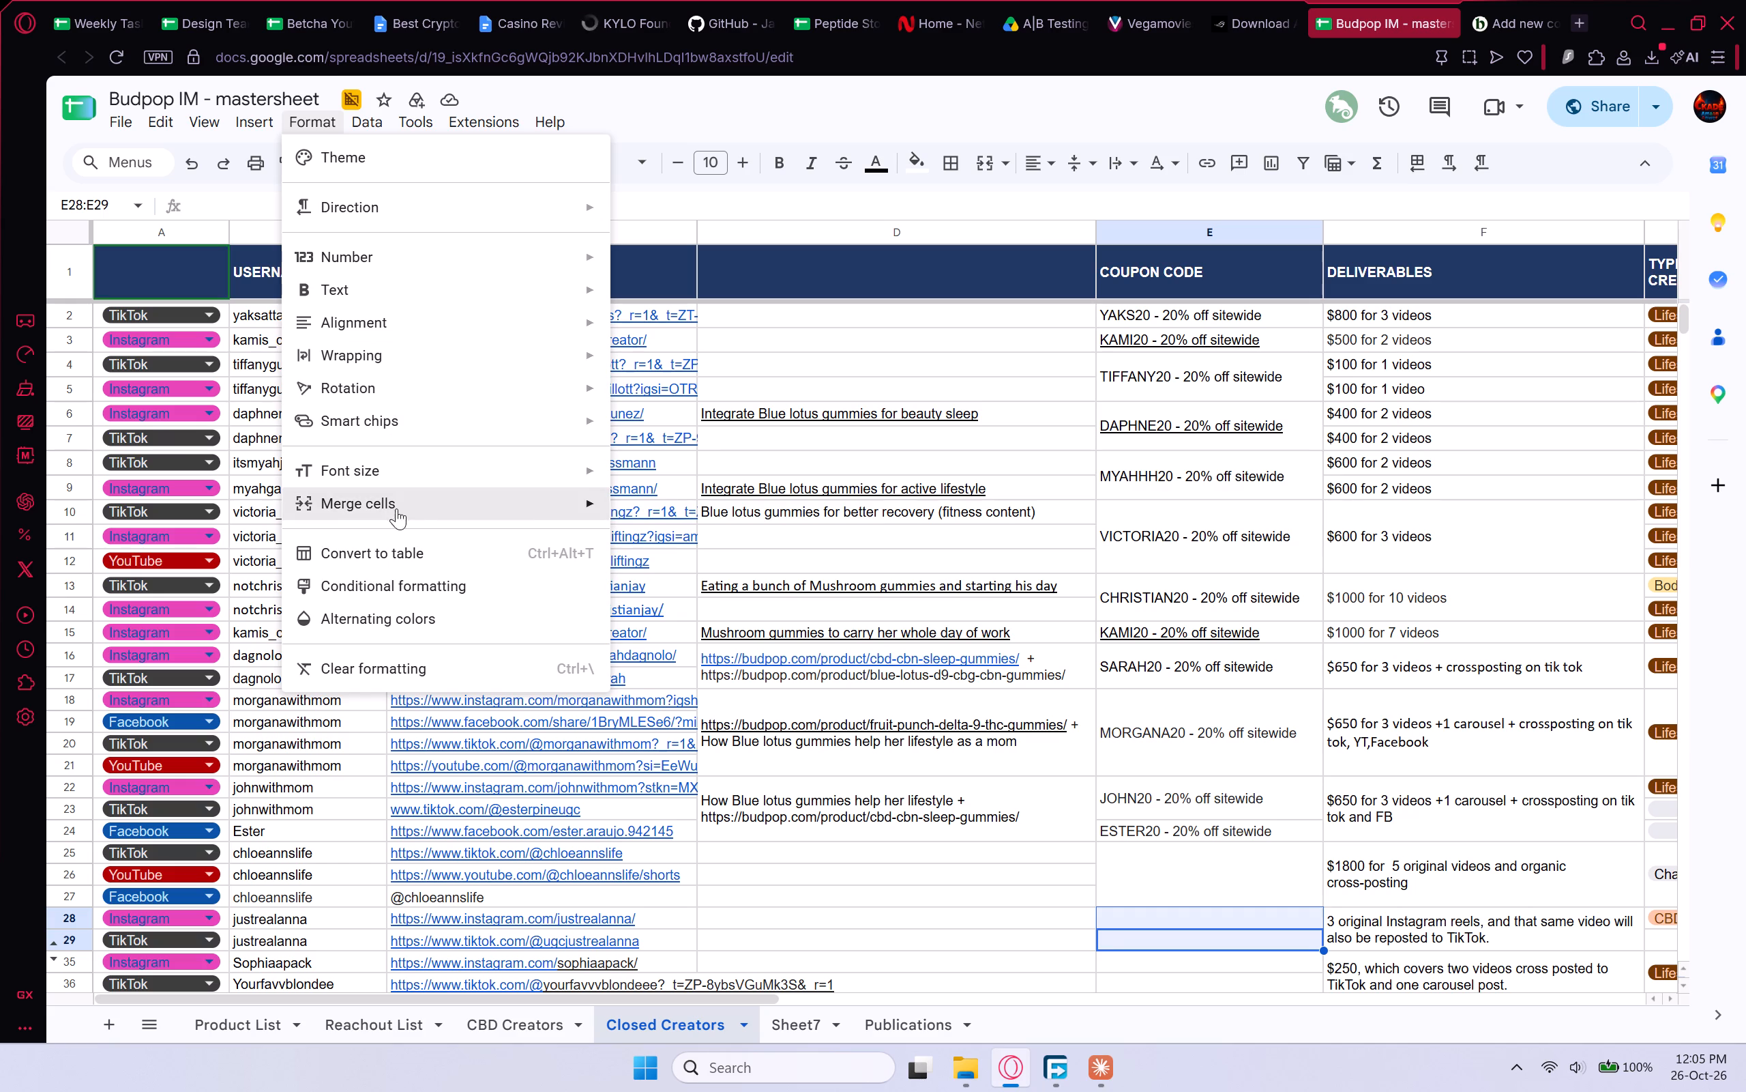
click(660, 511)
Merge Hanna's two coupon code cells, E37:E38.
click(1123, 966)
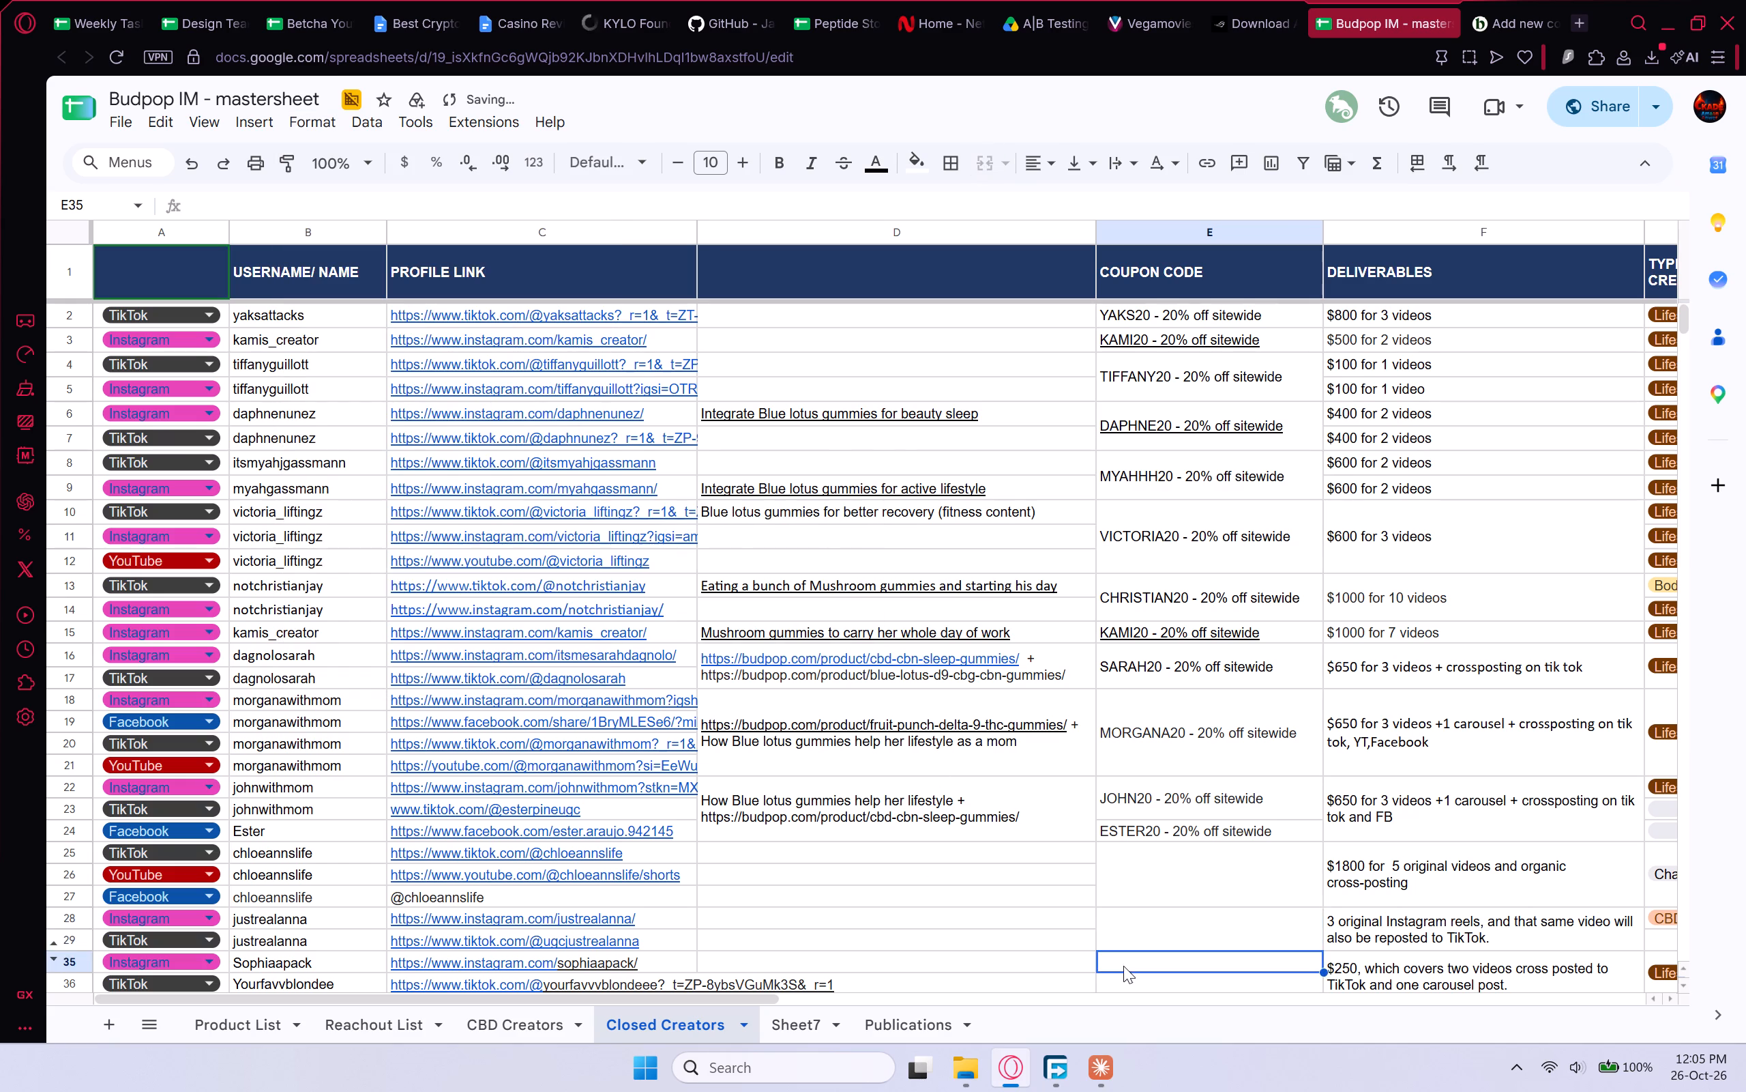
scroll(988, 863, down, 3)
click(341, 761)
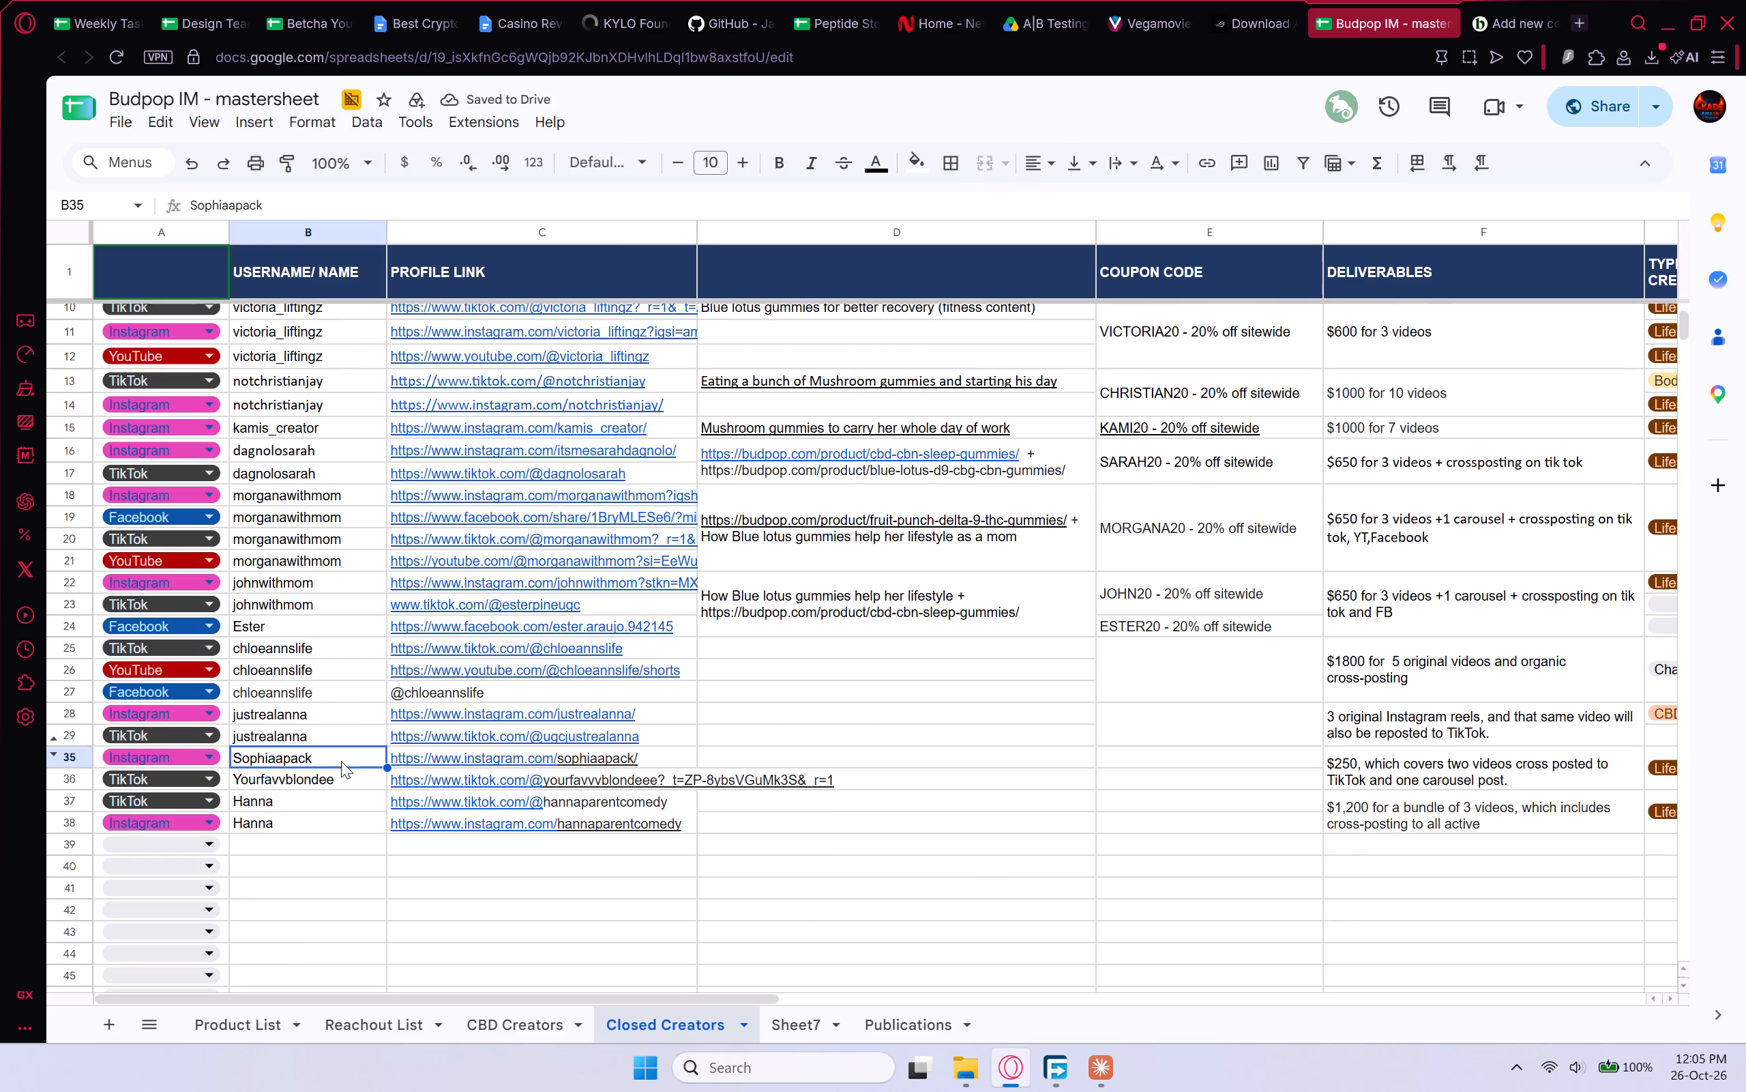
click(1121, 795)
shift+click(1121, 825)
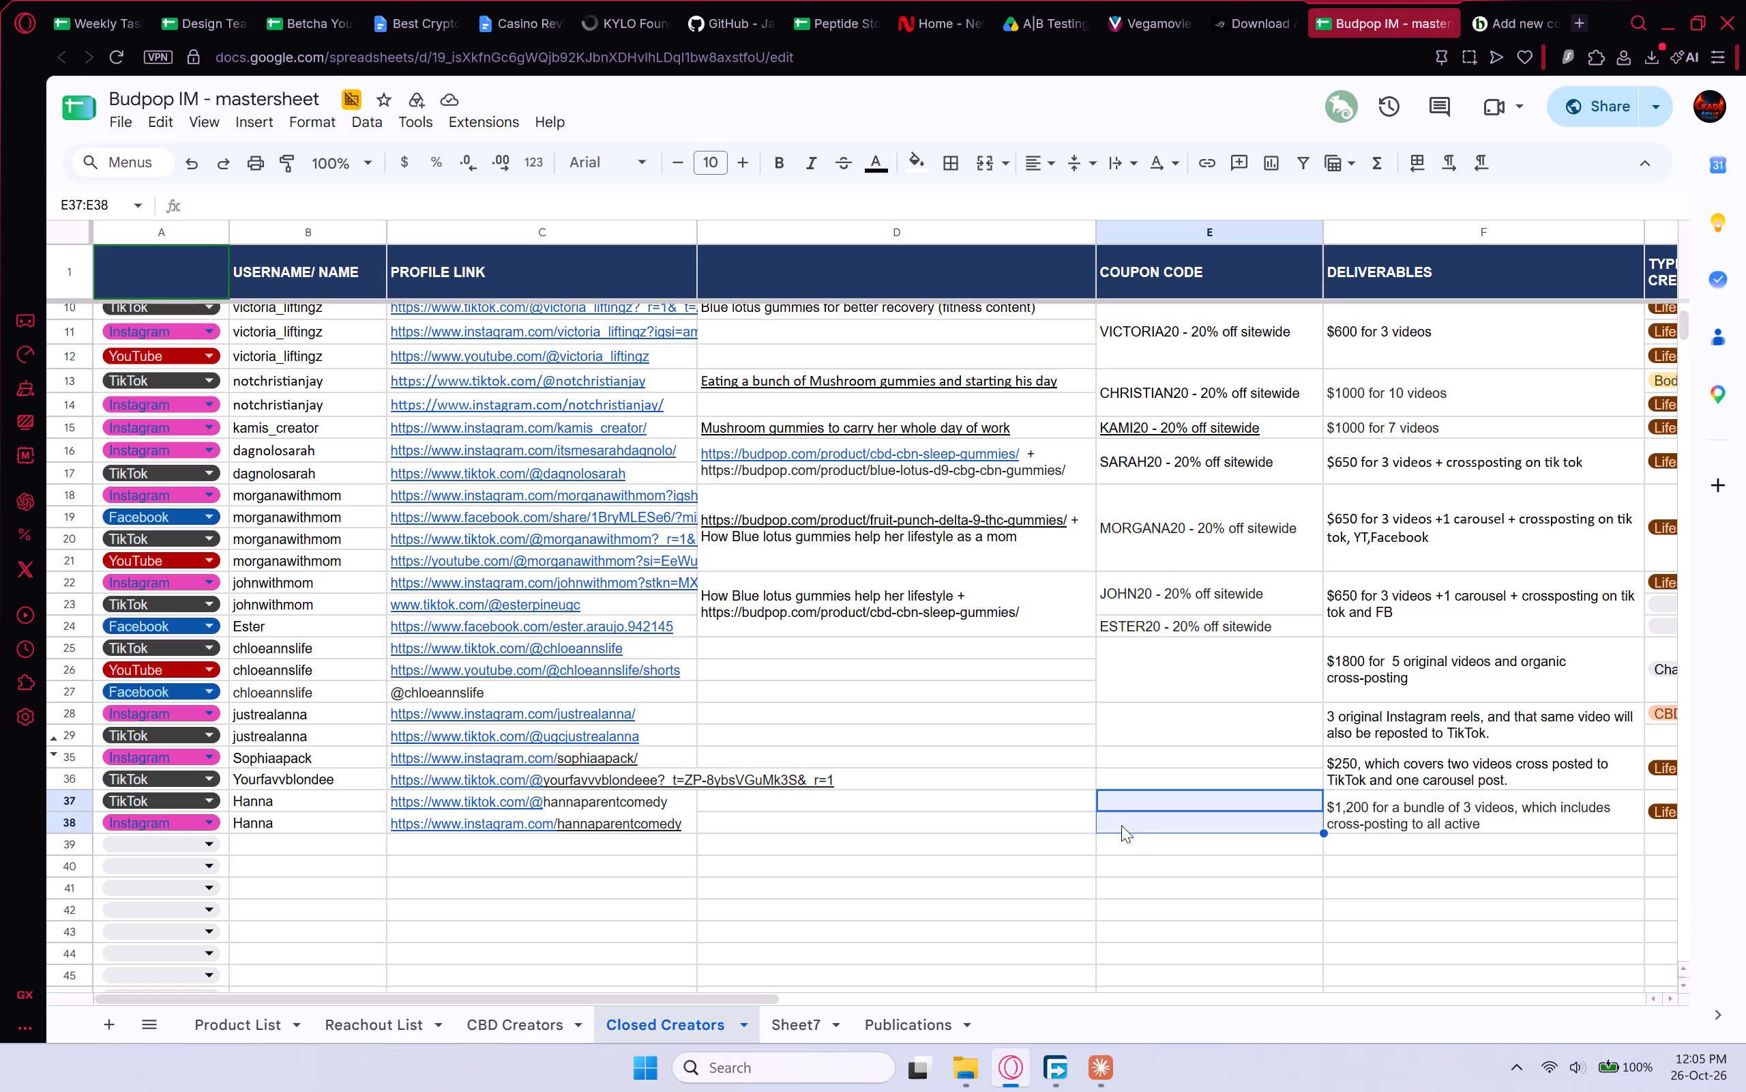
click(316, 116)
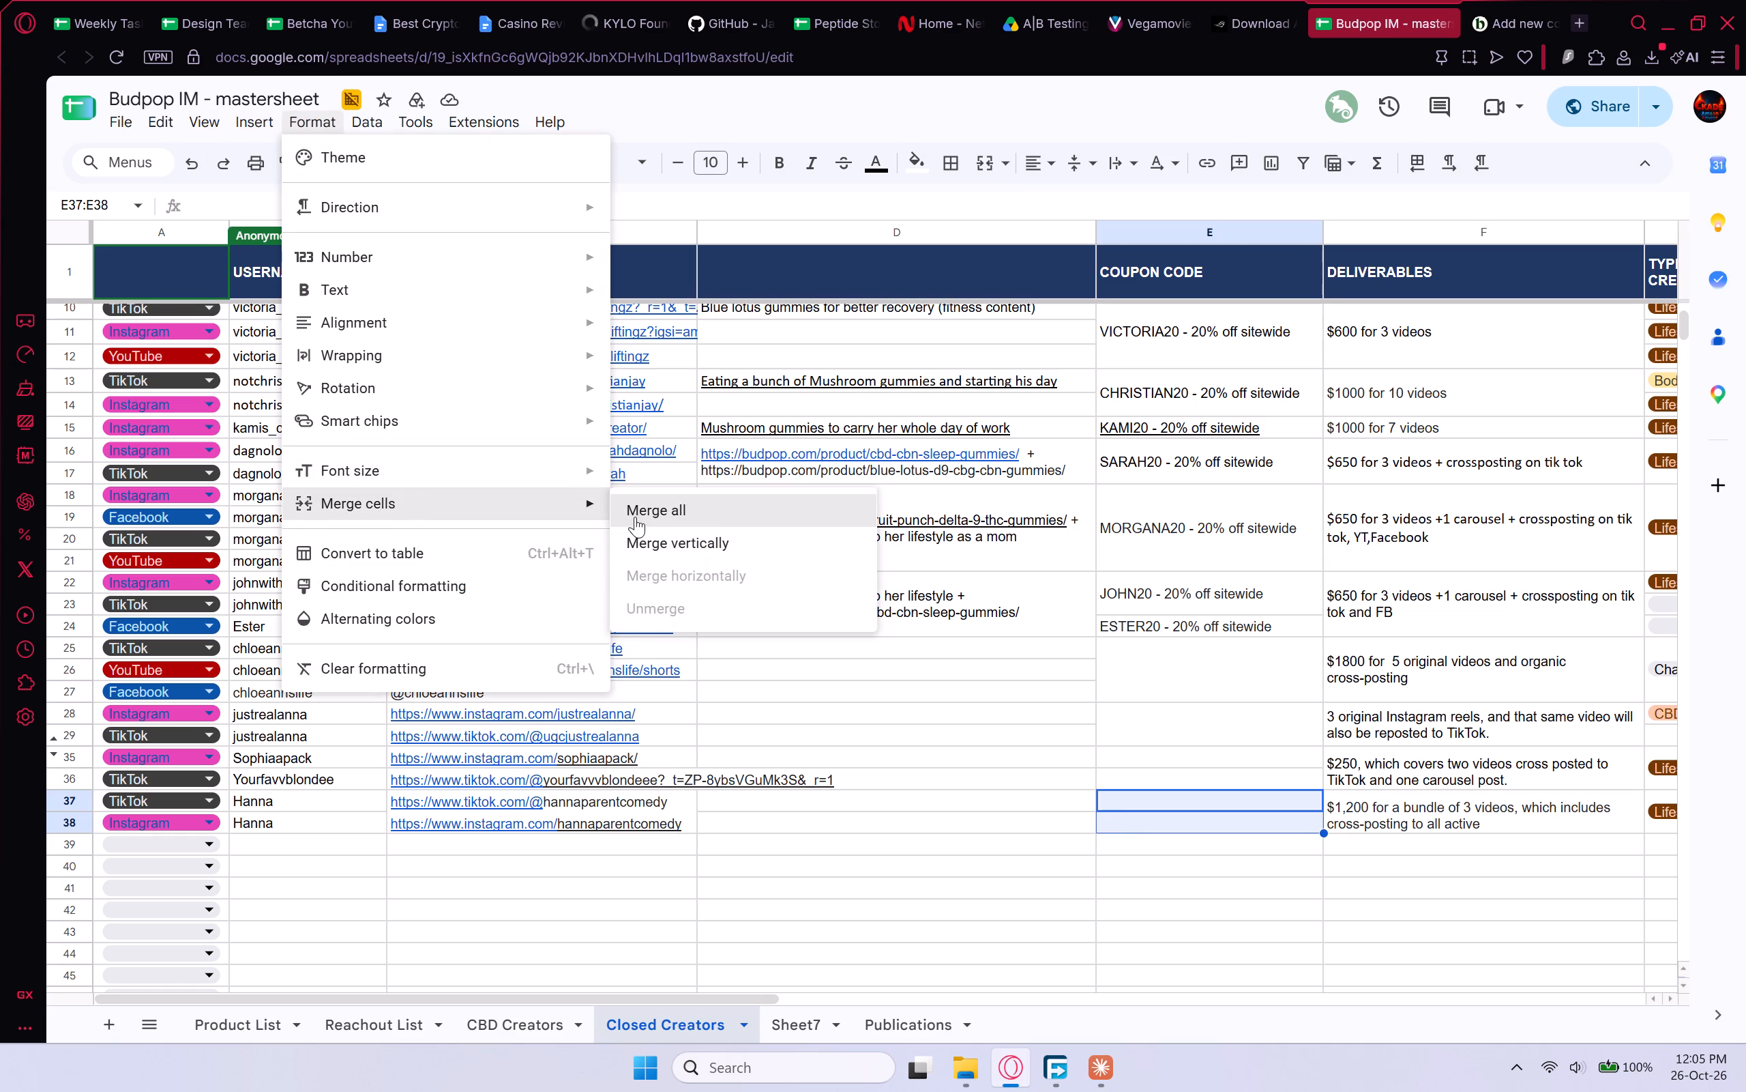
click(635, 517)
click(1141, 663)
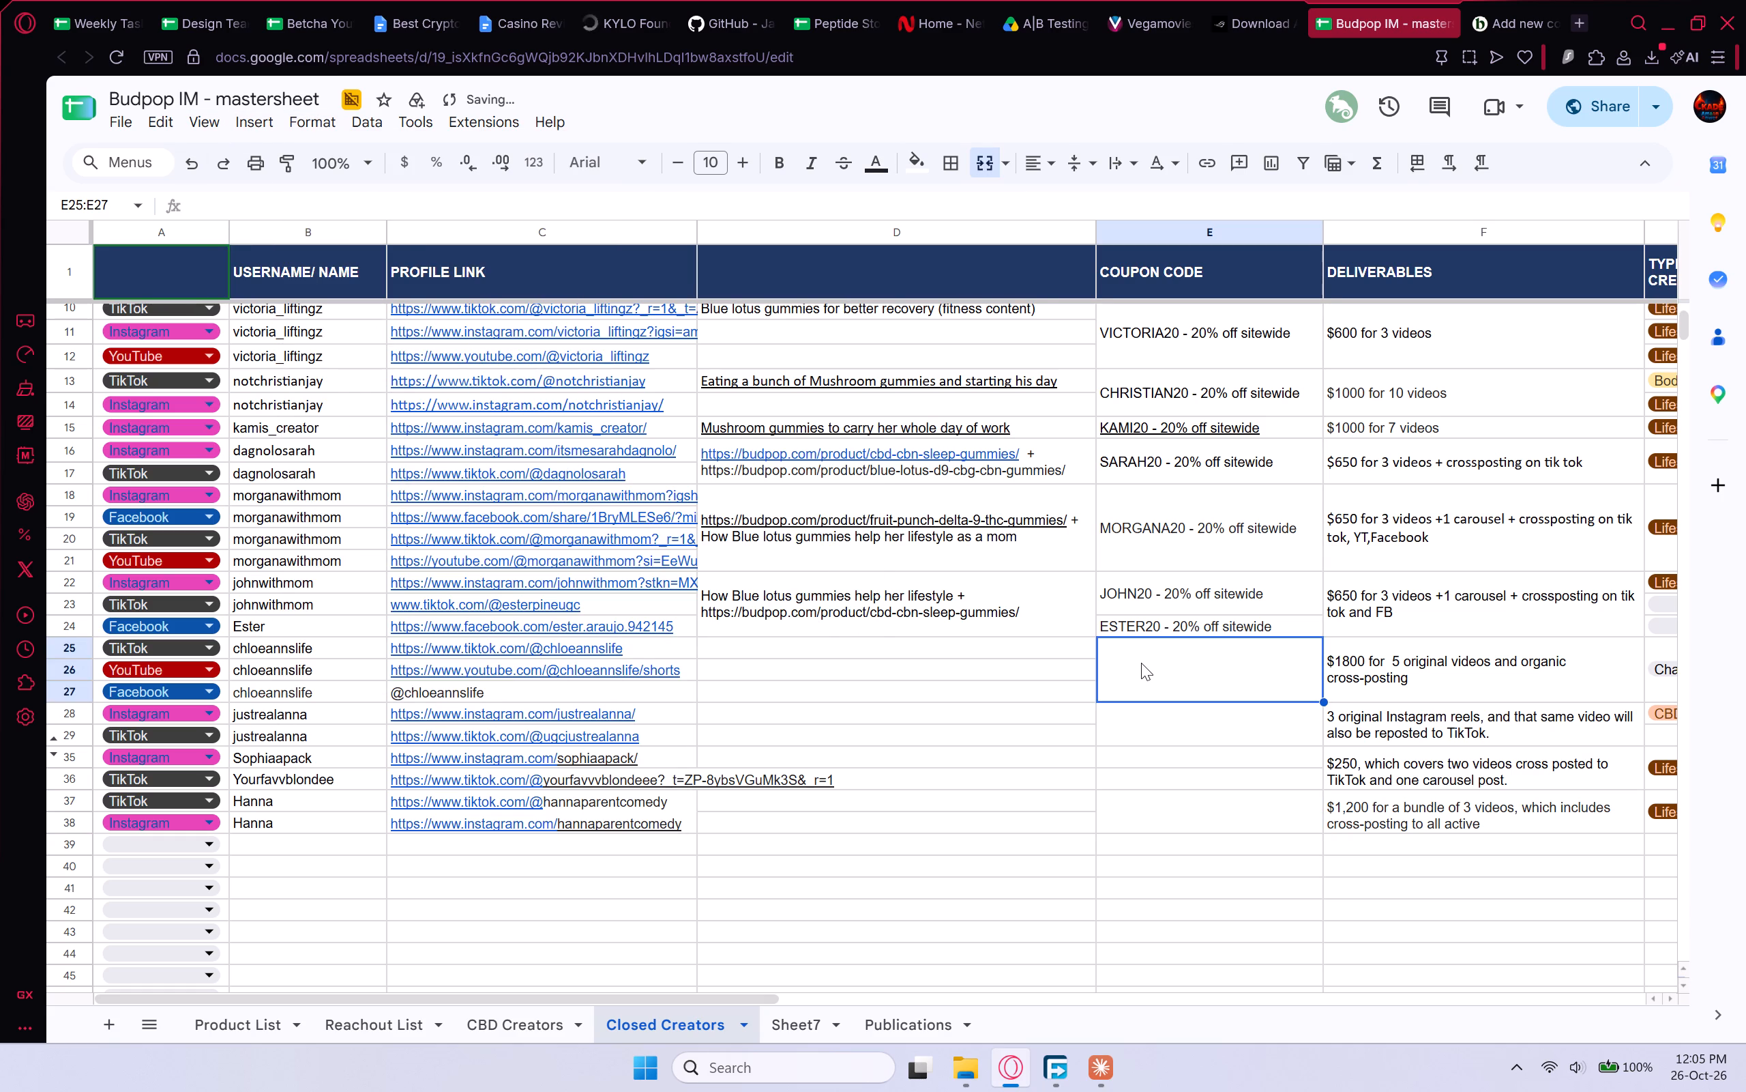
Switch to the blank new coupon form in BudPop WordPress and enter CHLOE20 as the coupon code.
click(1515, 0)
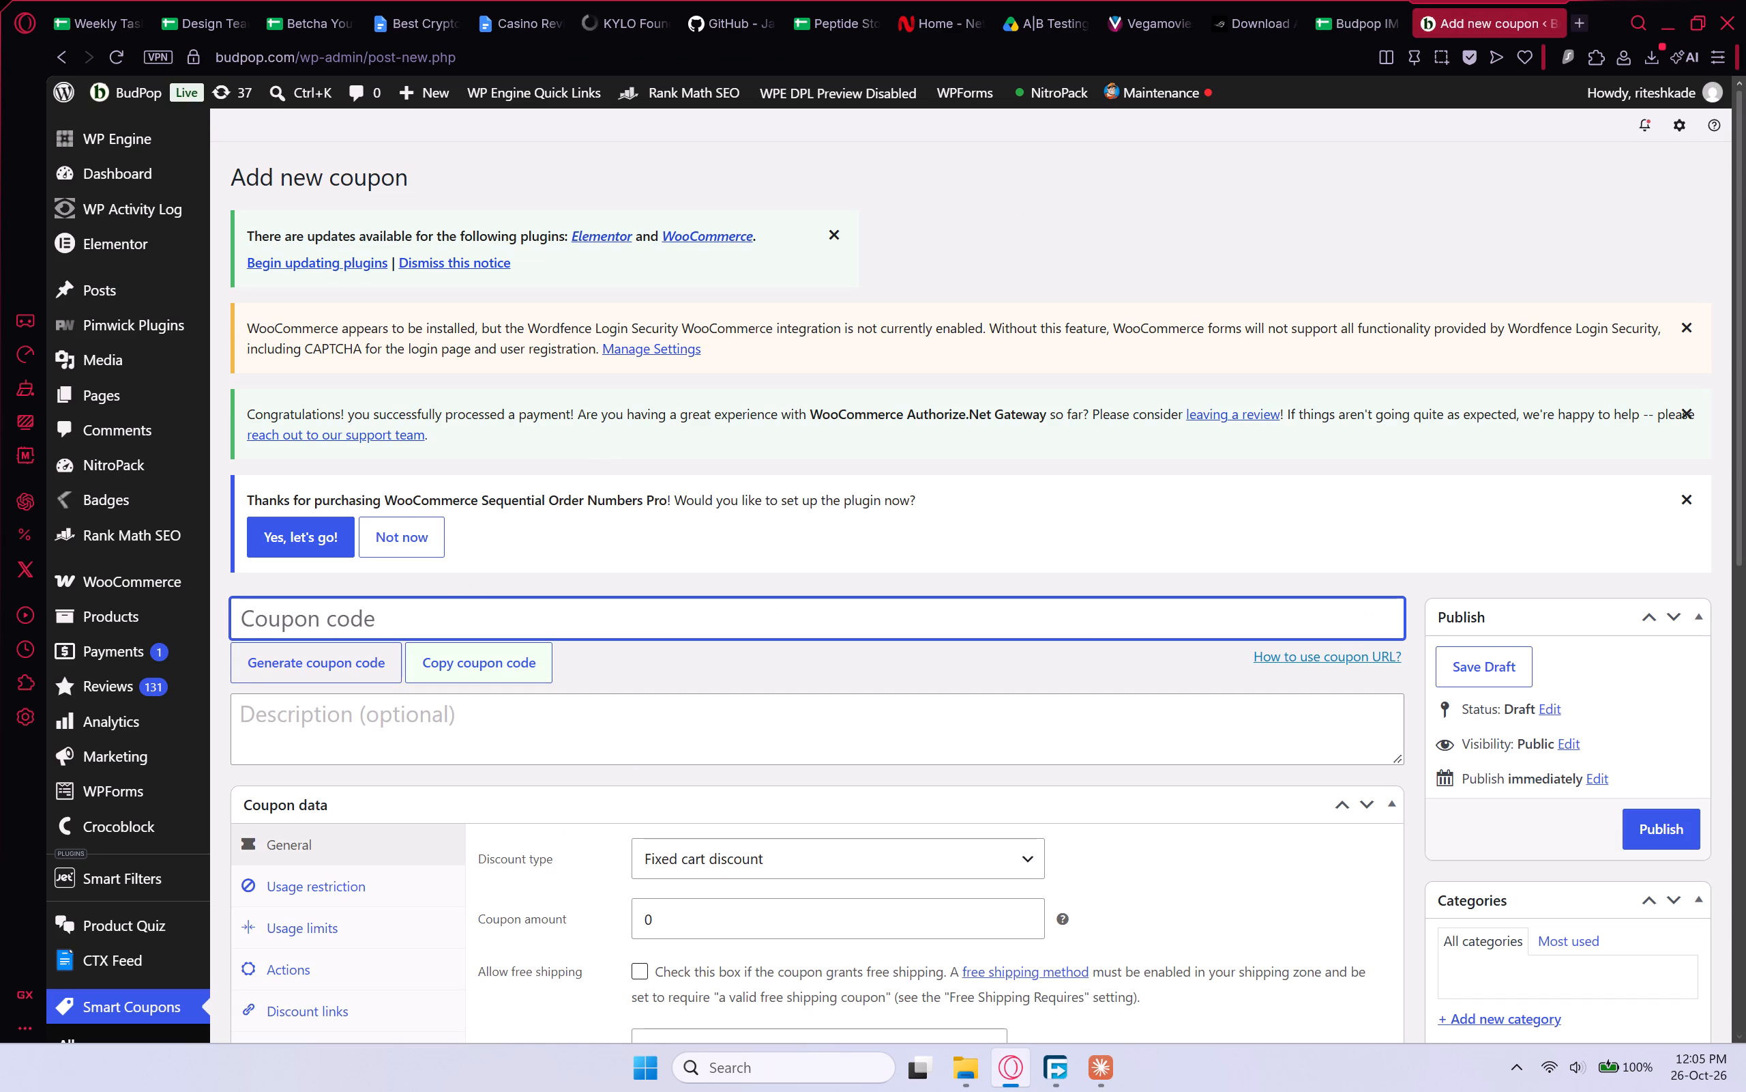
click(428, 626)
text(CHLOE2-)
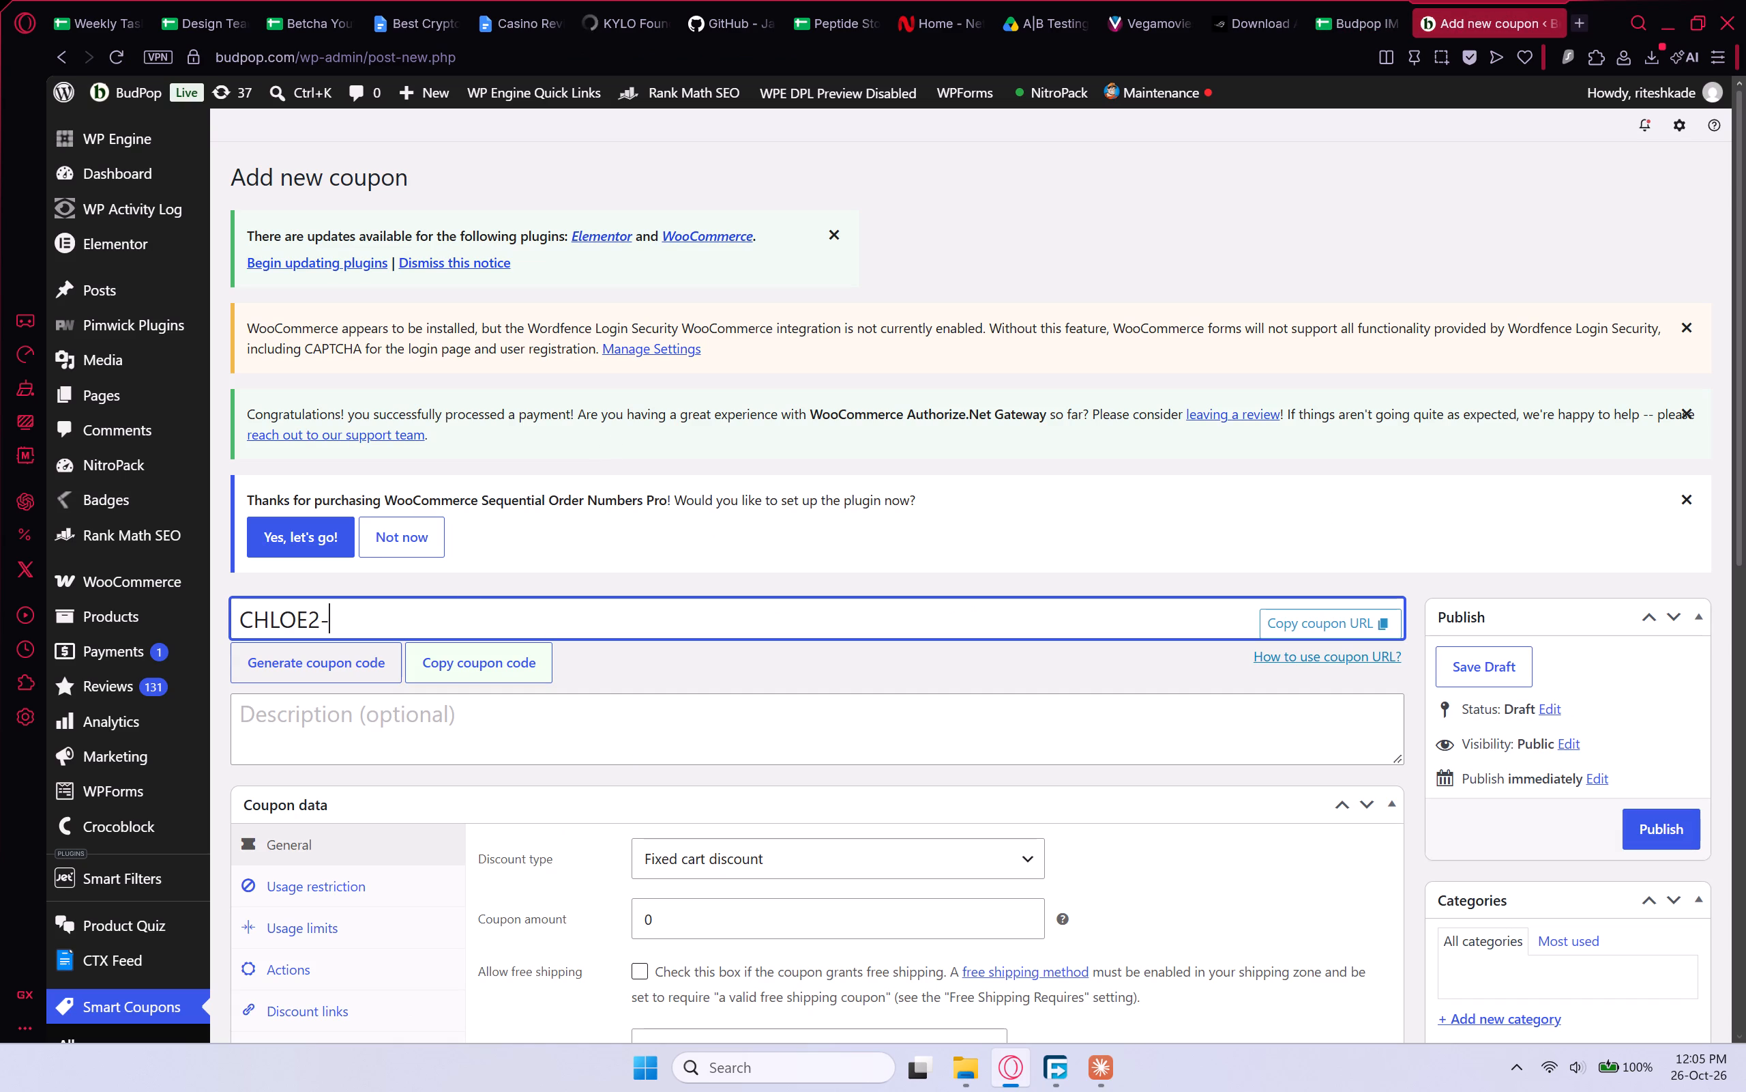
key(BackSpace)
key(0)
click(1330, 14)
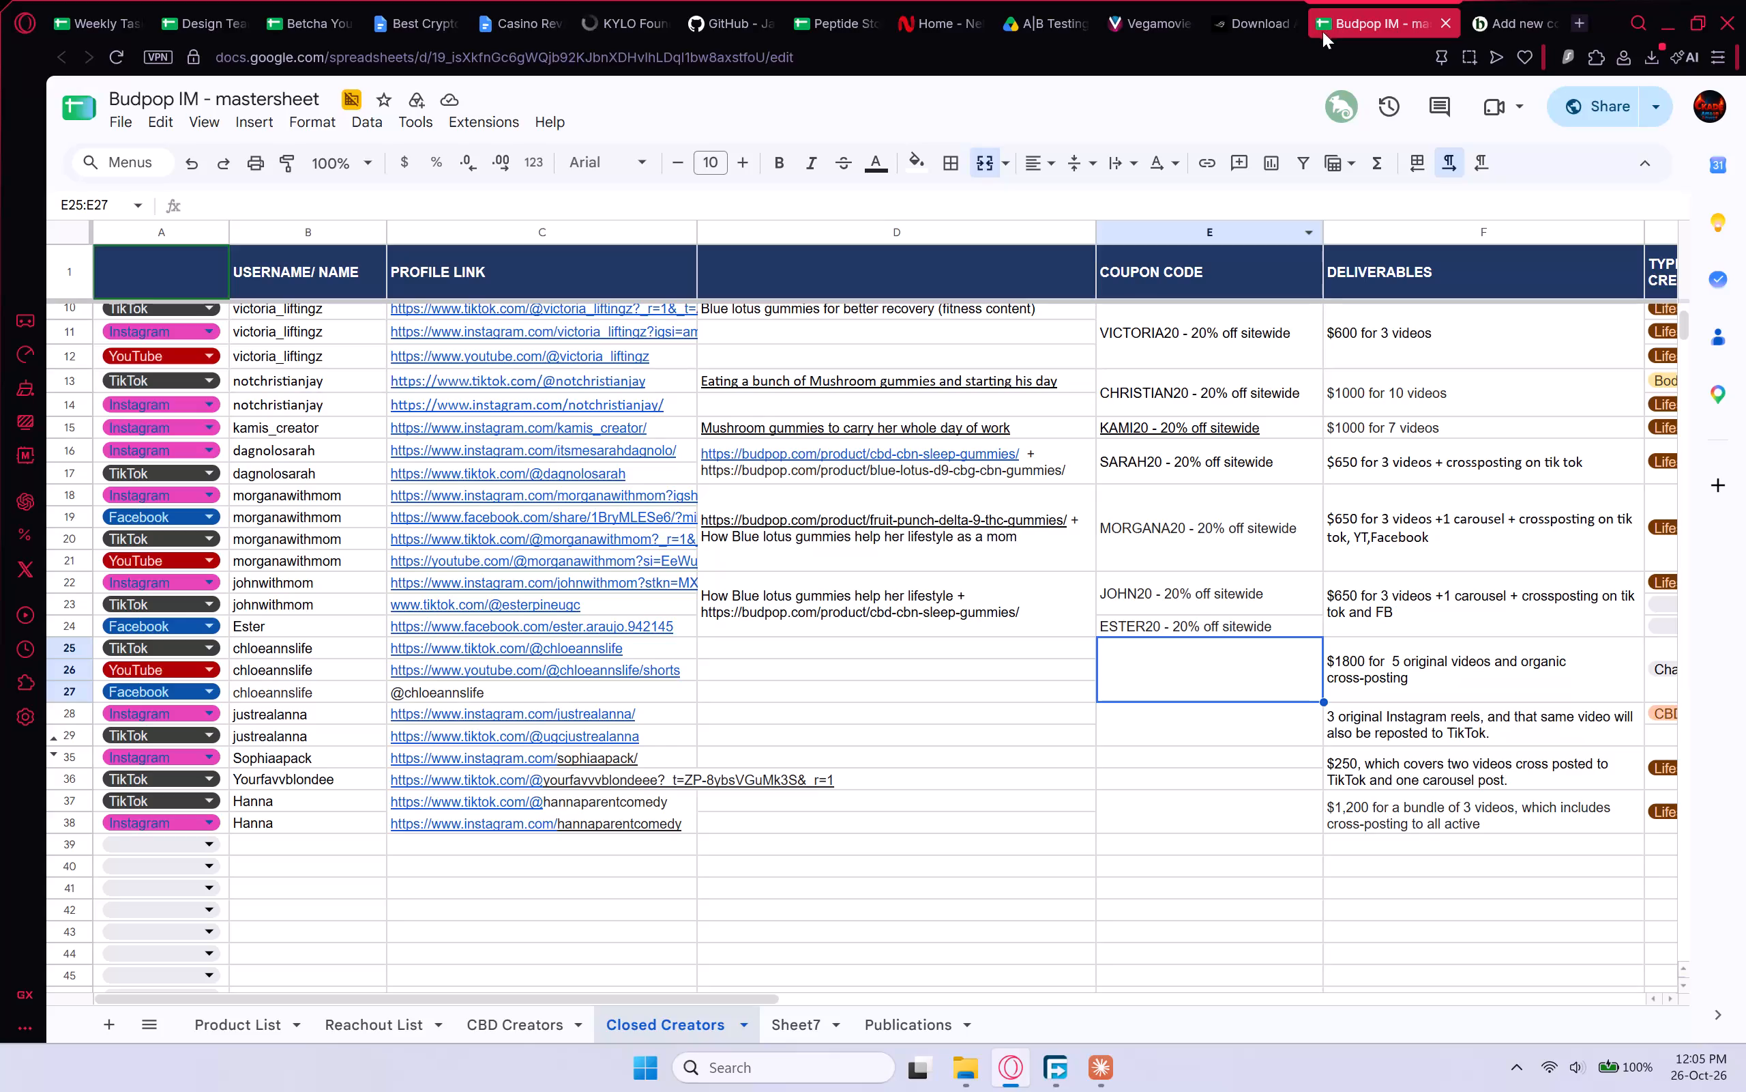
click(1528, 0)
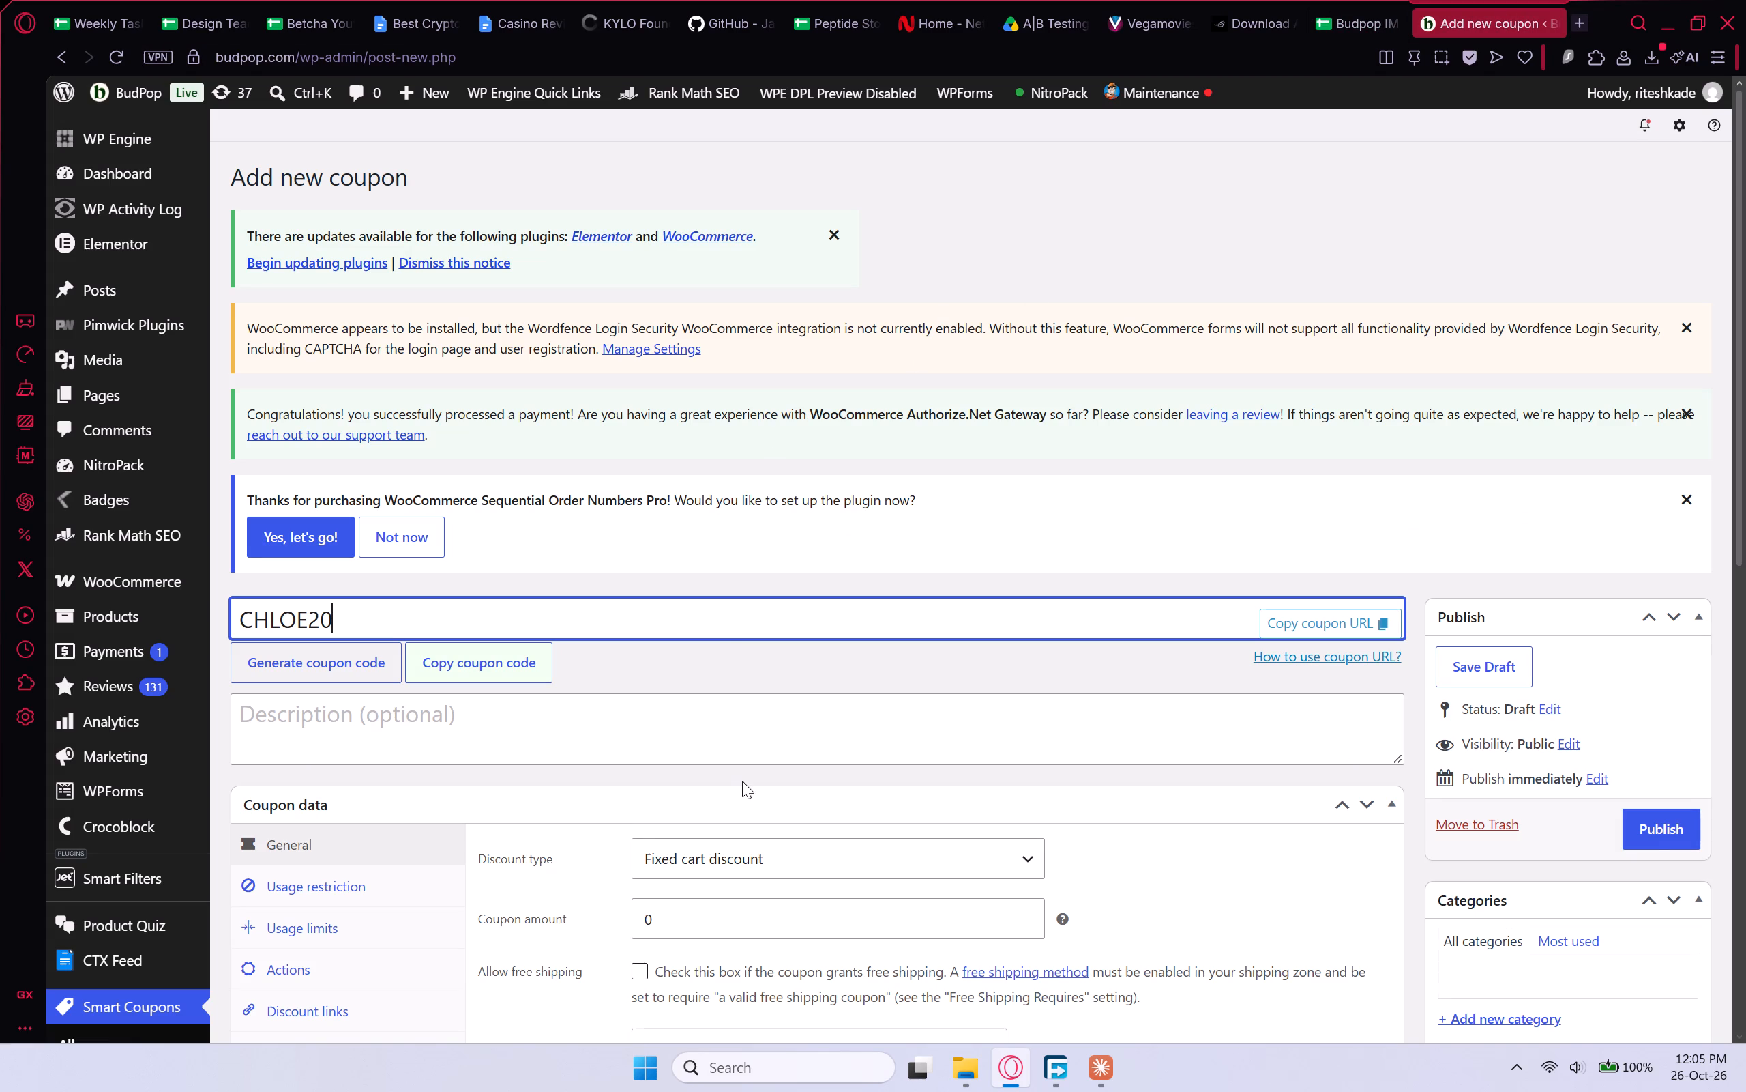
Set the CHLOE20 coupon's discount type to Percentage discount with a coupon amount of 20.
click(750, 862)
click(728, 635)
double_click(717, 907)
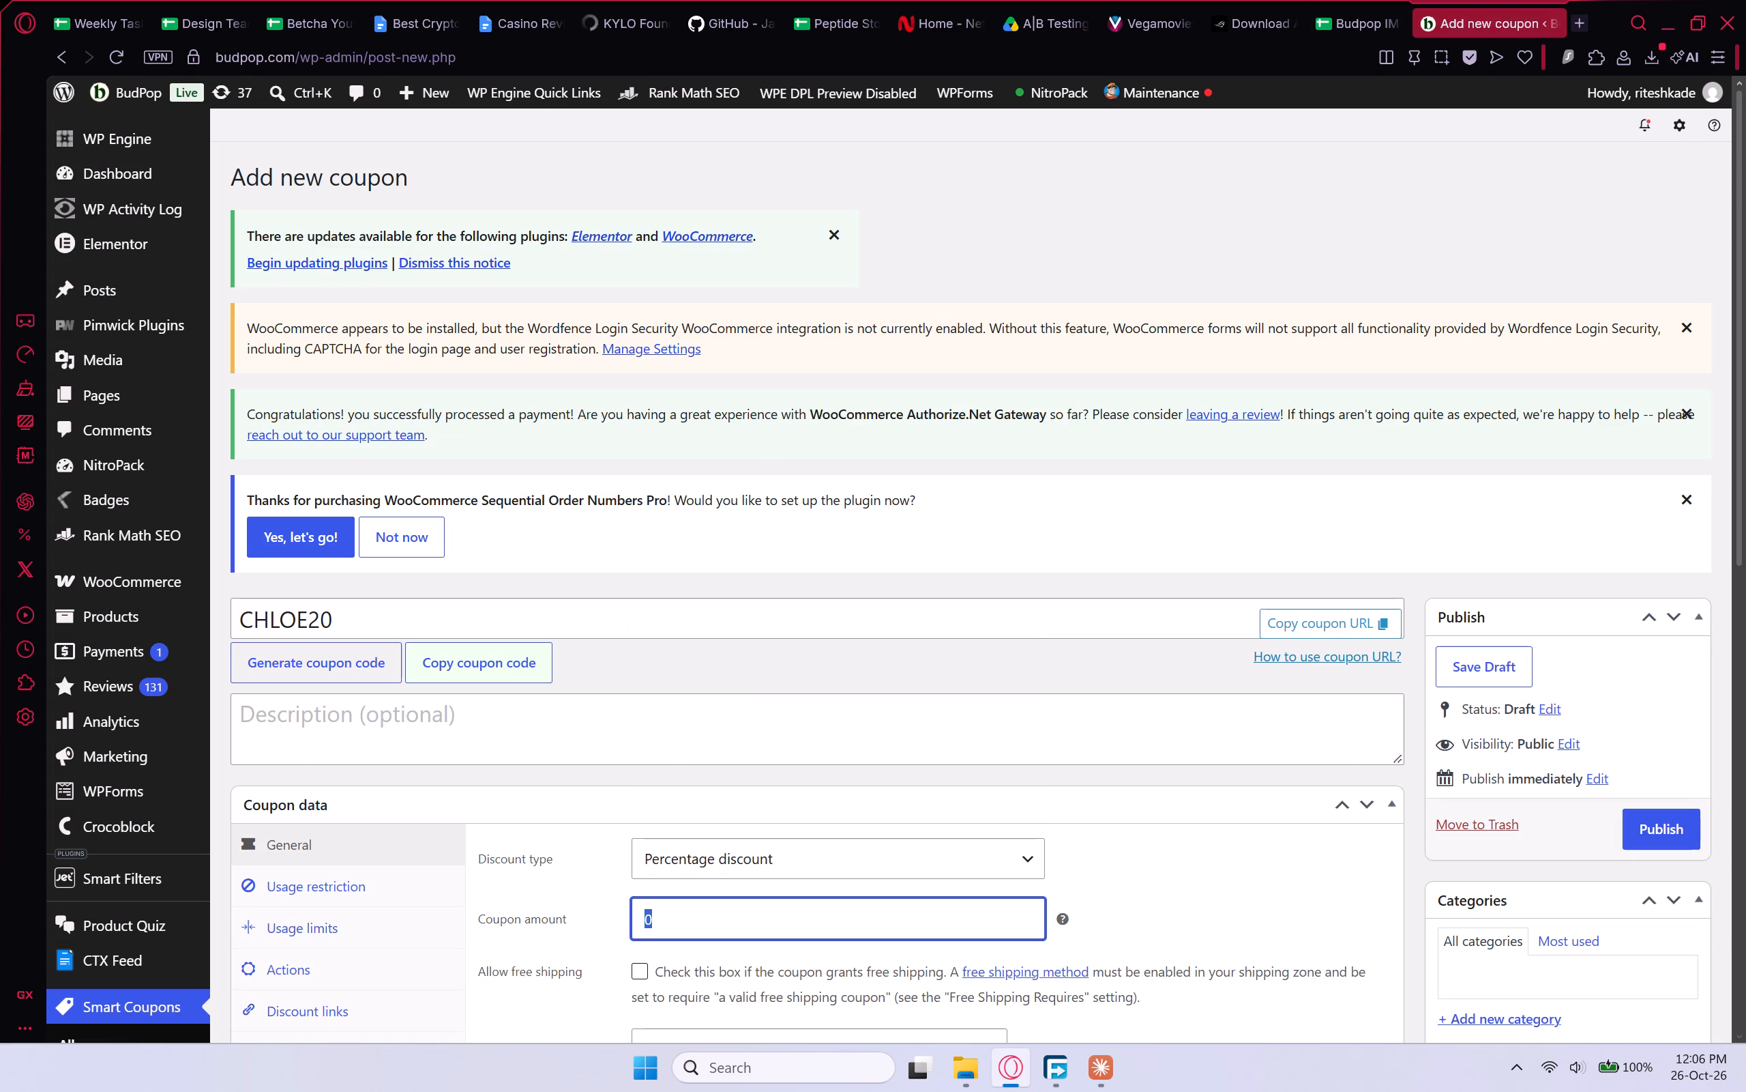
text(20)
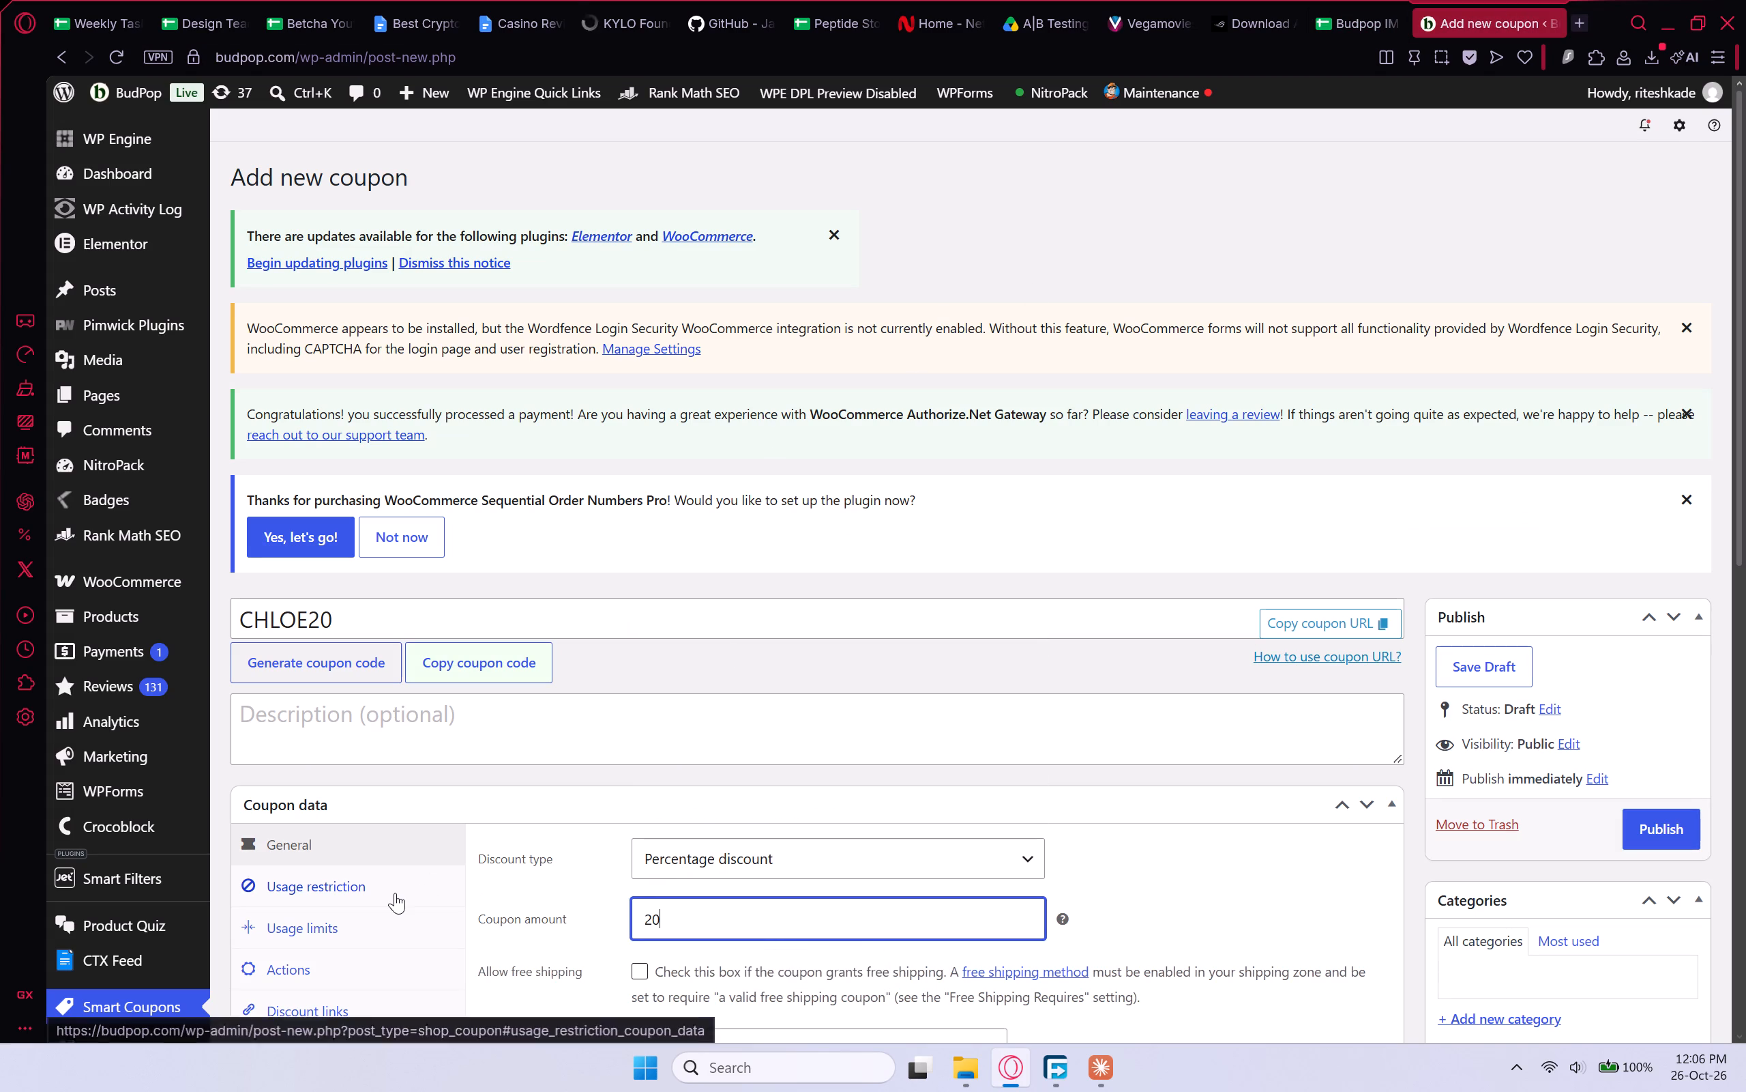
In the coupon's usage restrictions, enable individual use only so it cannot be combined with other coupons.
scroll(818, 908, down, 3)
scroll(665, 781, down, 4)
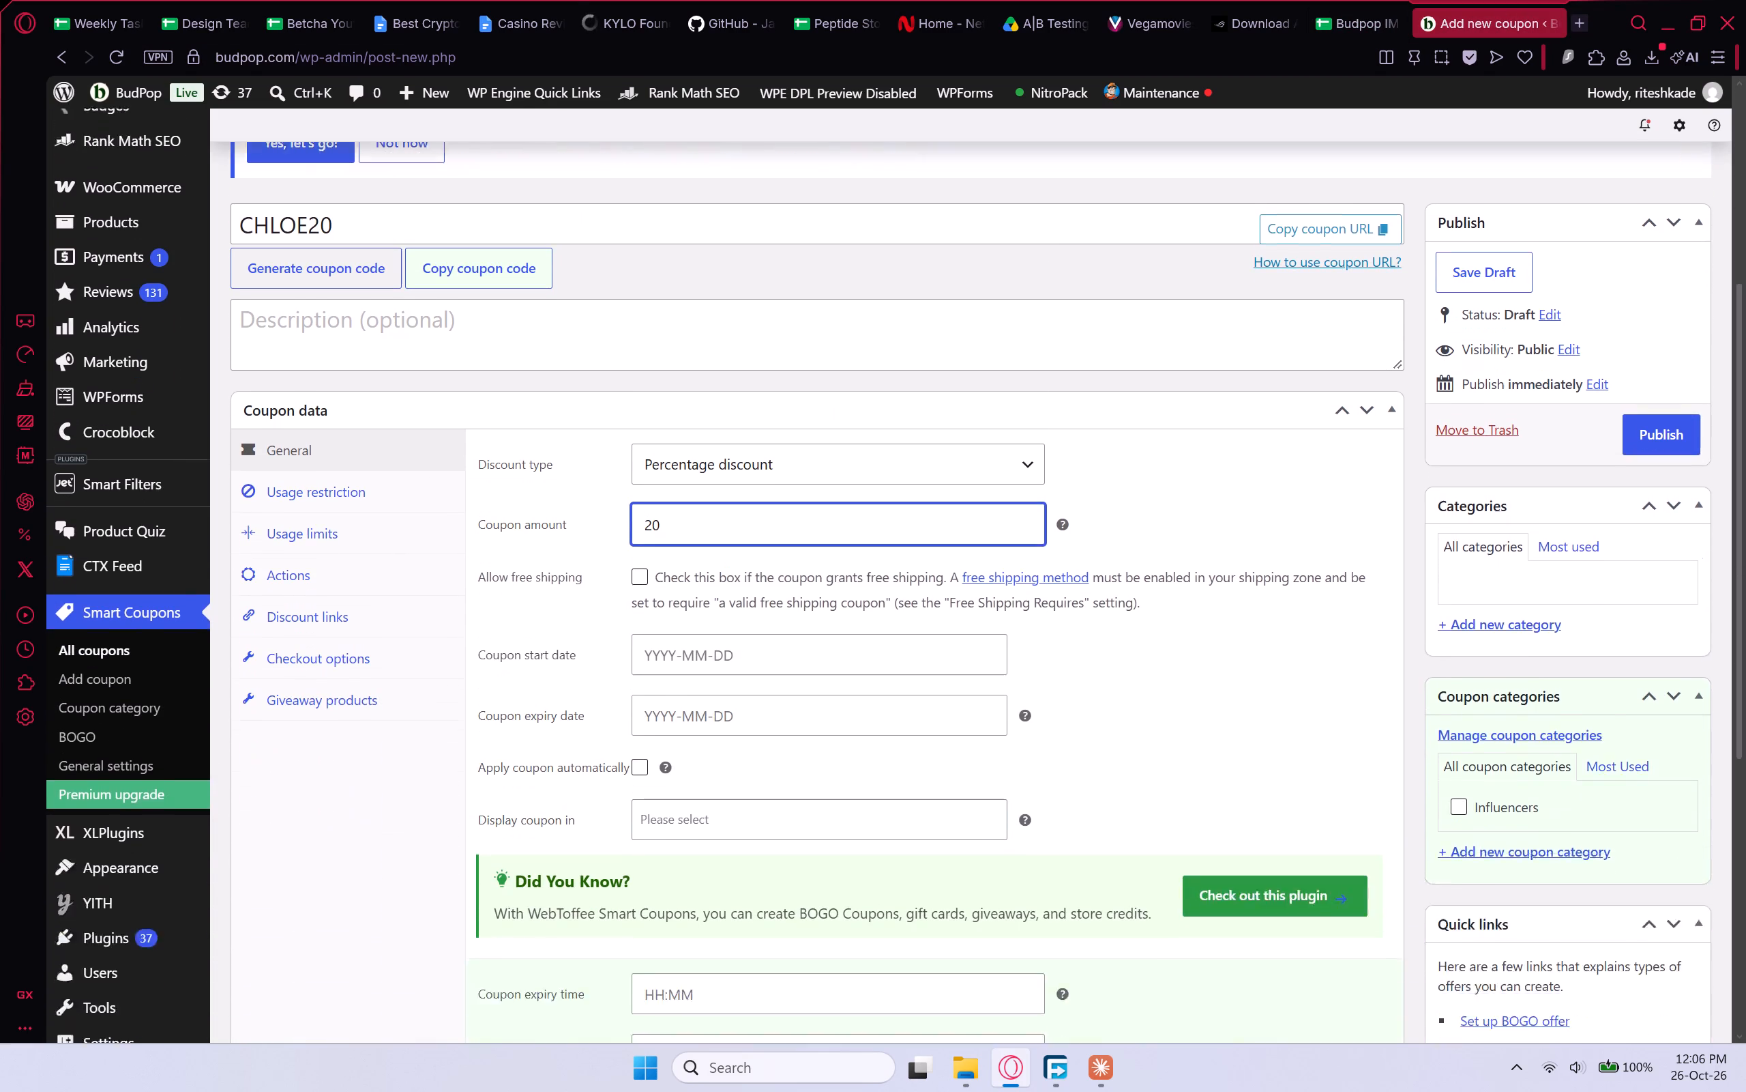
click(356, 418)
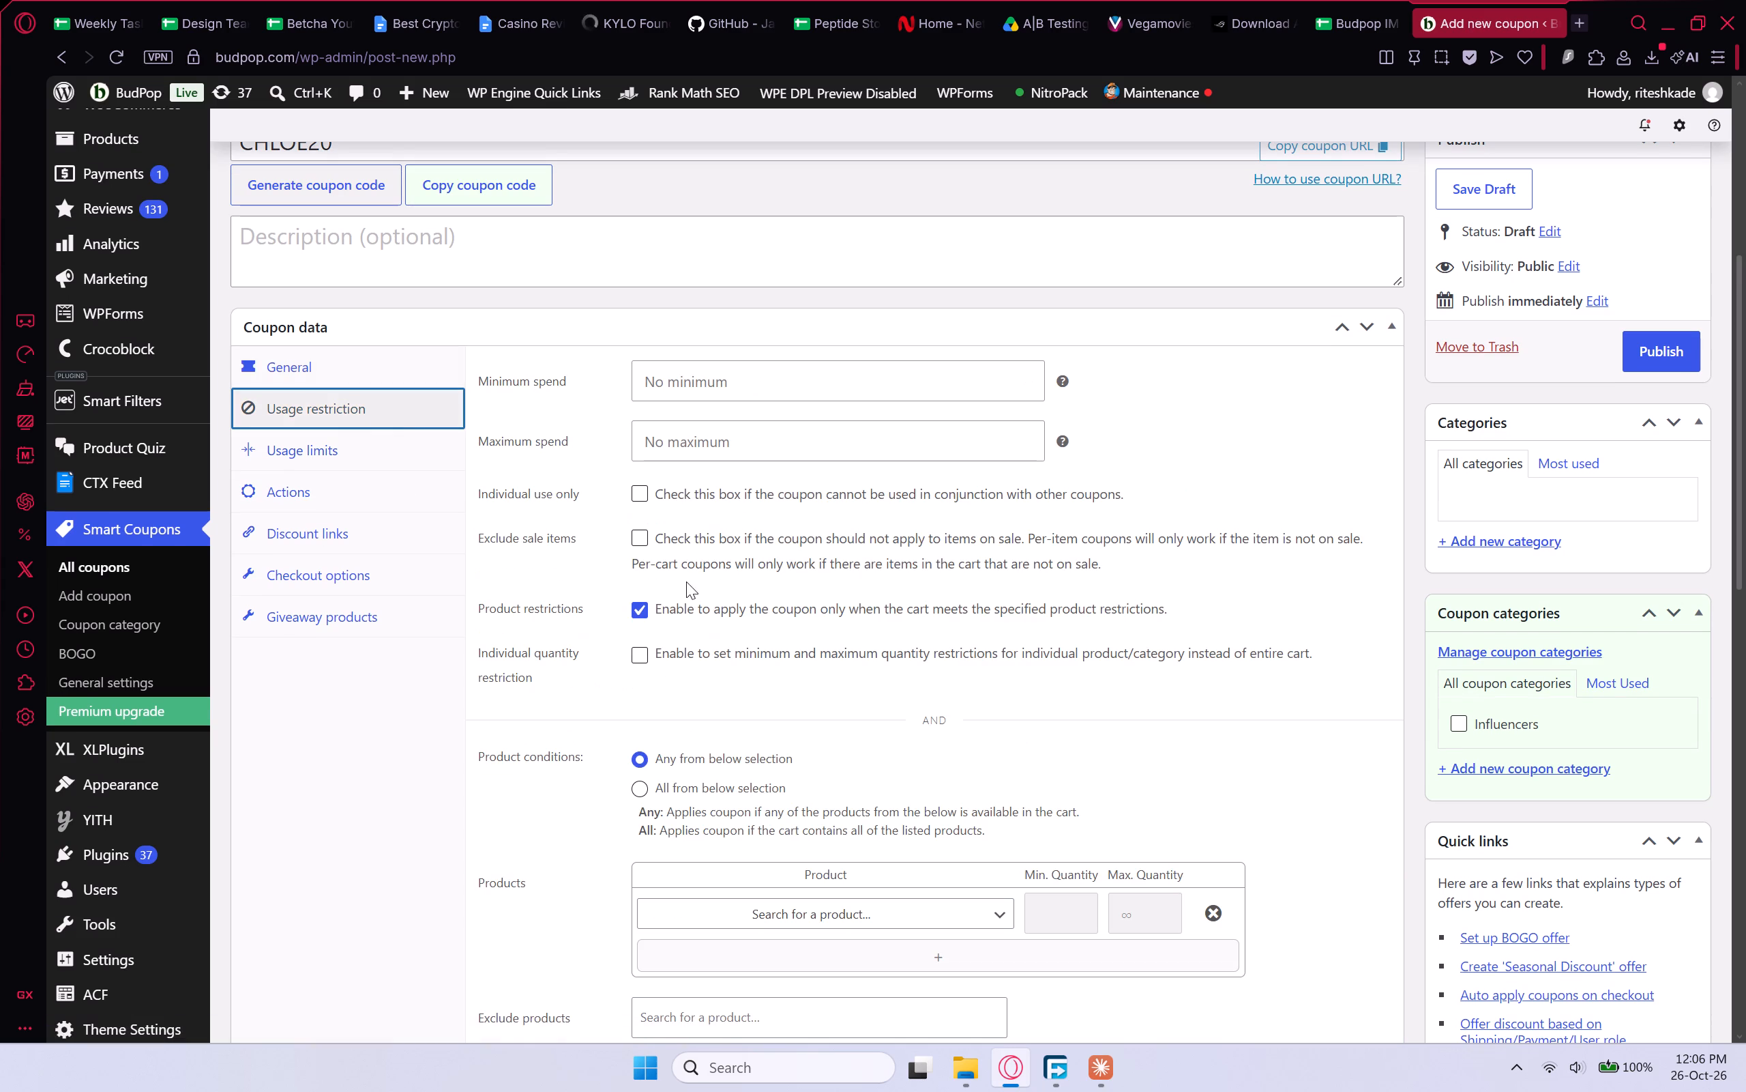
click(667, 495)
click(645, 492)
Set the coupon's usage limit per user to 1.
click(309, 444)
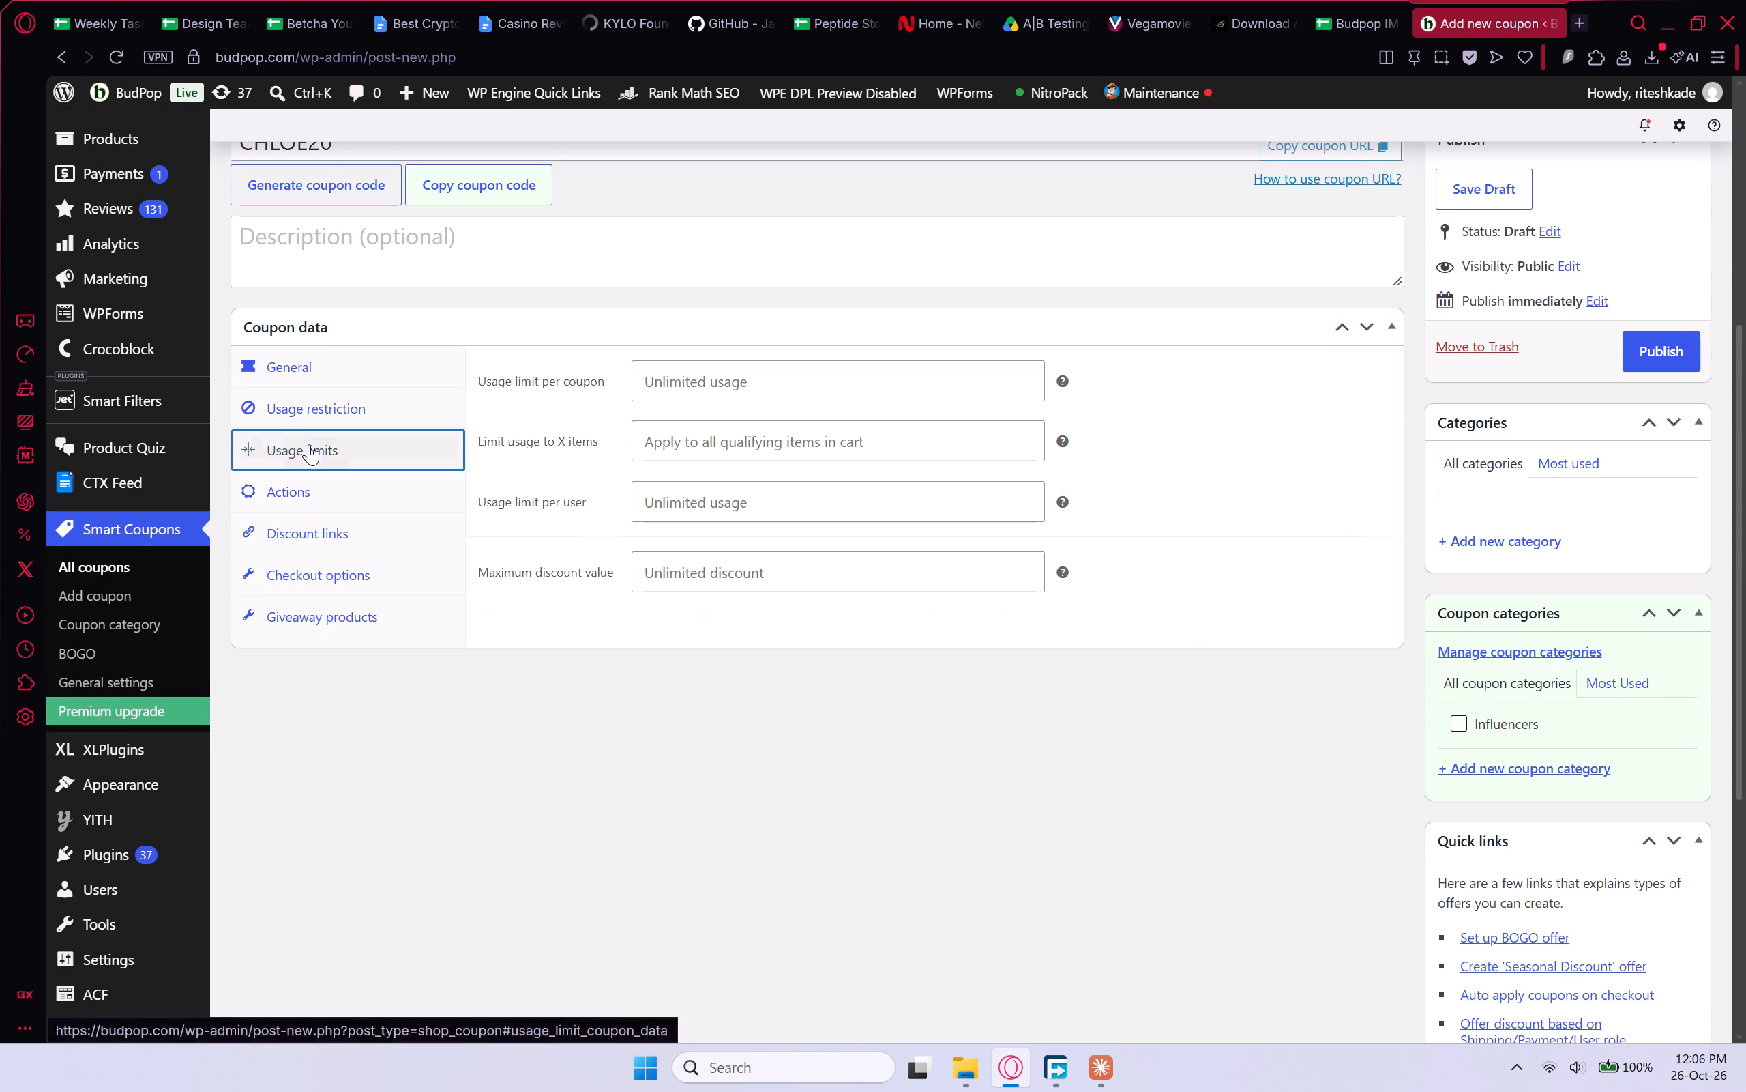
click(708, 502)
key(1)
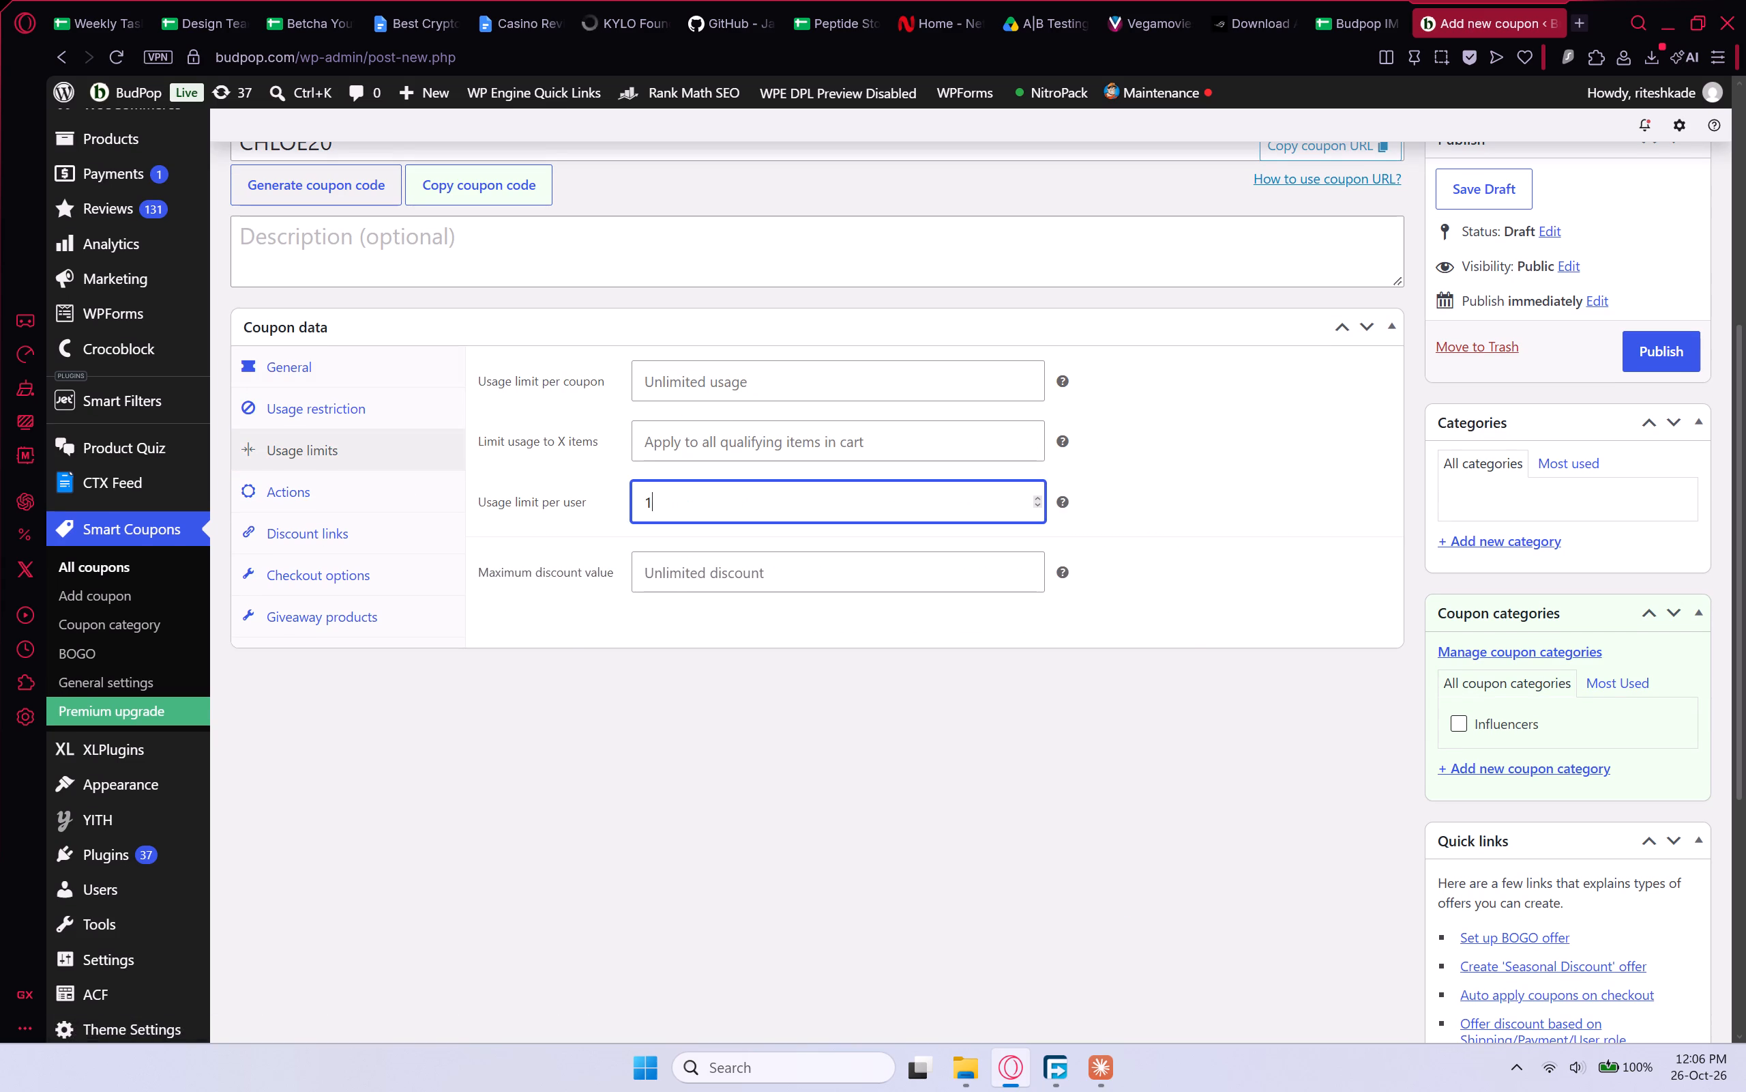
Assign the CHLOE20 coupon to the Influencers coupon category and publish it.
click(1466, 721)
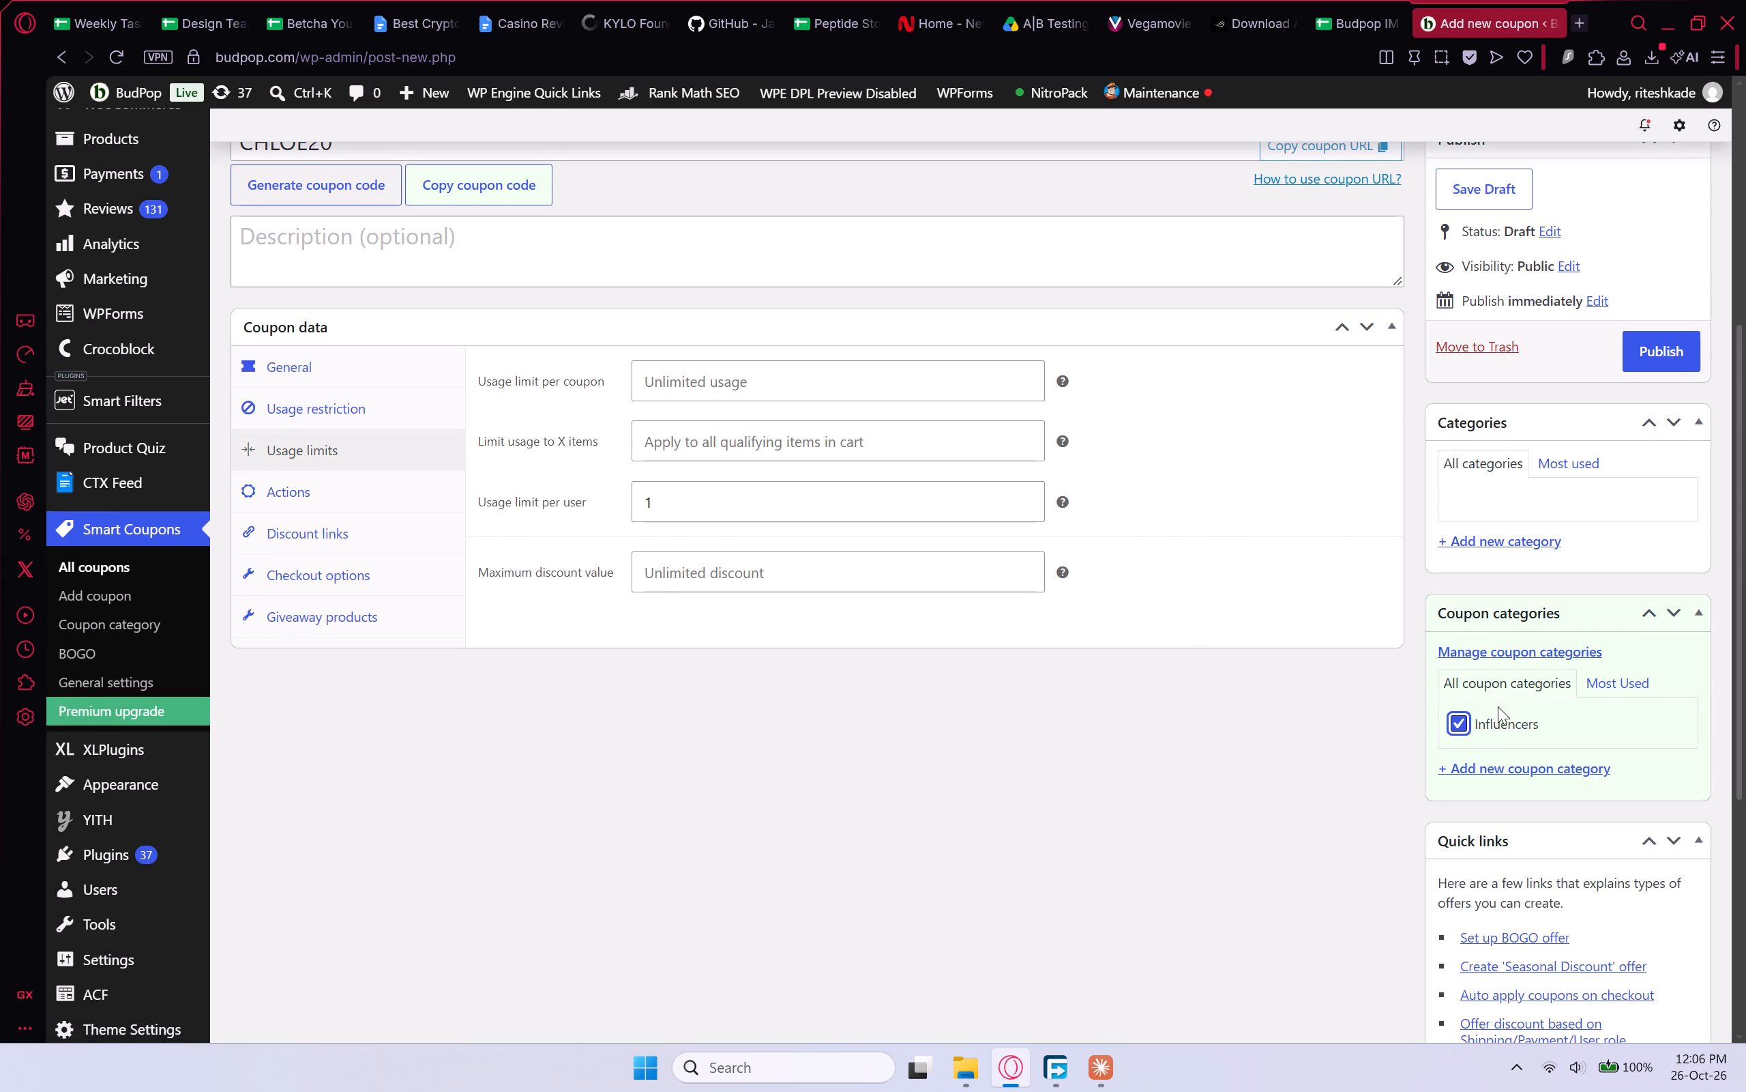
click(1666, 349)
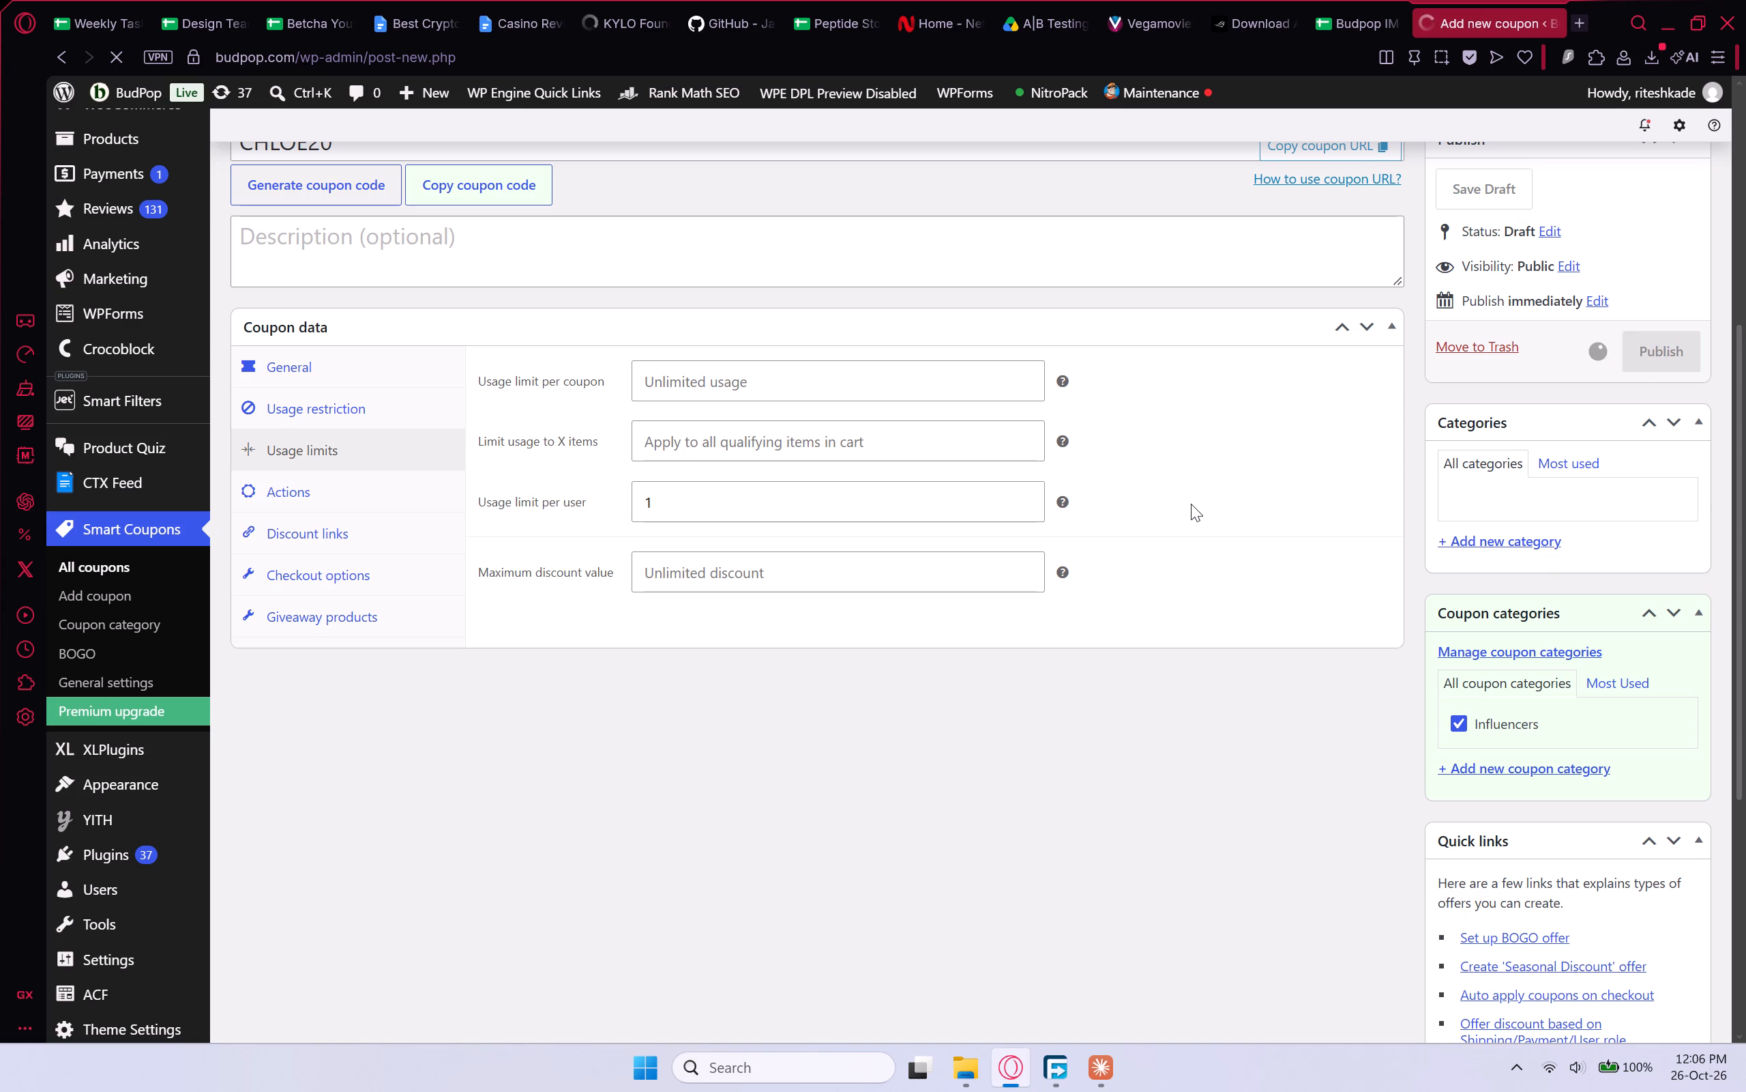
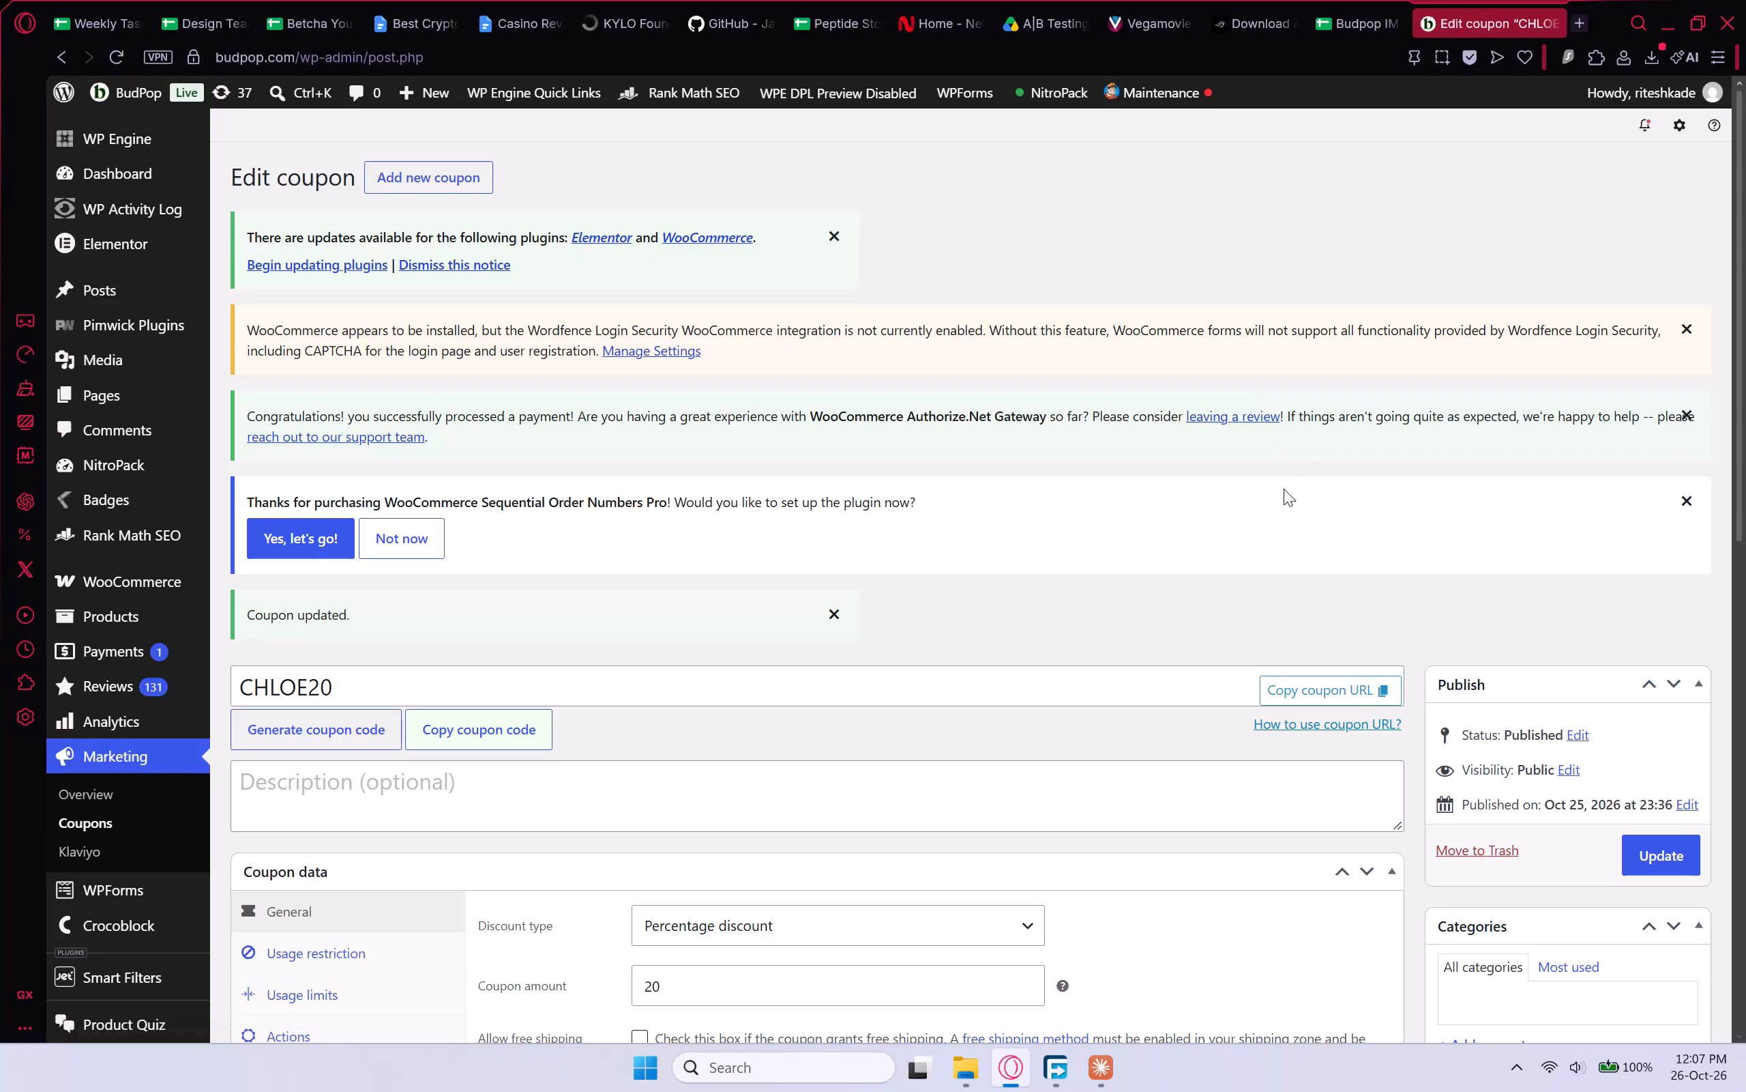
Start adding a new coupon from the published CHLOE20 coupon's edit page.
scroll(1217, 645, down, 3)
scroll(1148, 640, down, 2)
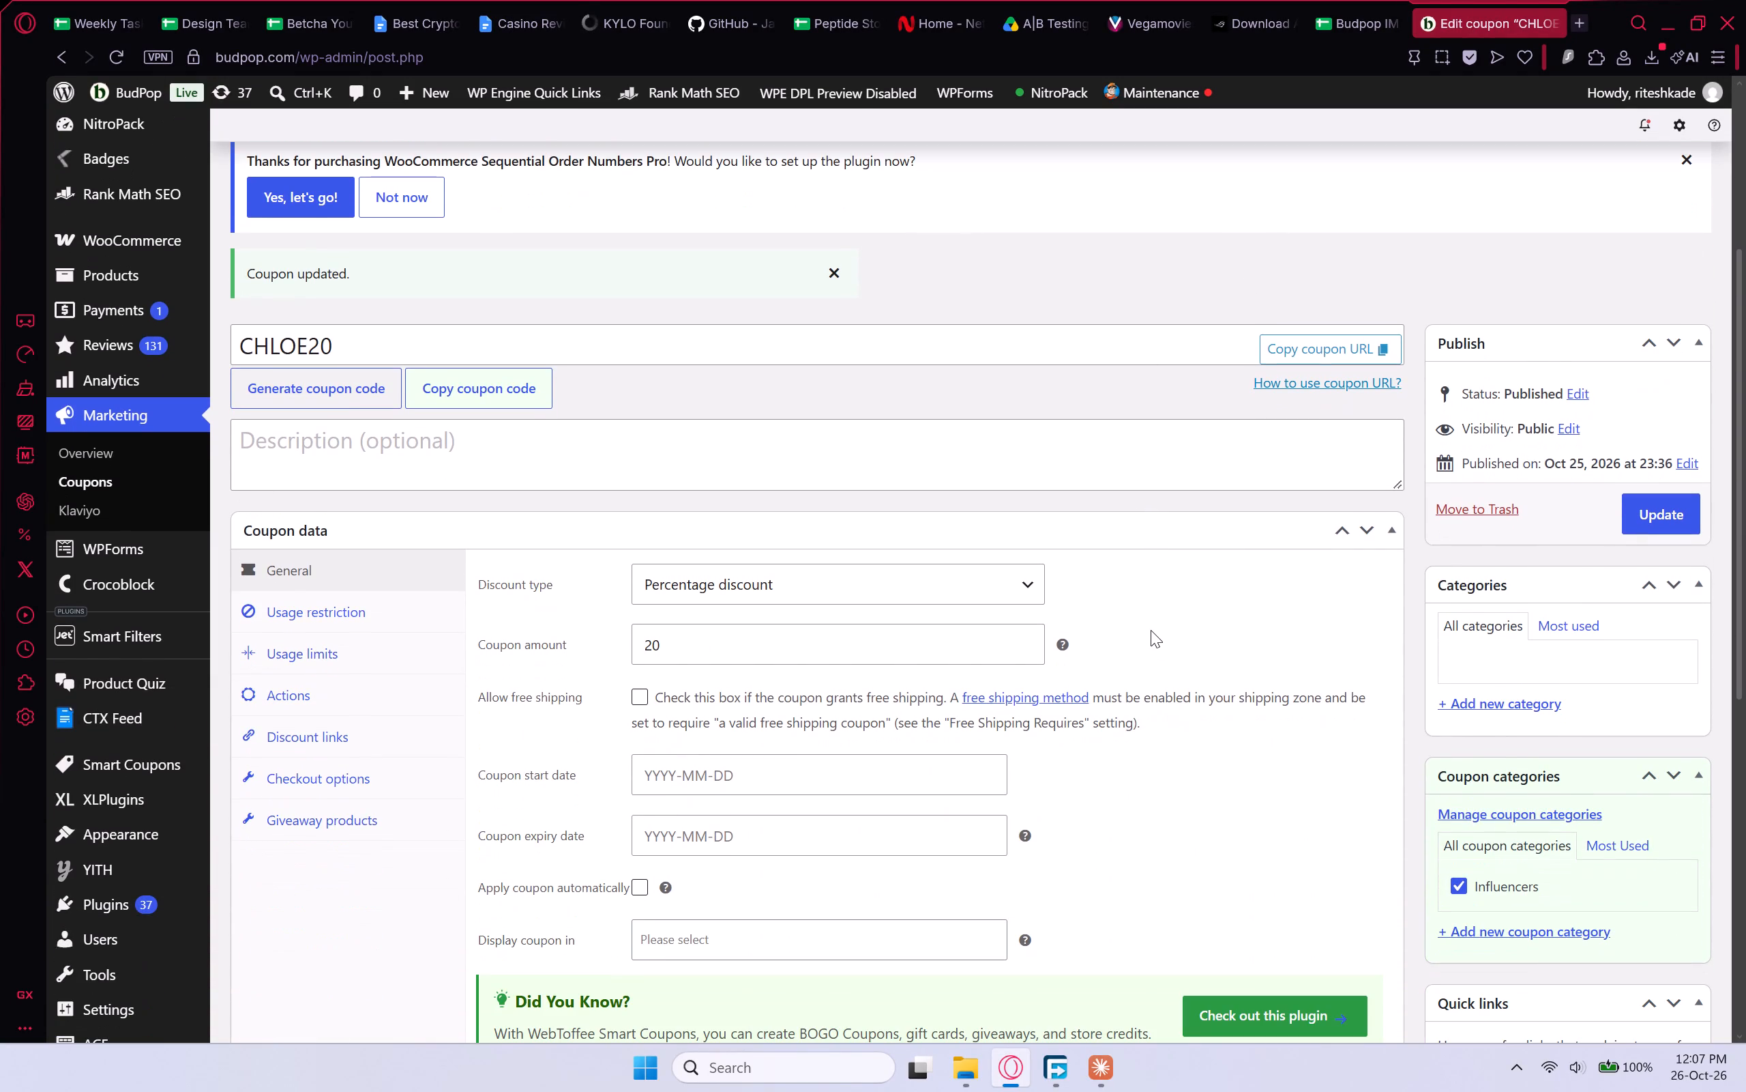
scroll(687, 637, up, 8)
click(449, 179)
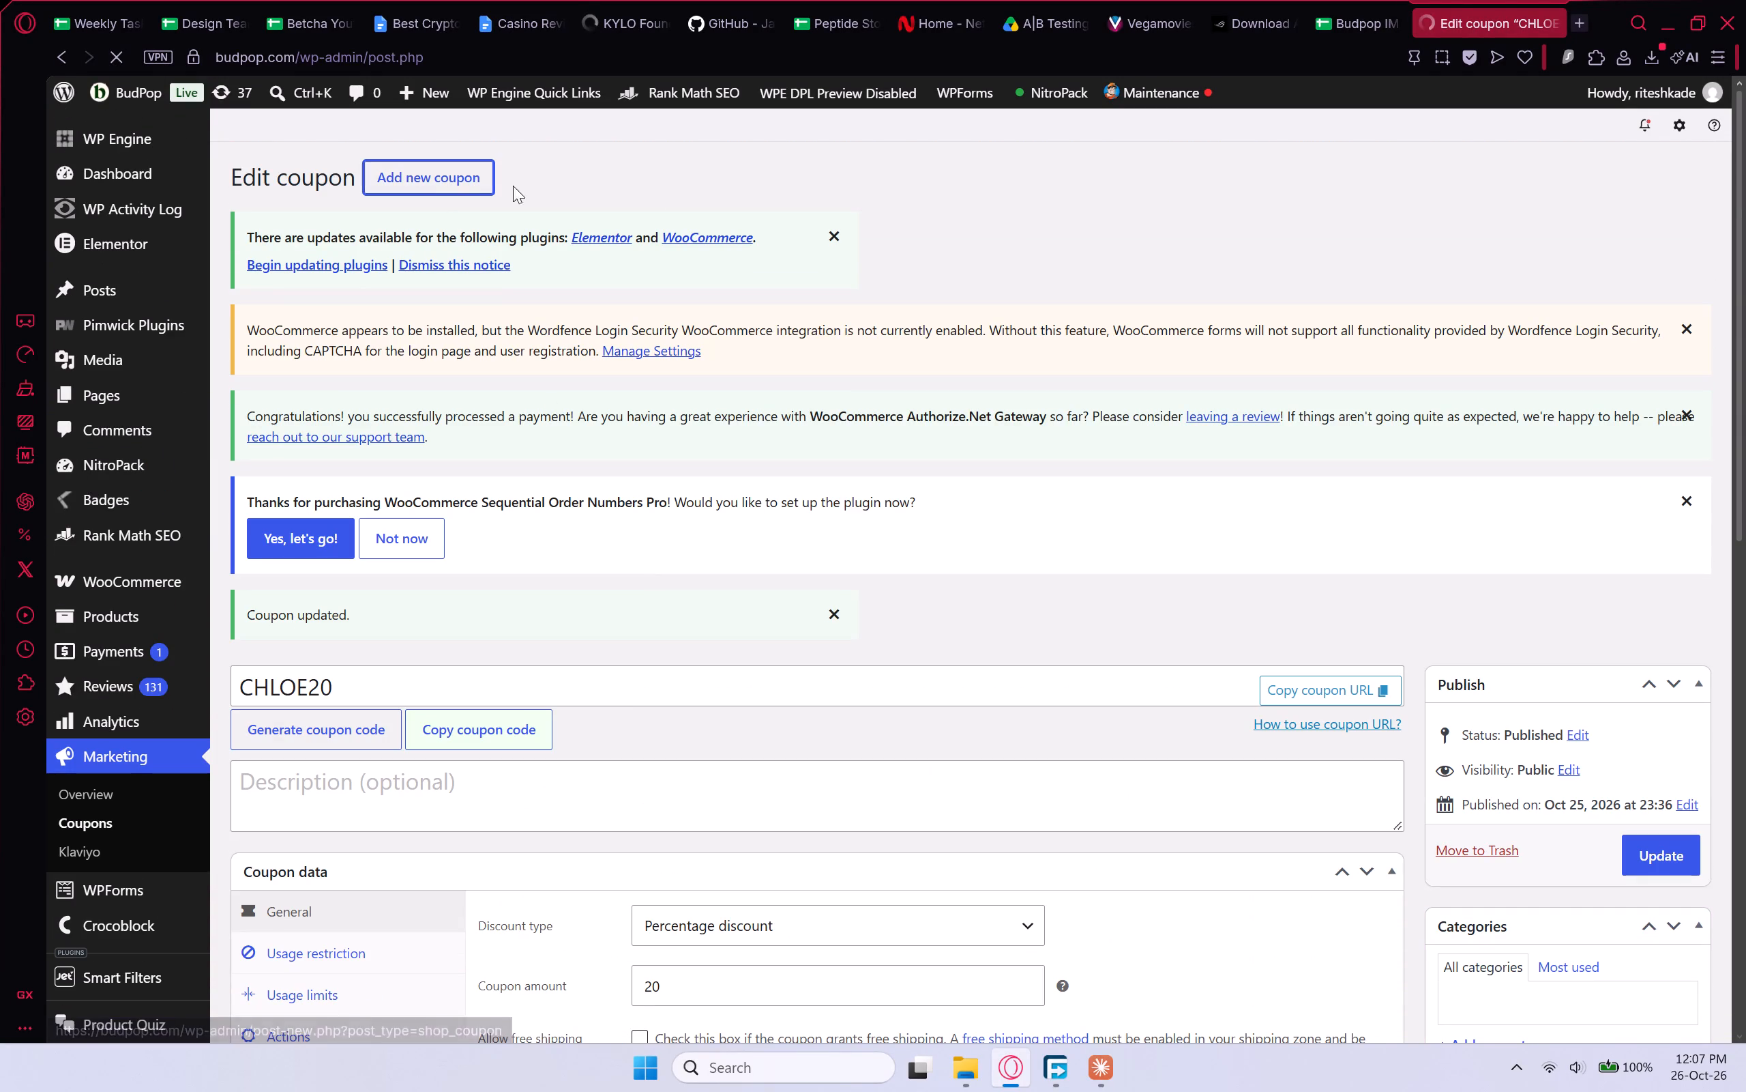
click(1348, 0)
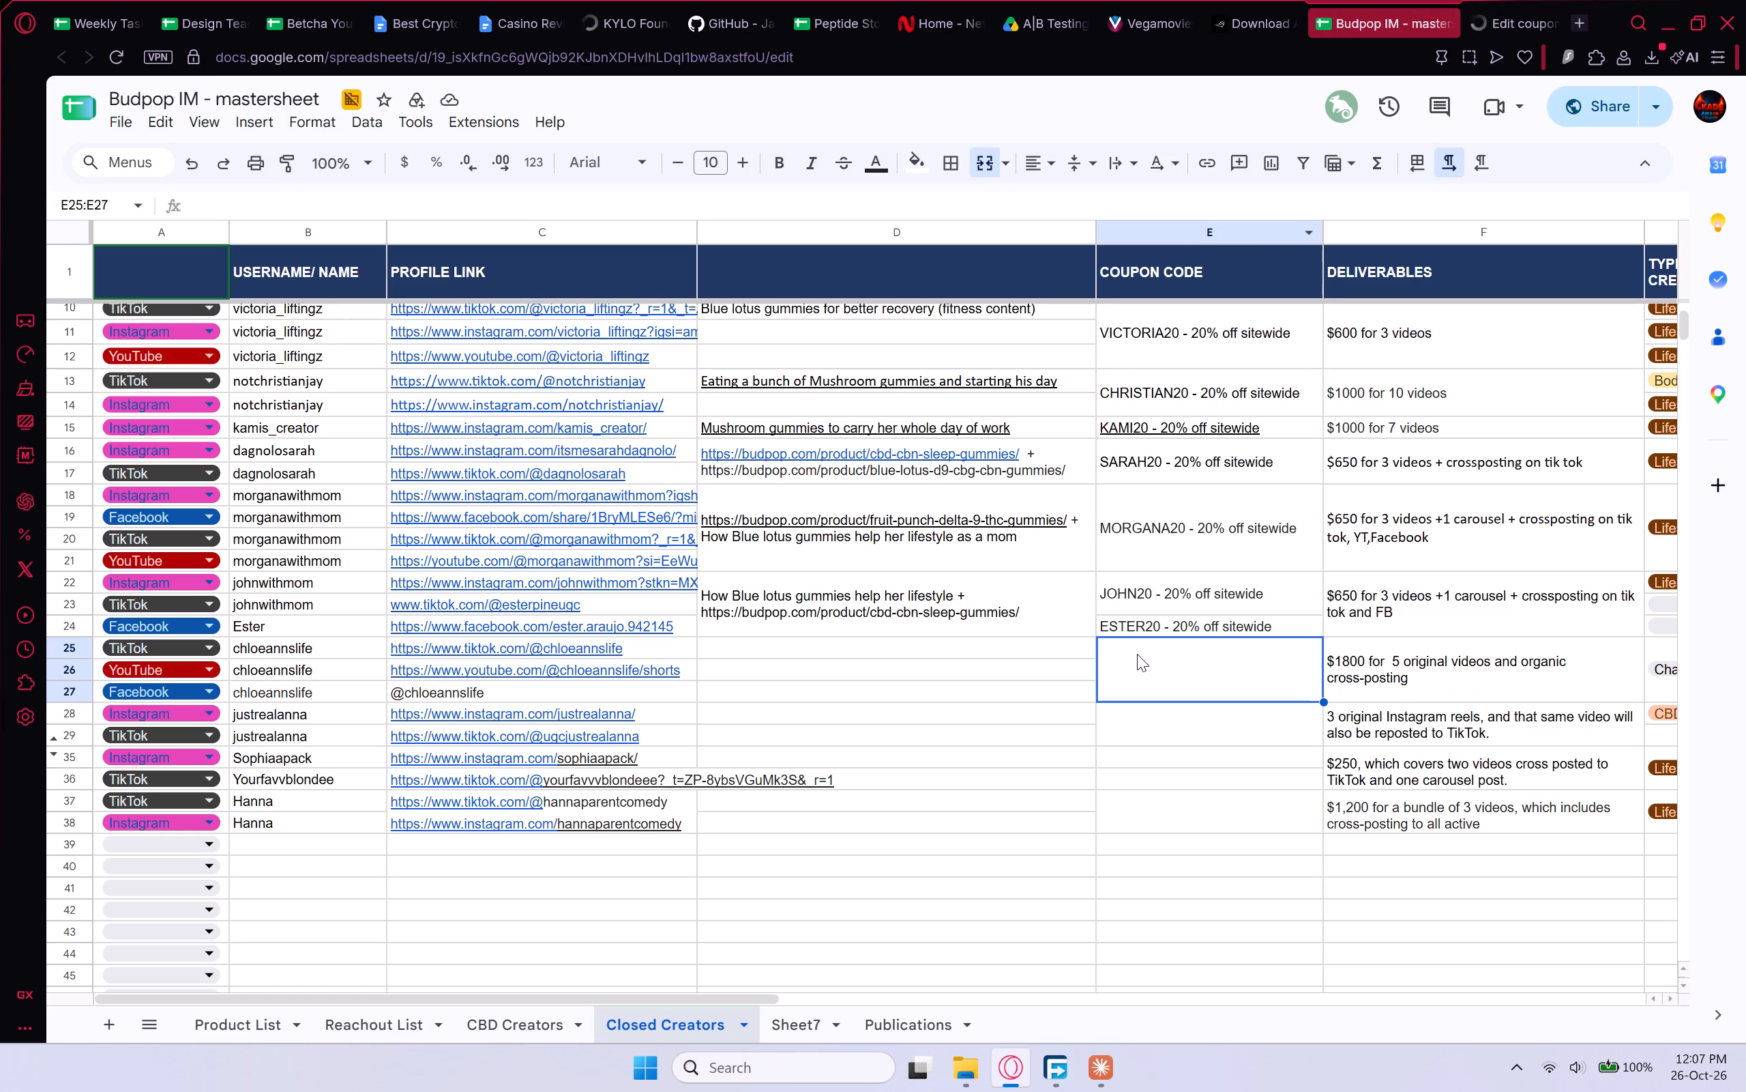
double_click(1137, 654)
text(CHLOE)
text(20 -)
key(space)
text(20% off sitewide)
click(1202, 740)
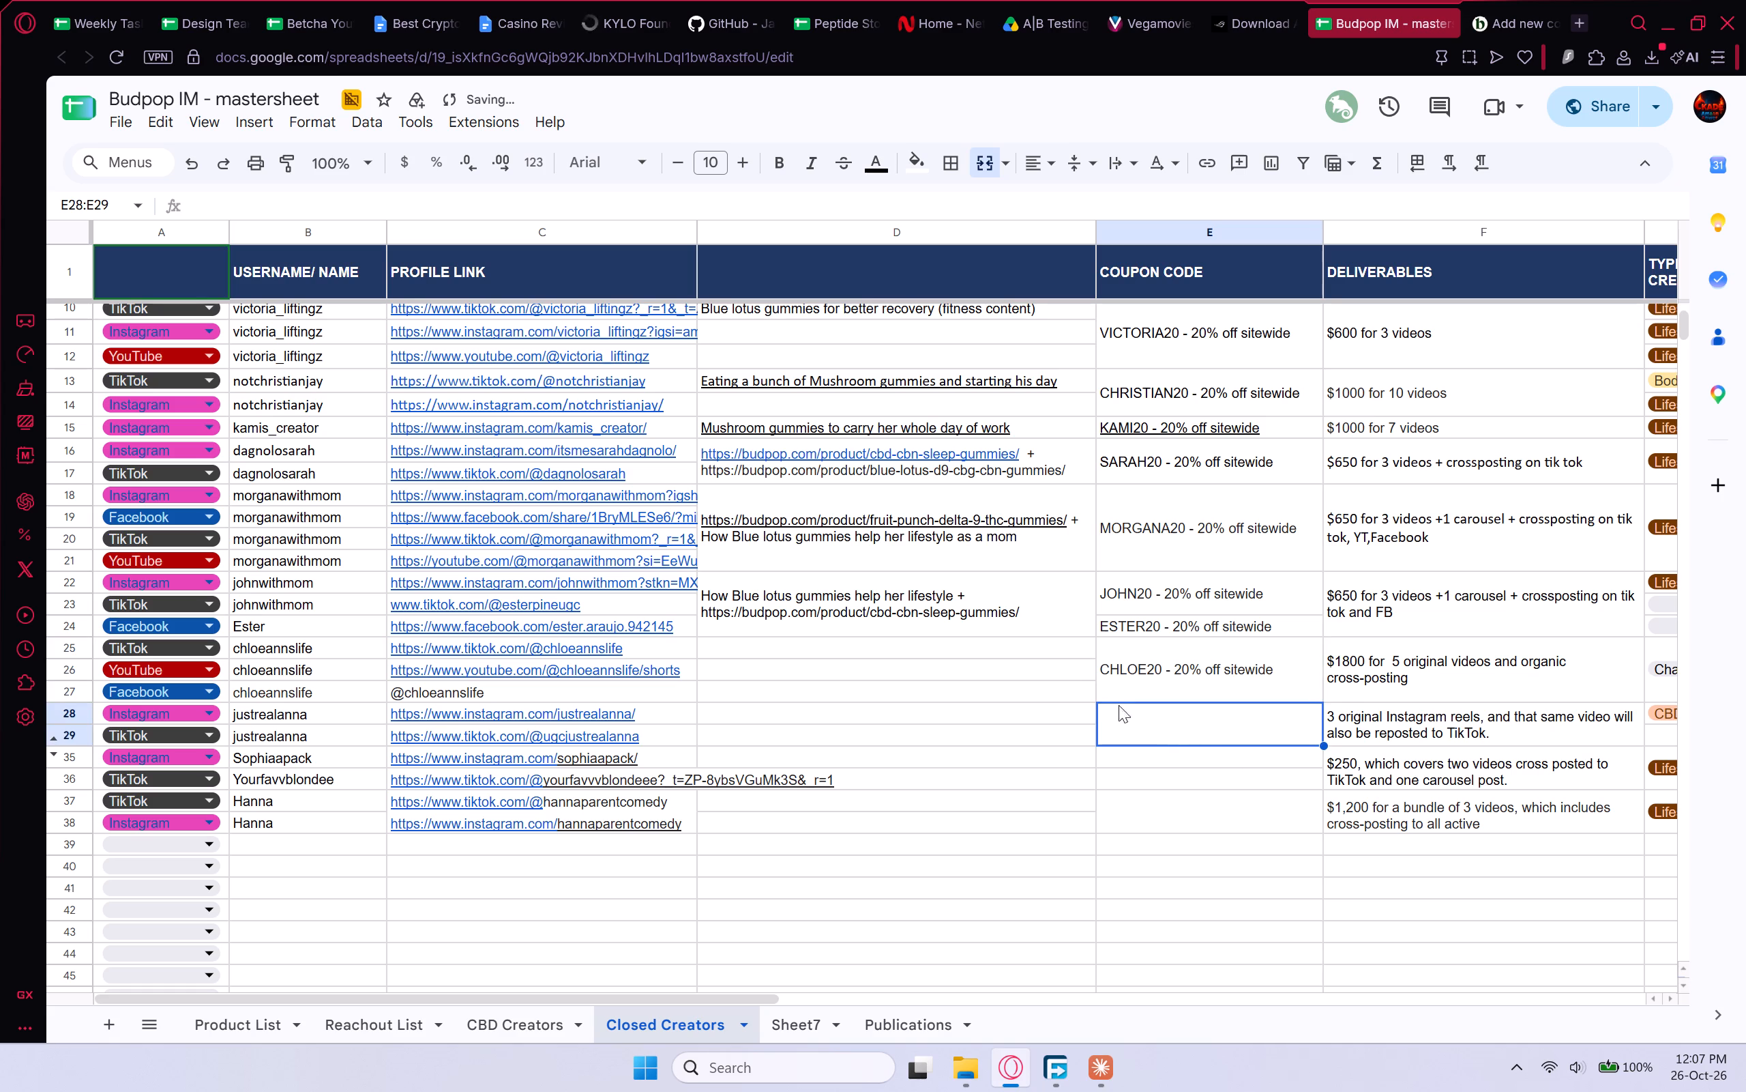
click(559, 710)
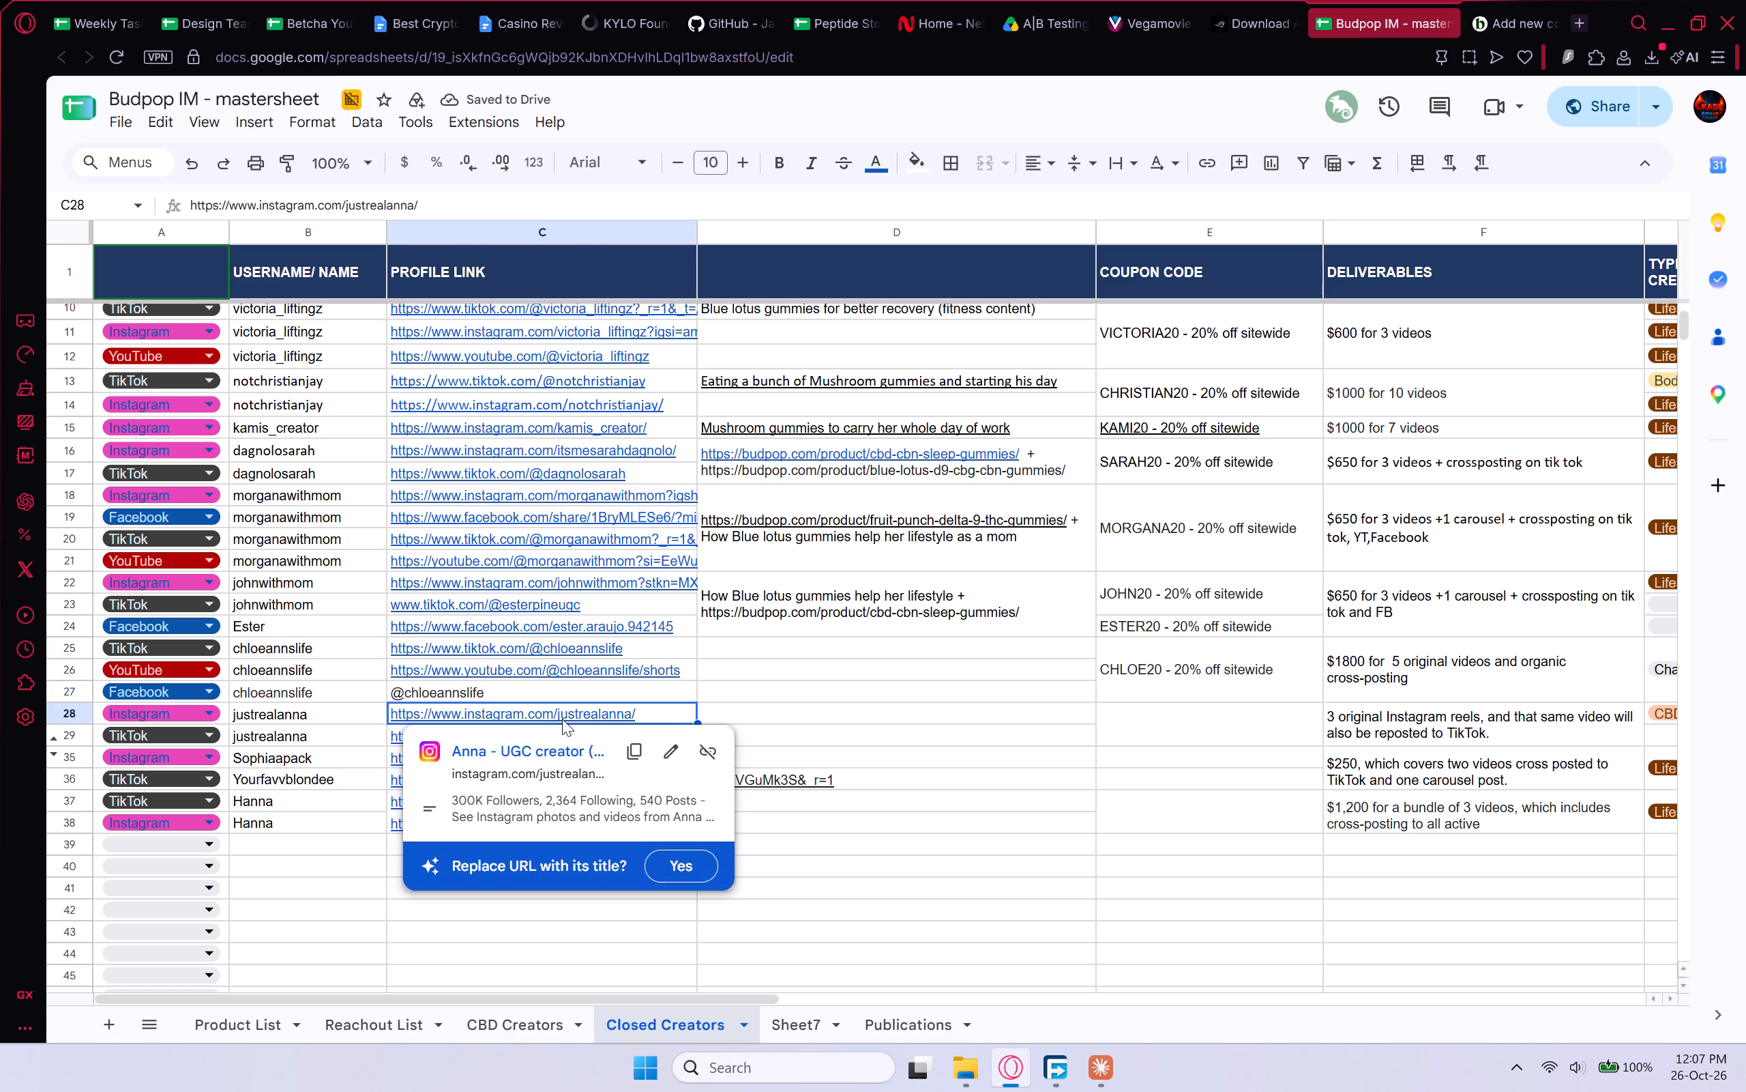
click(555, 747)
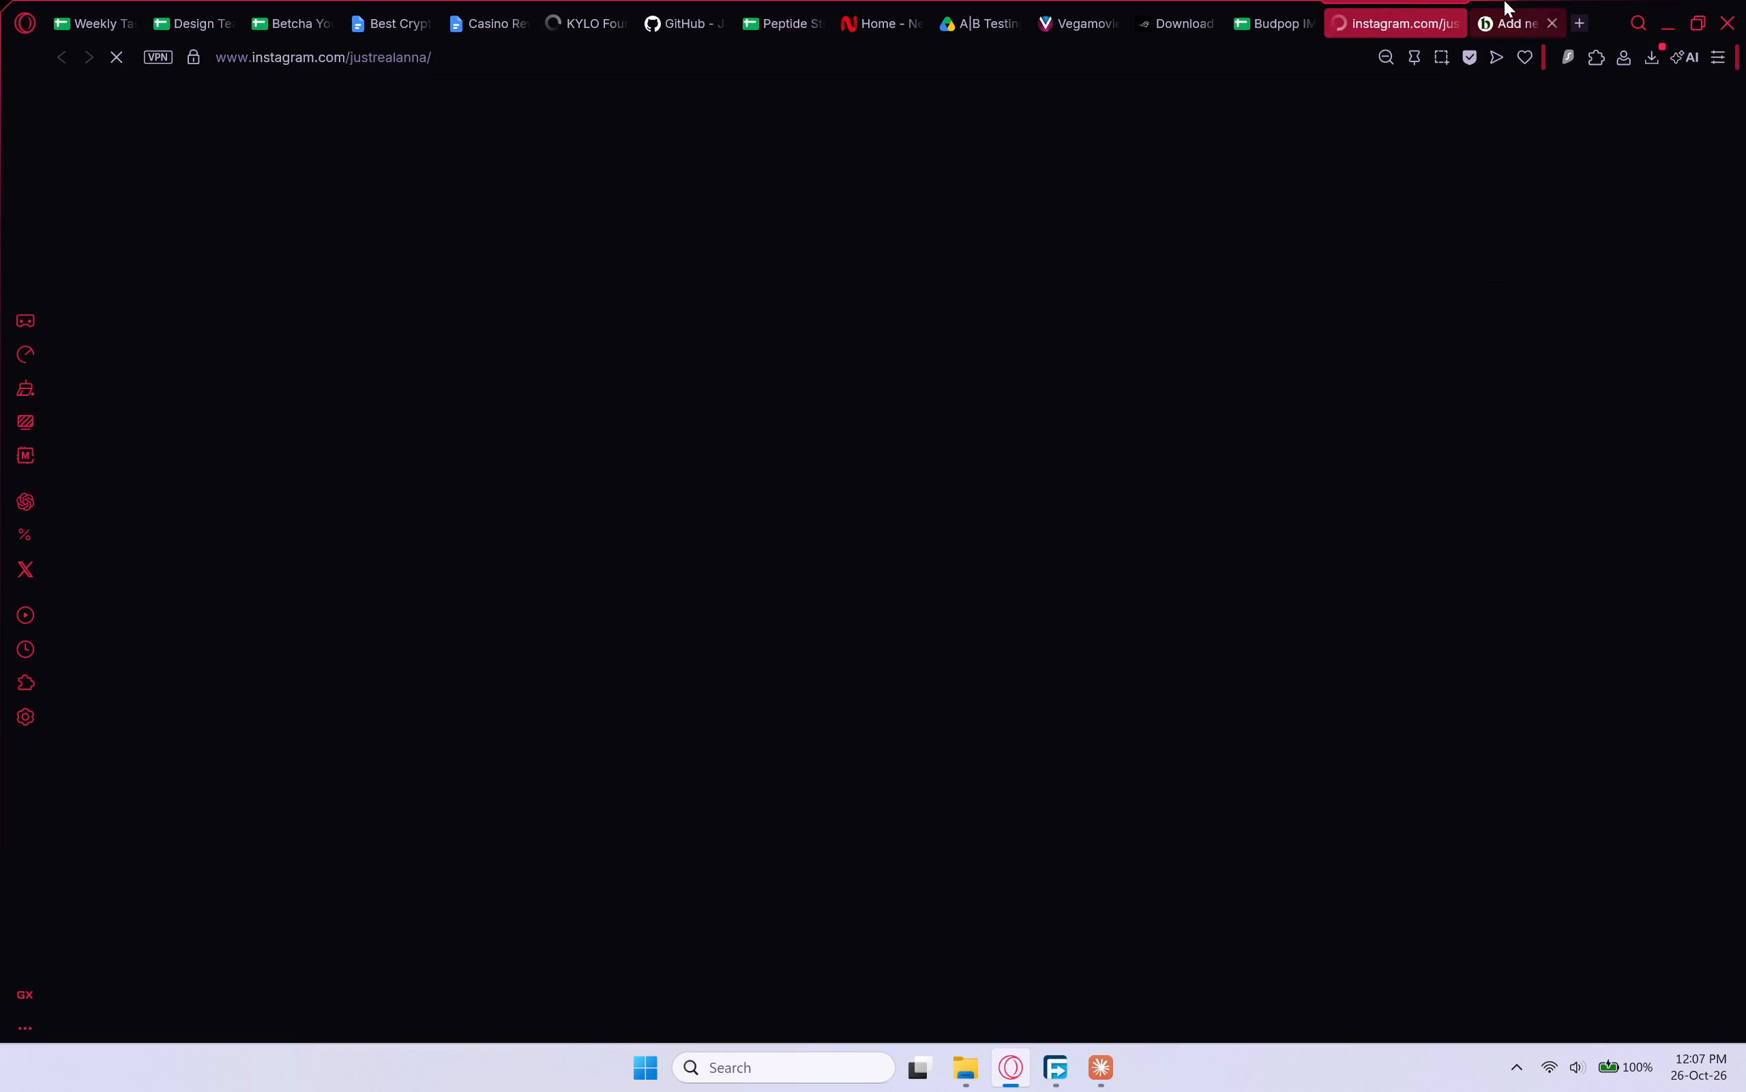
On the new coupon page, enter the code ANNA20 and set a percentage discount with a coupon amount of 20.
click(1504, 0)
click(486, 612)
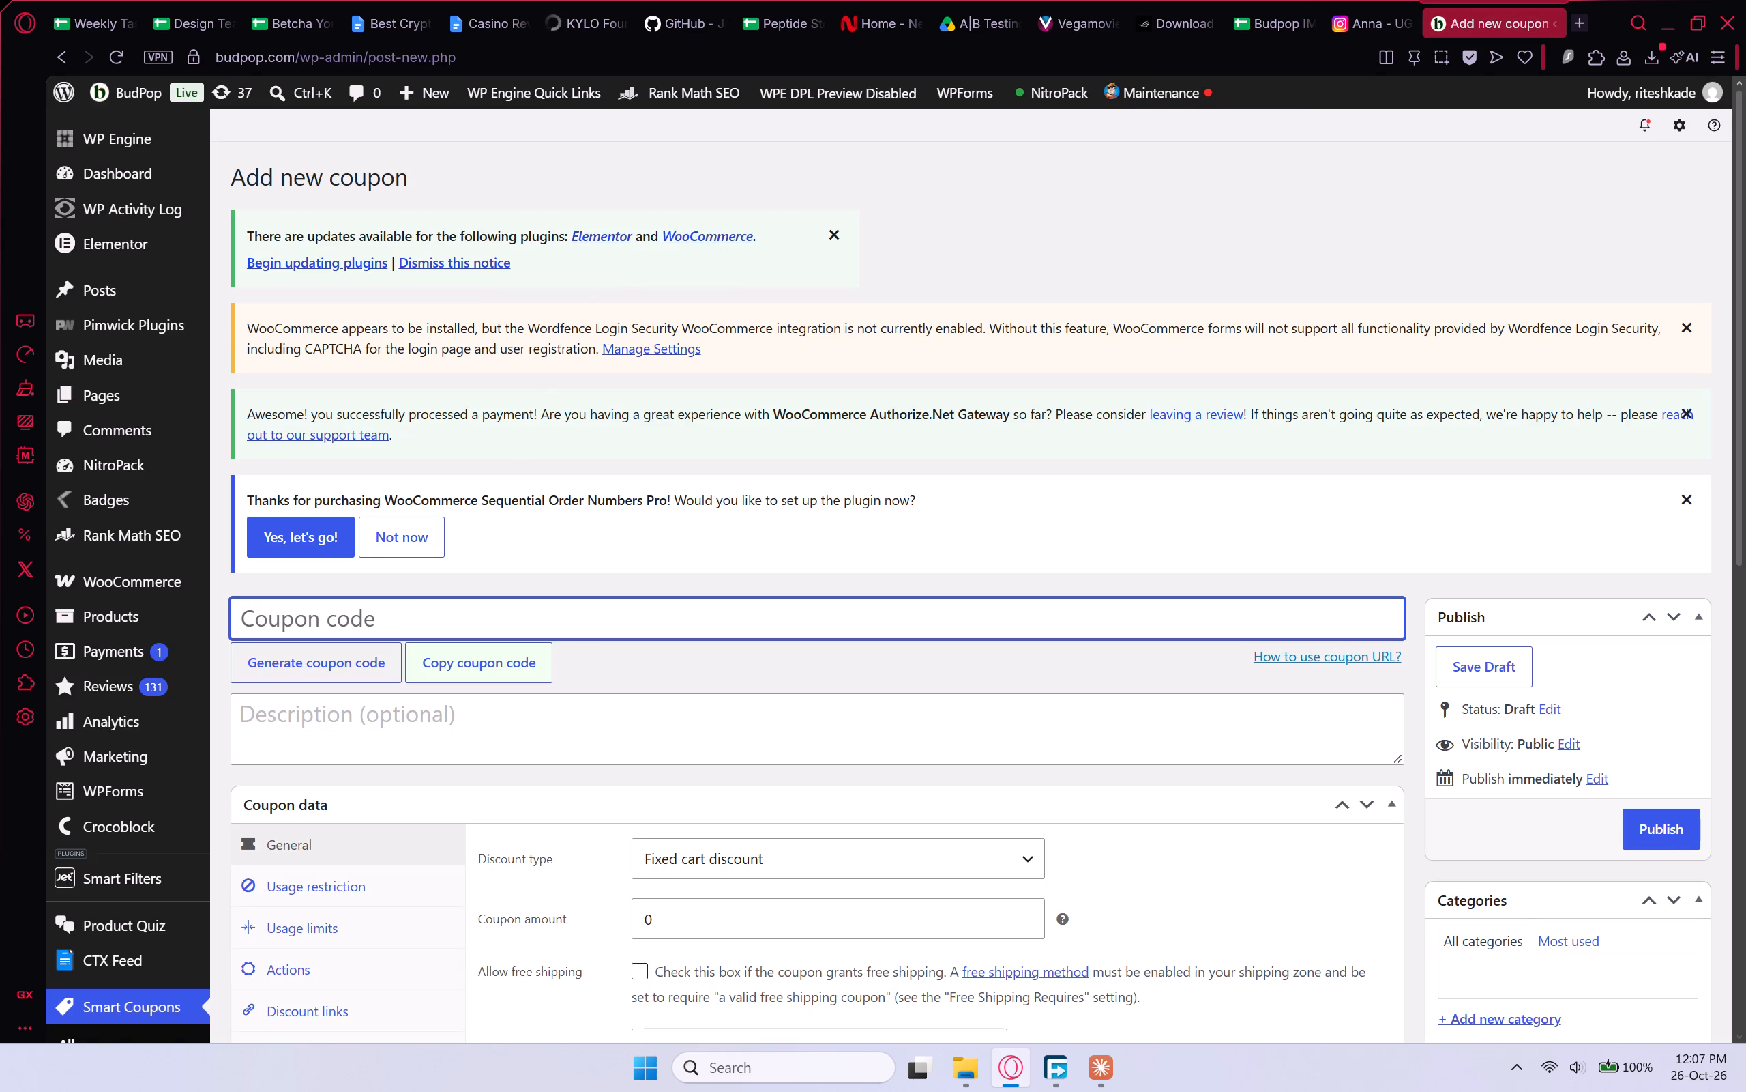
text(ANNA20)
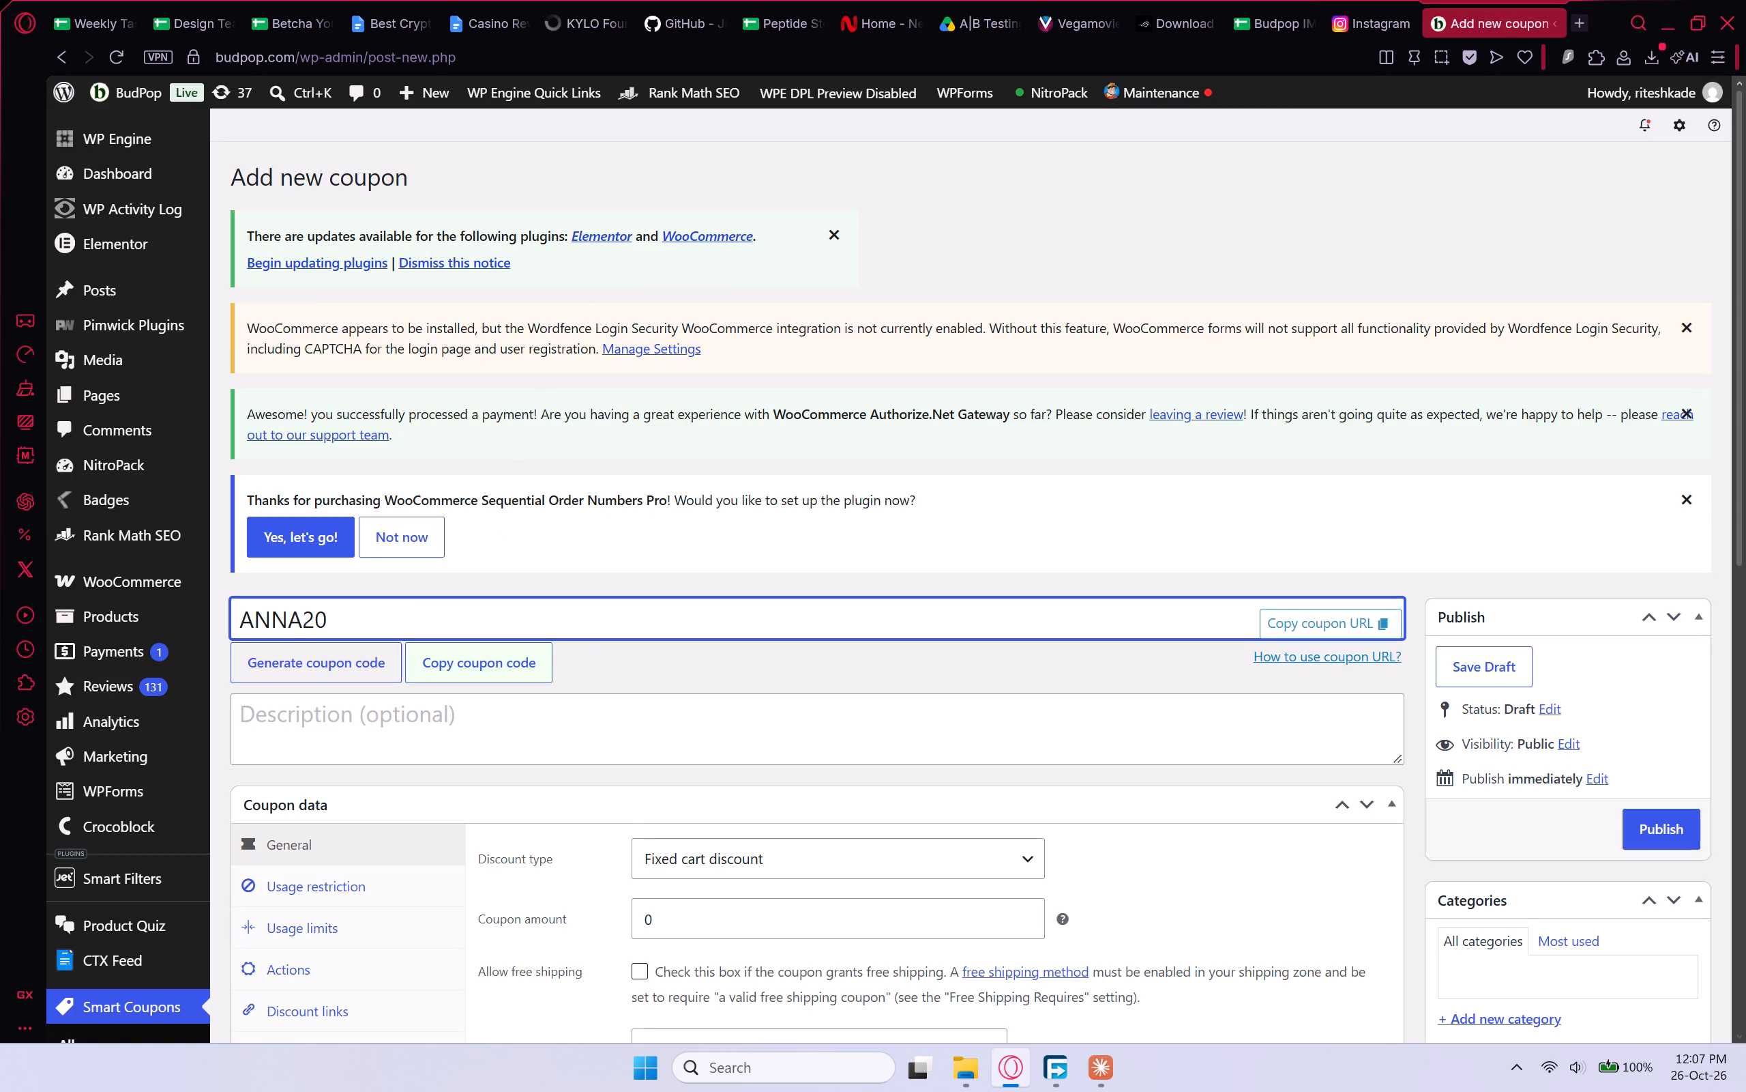
click(683, 866)
click(718, 631)
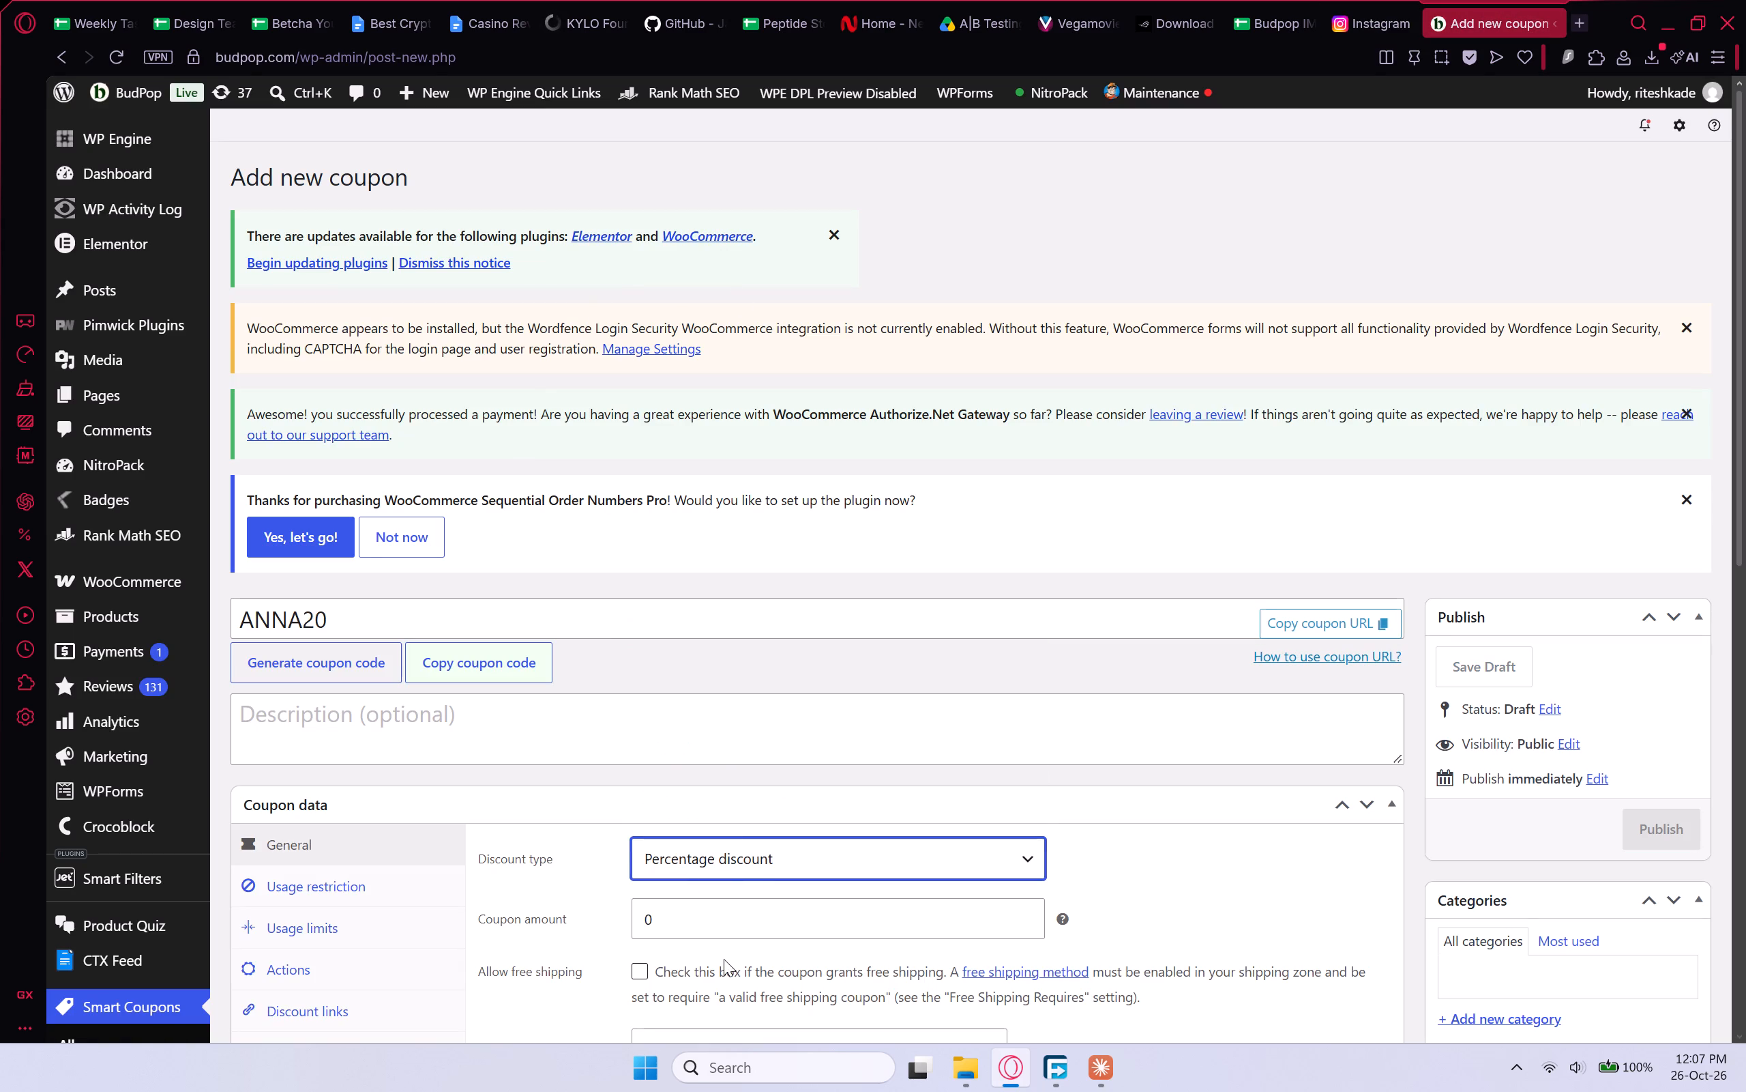
double_click(696, 918)
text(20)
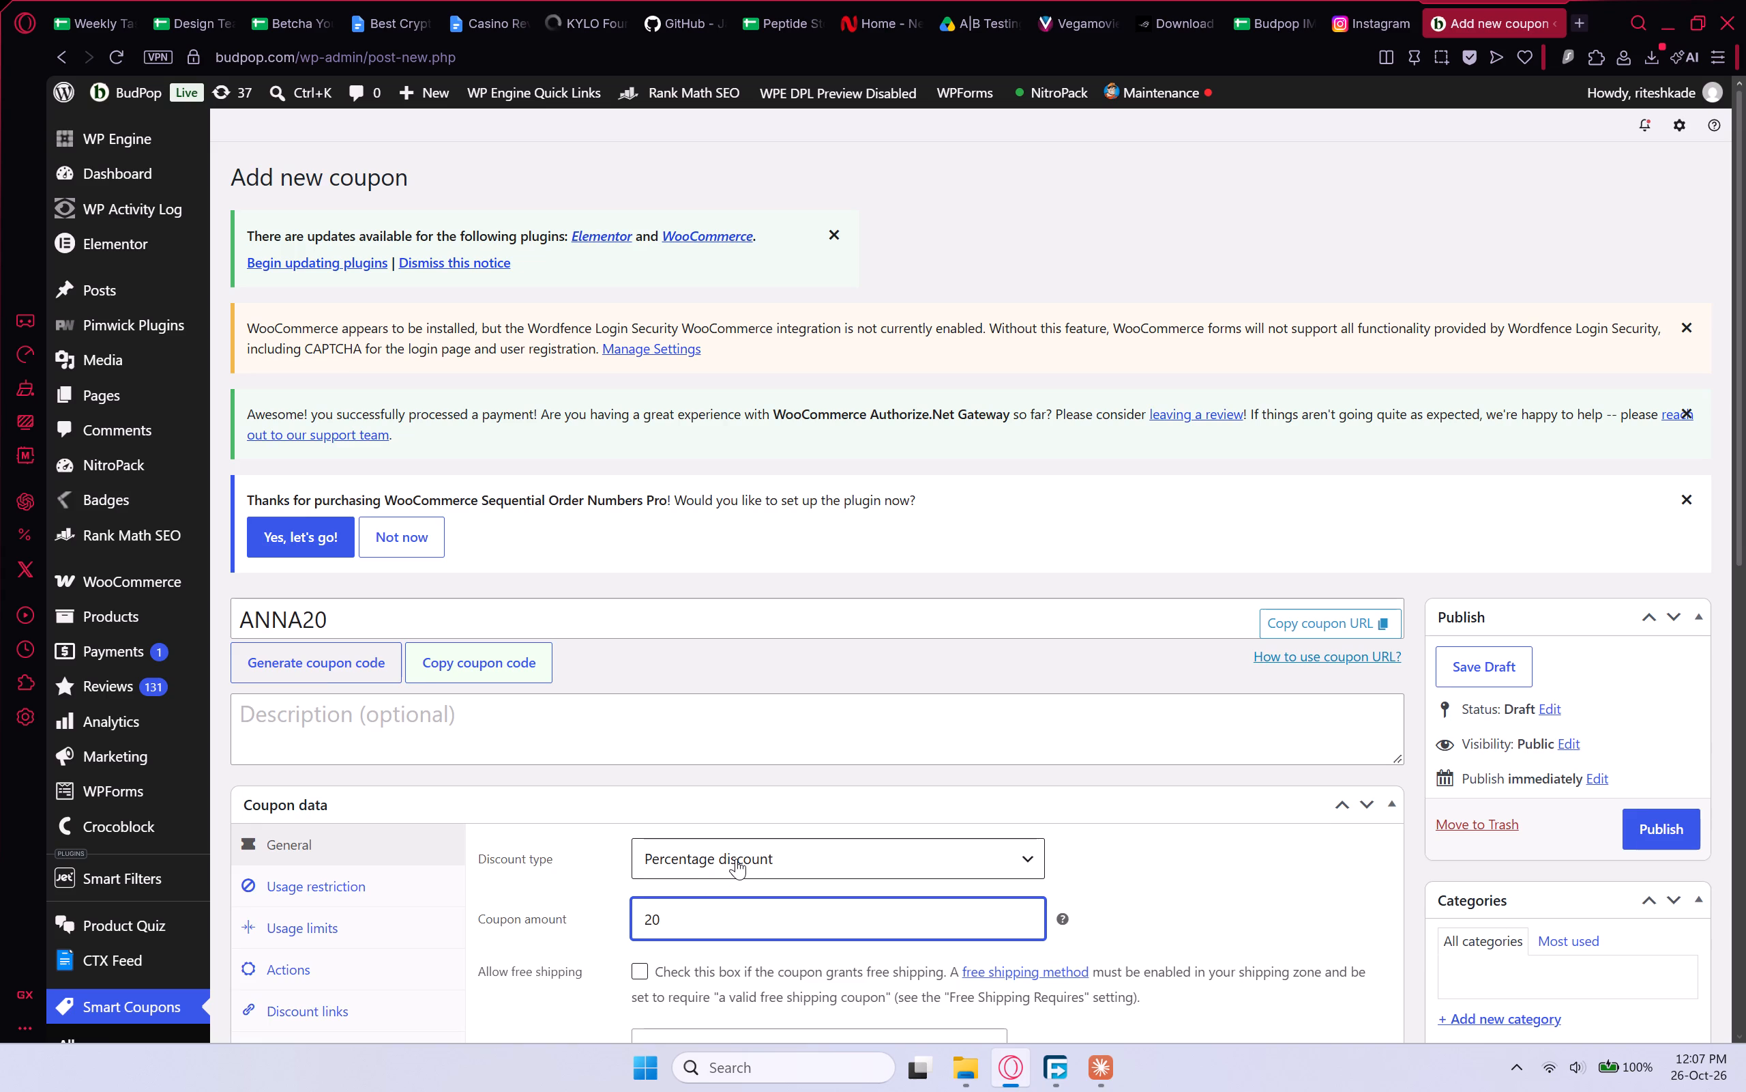
In the ANNA20 coupon's usage restrictions, enable individual use only so it cannot be combined with other coupons.
scroll(662, 860, down, 1)
click(368, 820)
scroll(755, 807, down, 2)
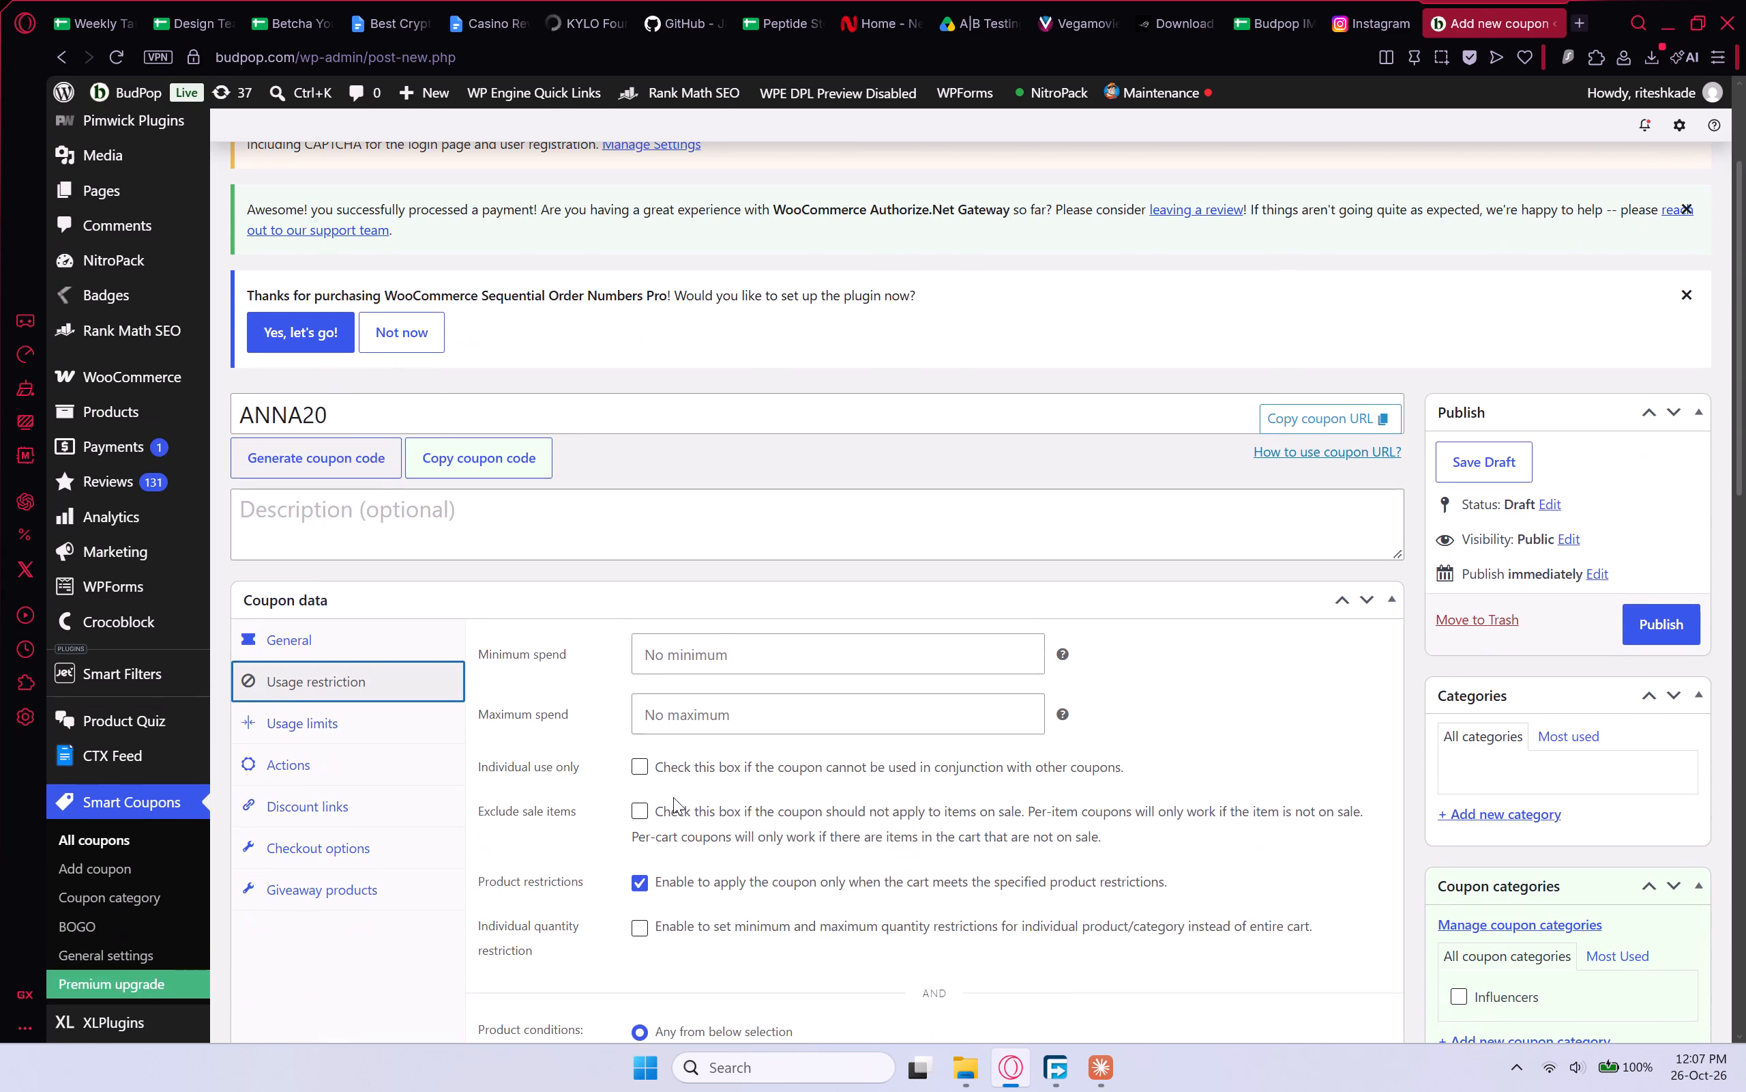
click(651, 771)
click(645, 768)
Set the ANNA20 coupon's usage limit per user to 1.
click(379, 723)
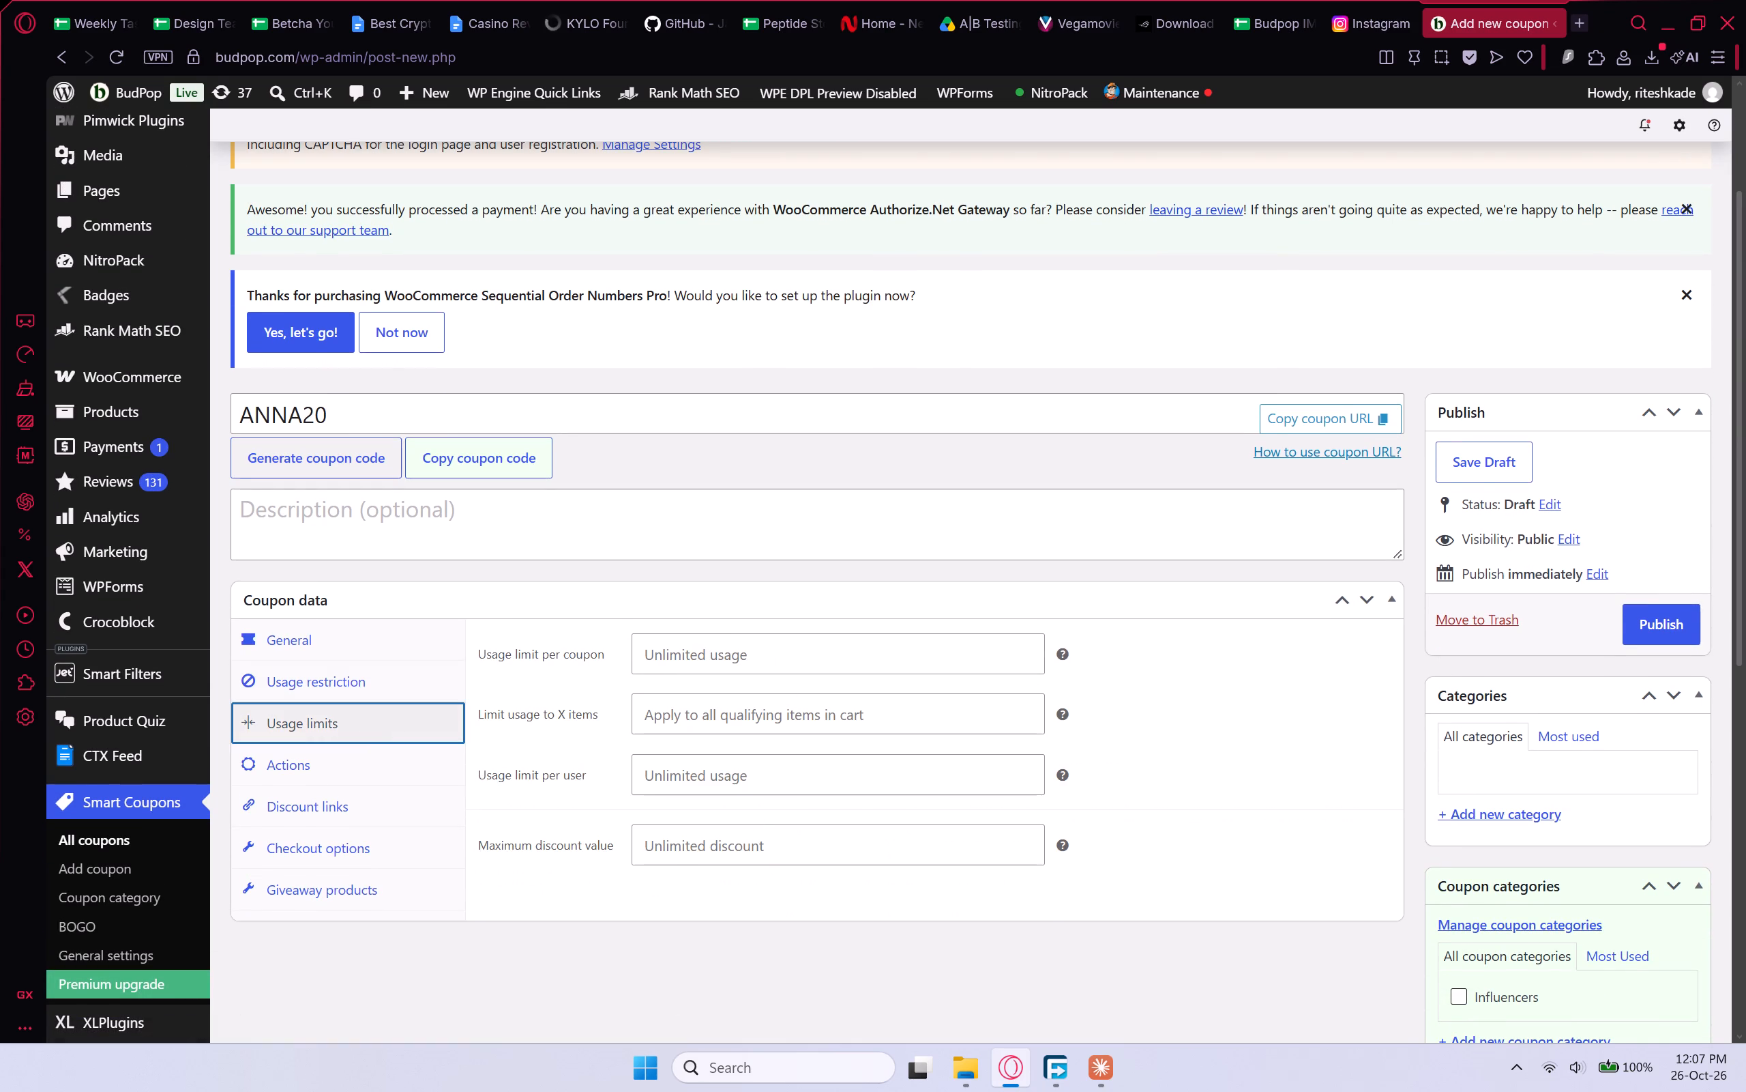
click(734, 785)
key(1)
Assign the ANNA20 coupon to the Influencers coupon category and publish it.
scroll(1509, 856, down, 2)
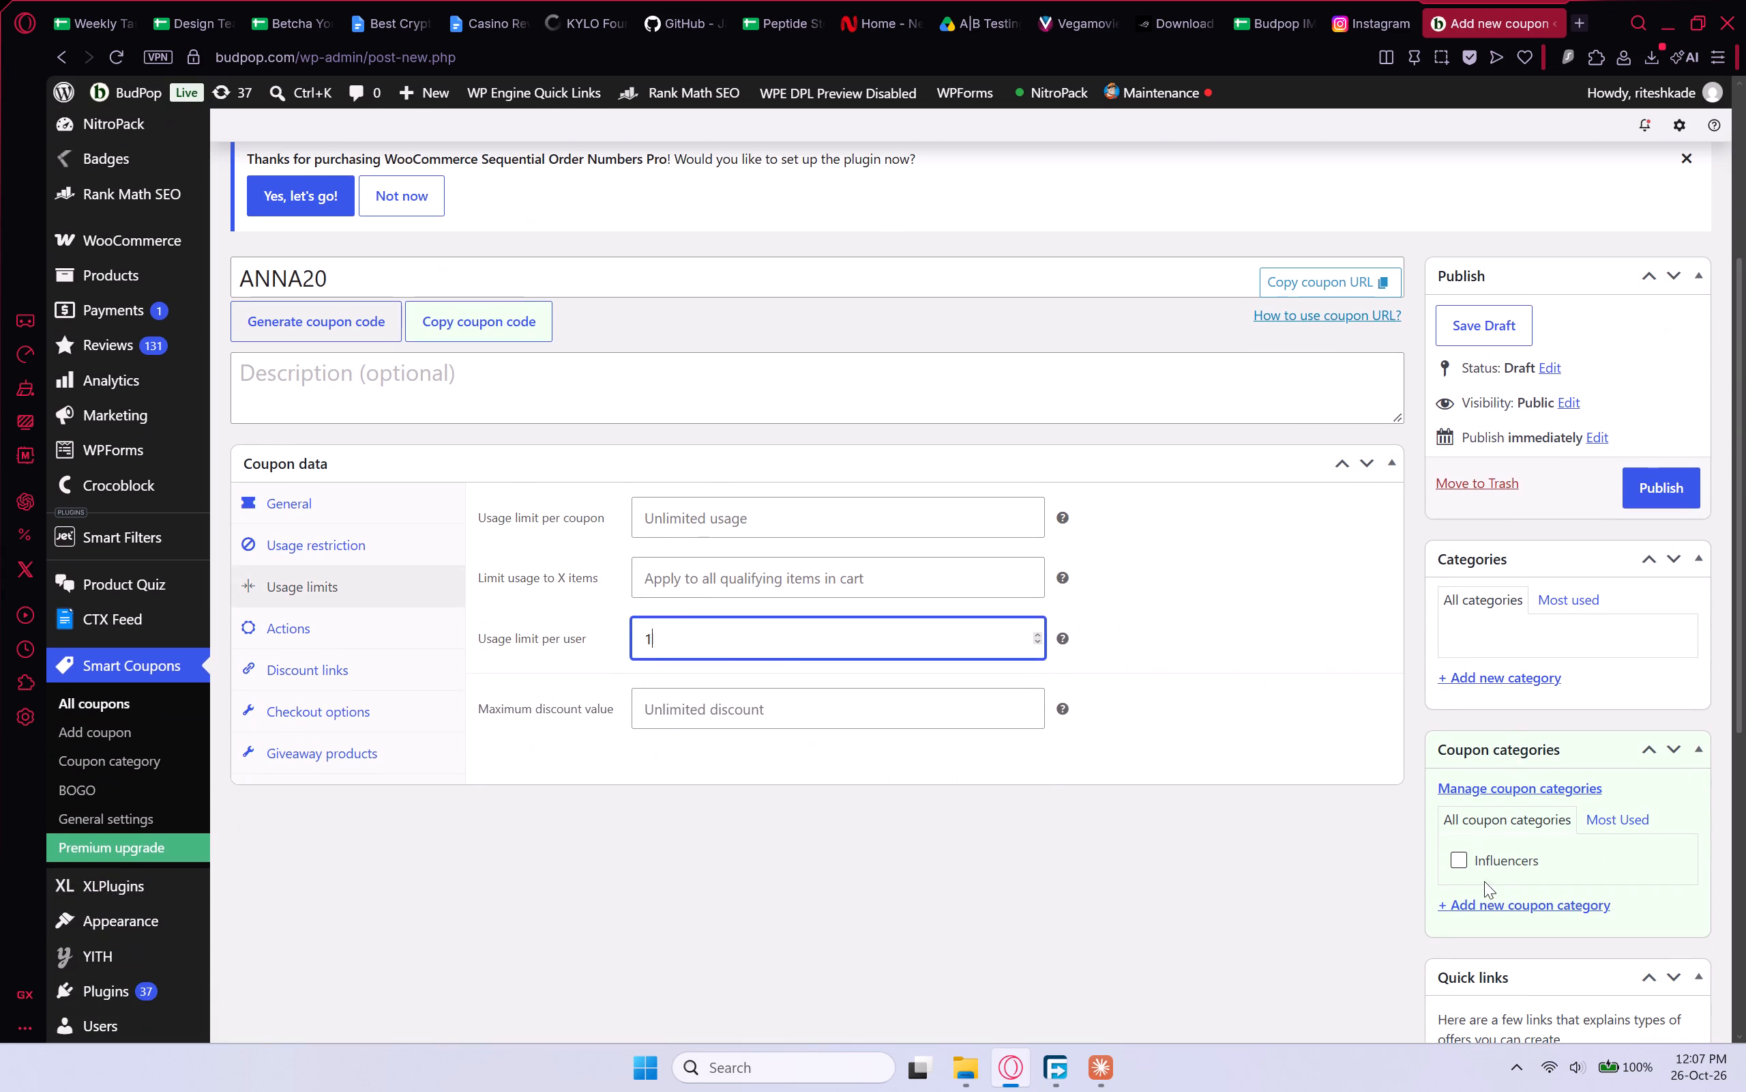
click(1478, 863)
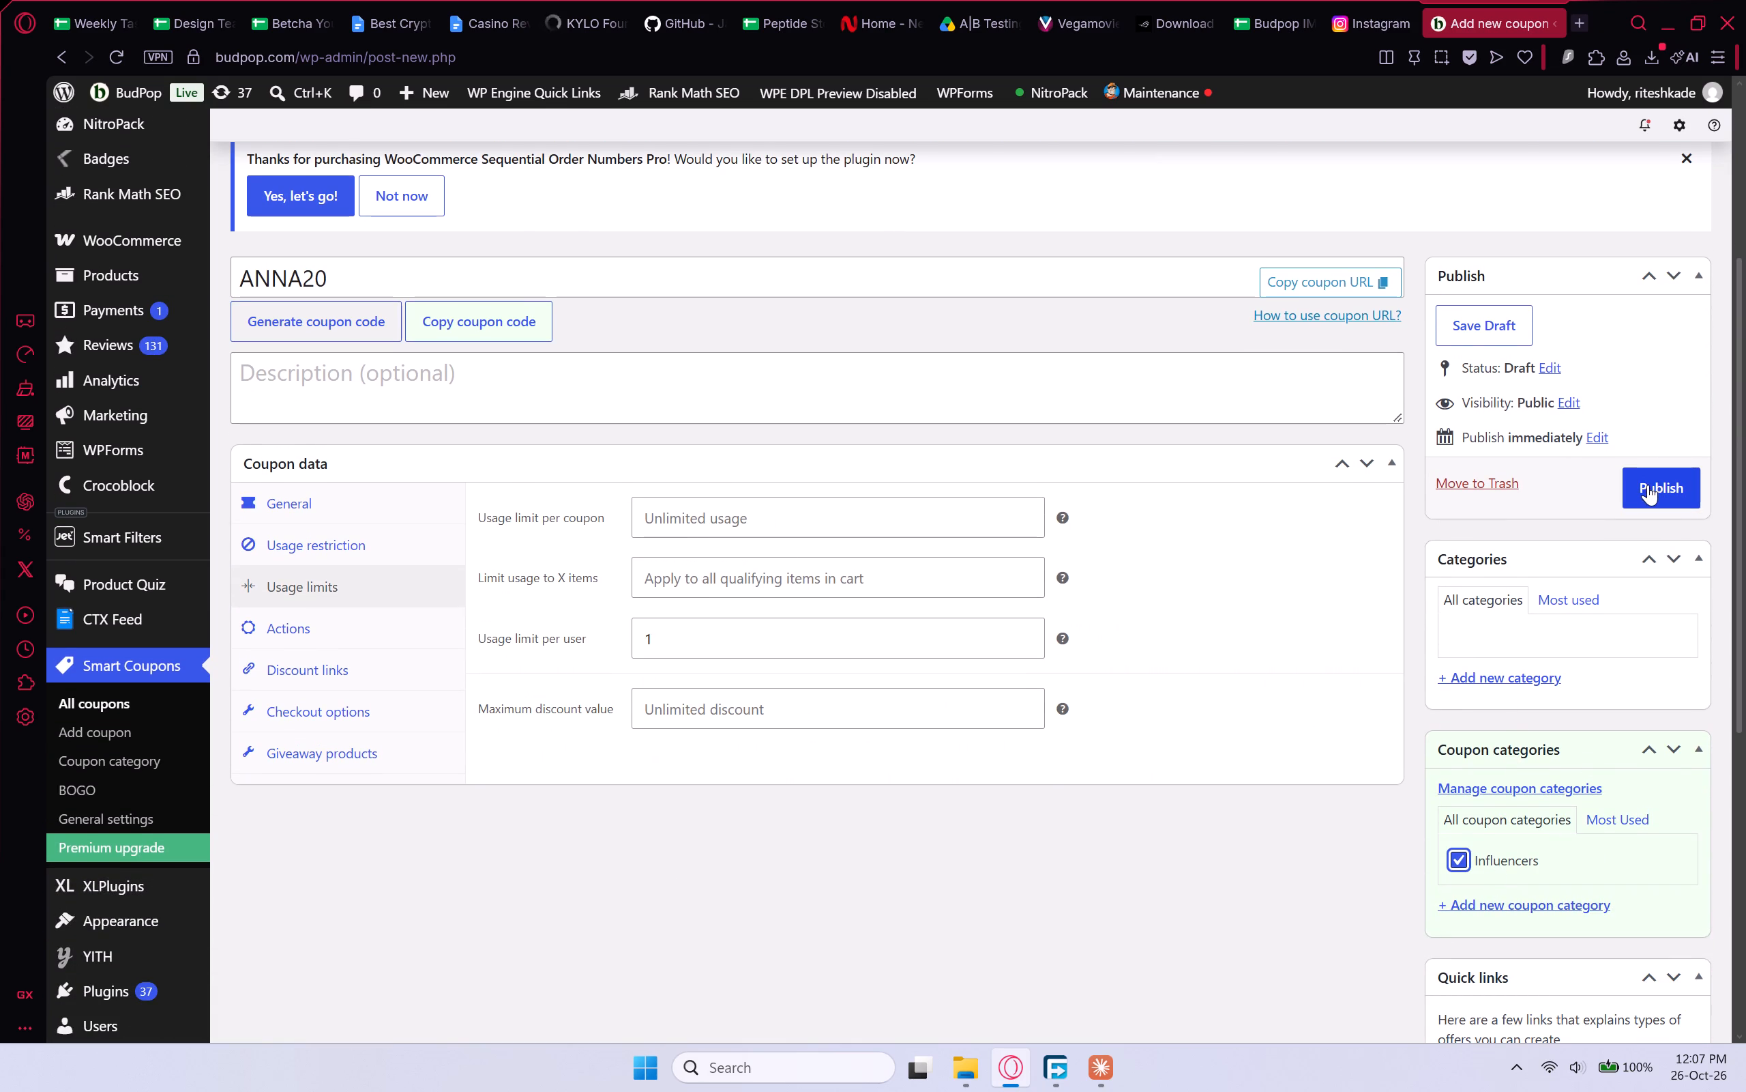
click(1648, 485)
click(1378, 0)
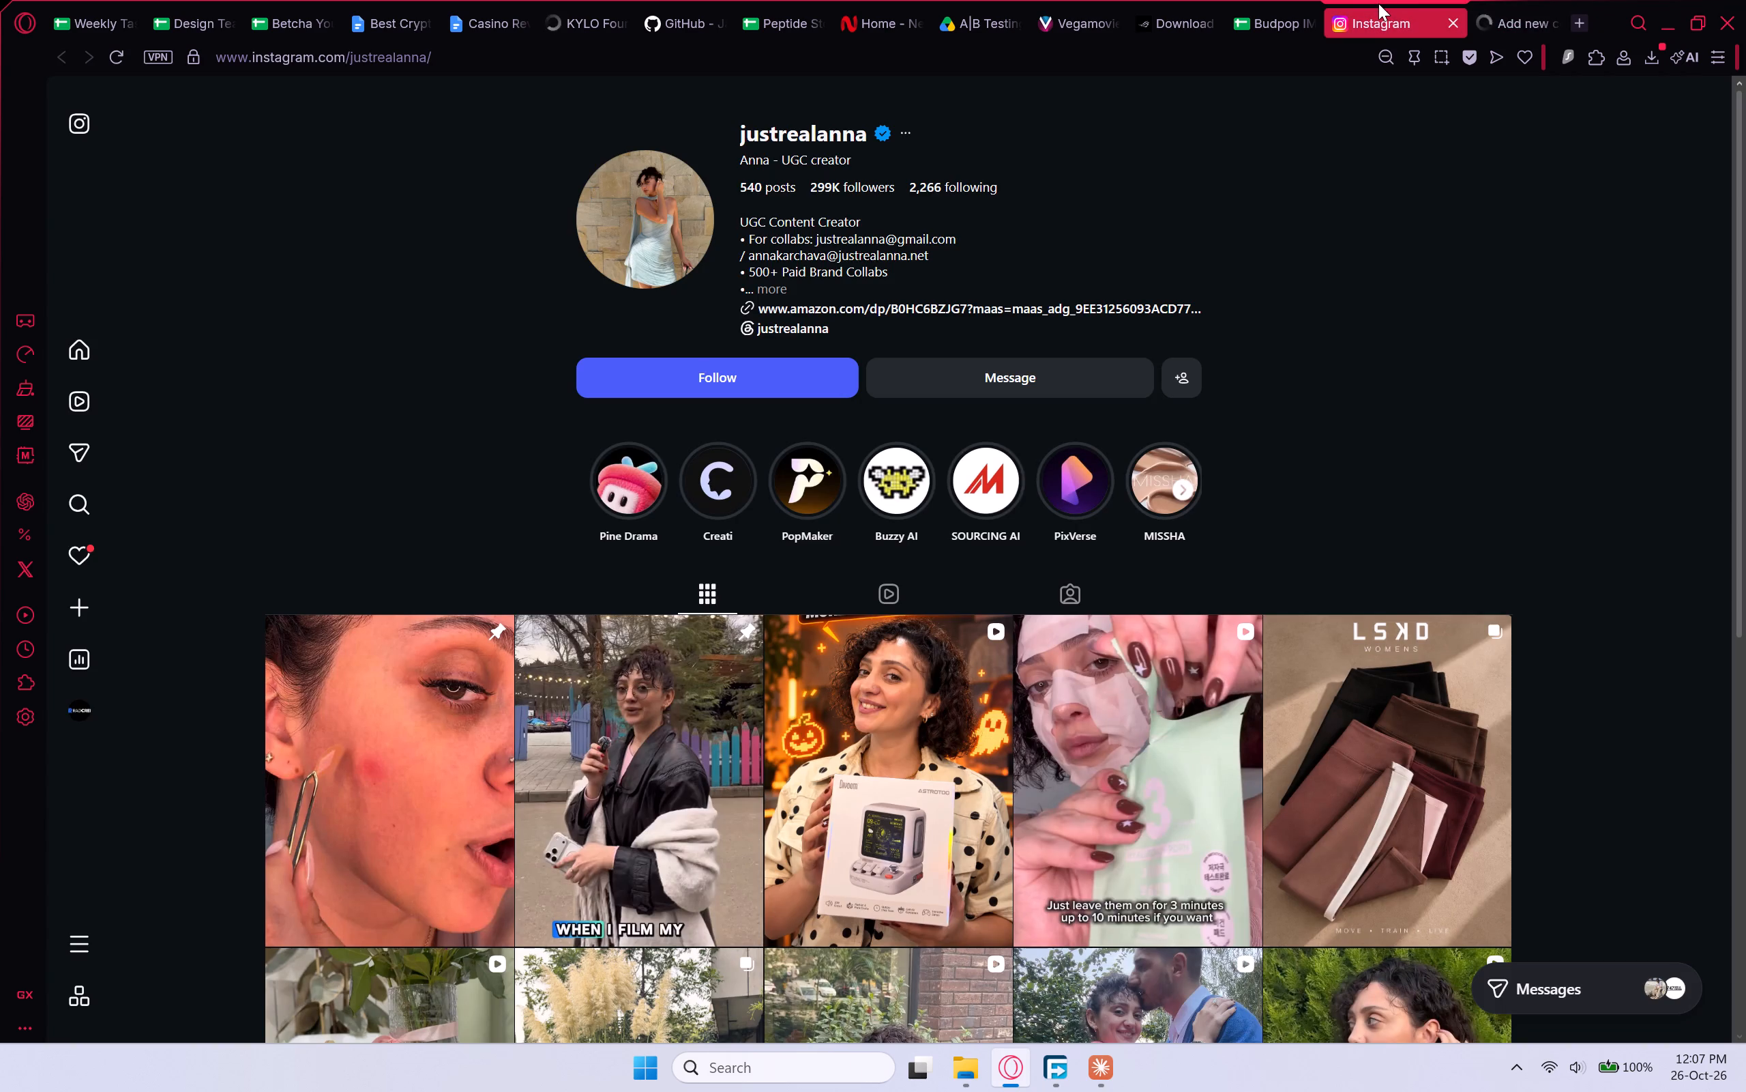
middle_click(1380, 0)
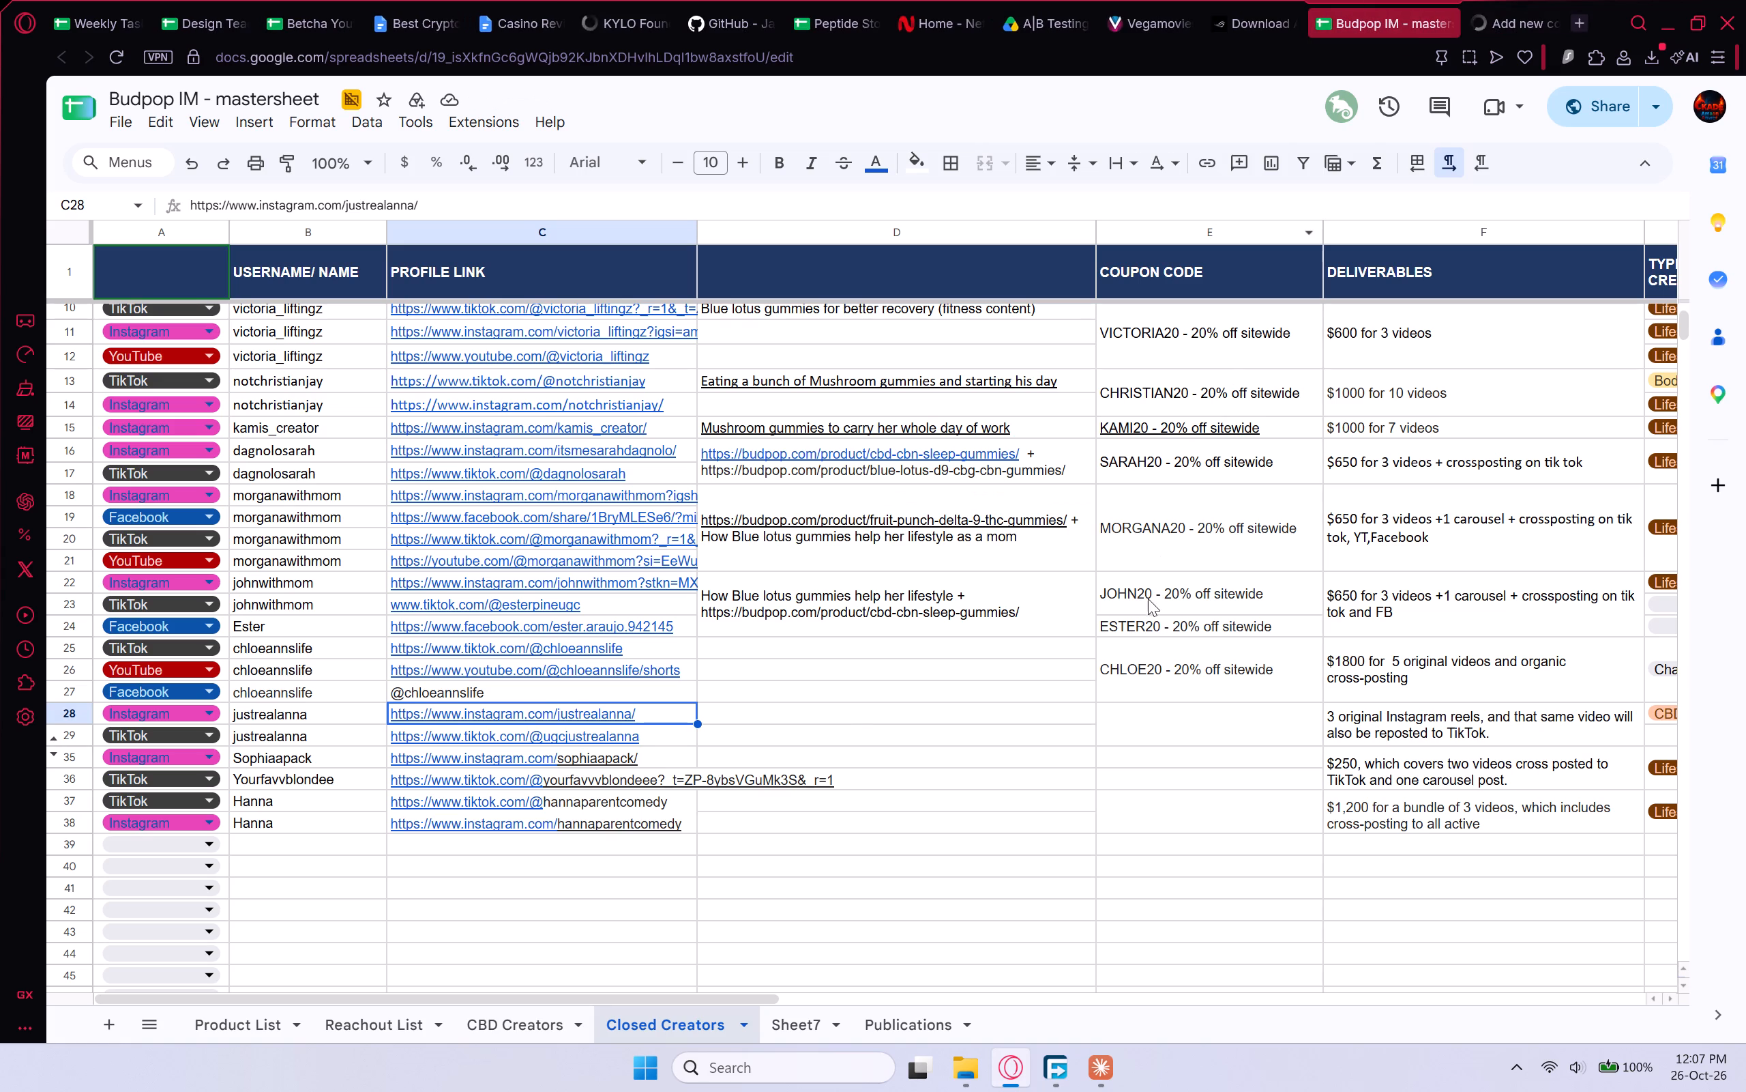
double_click(1148, 724)
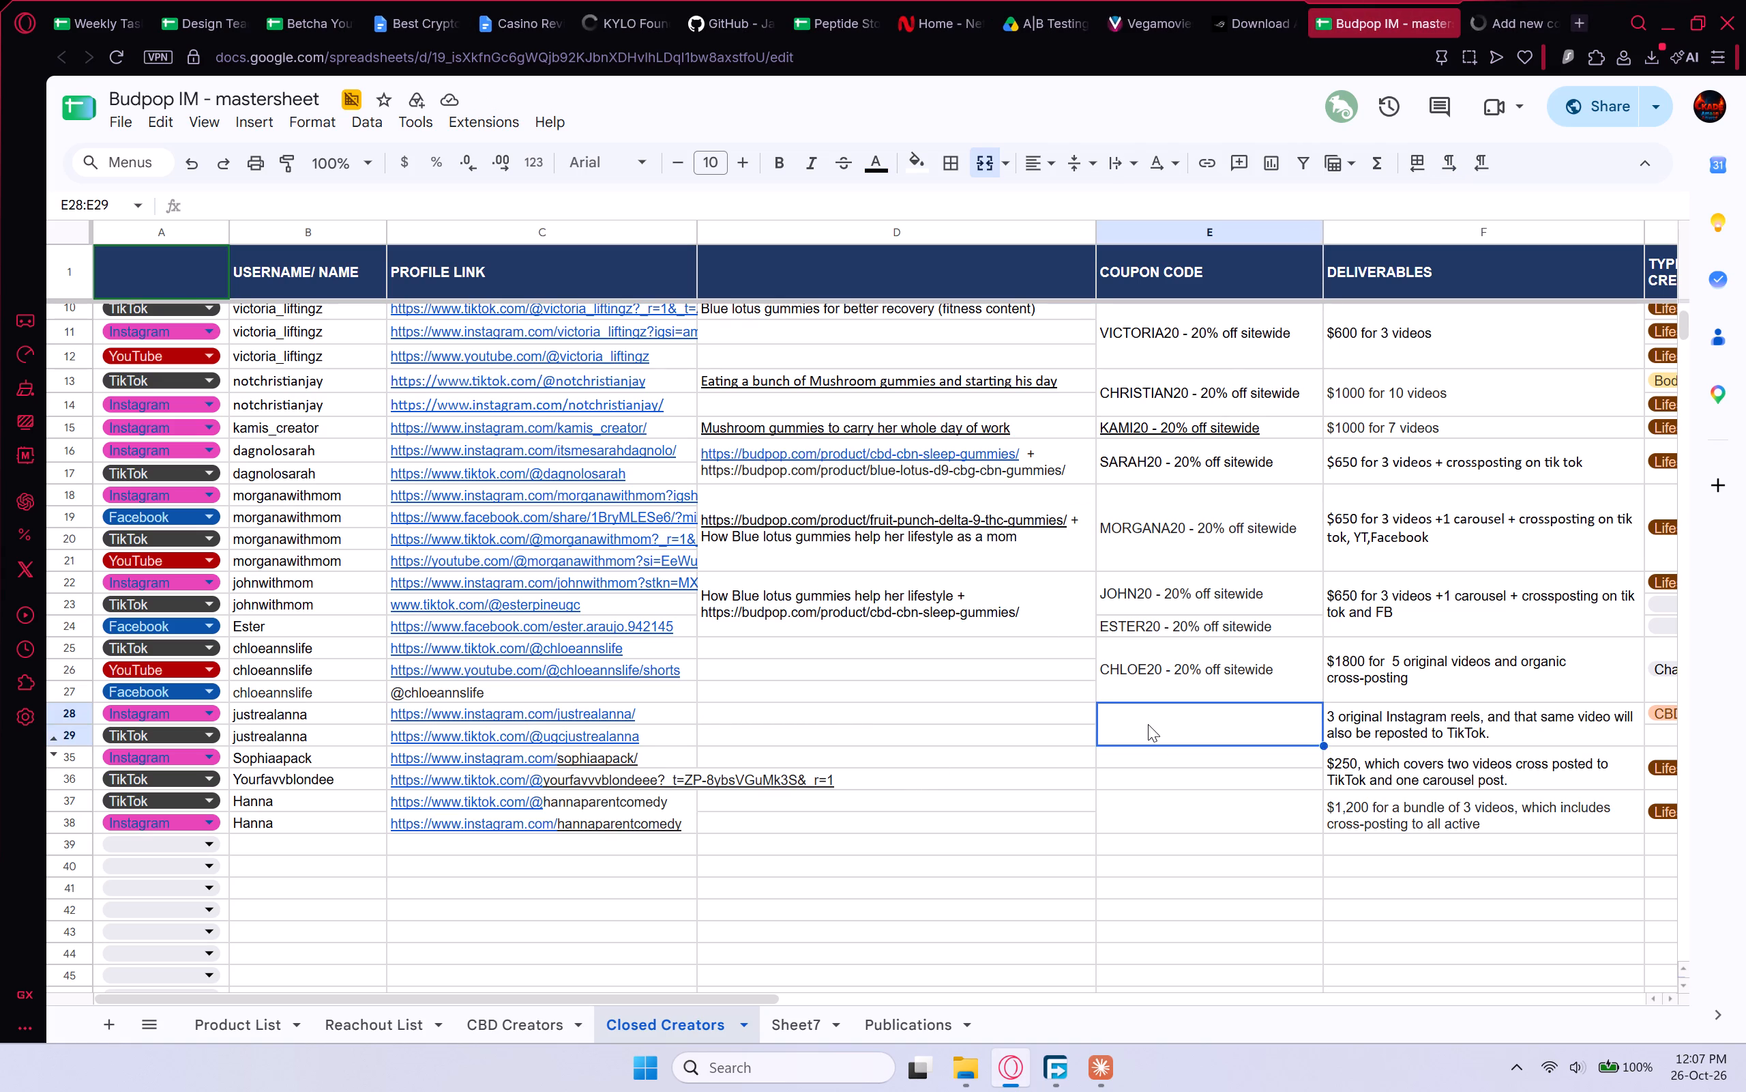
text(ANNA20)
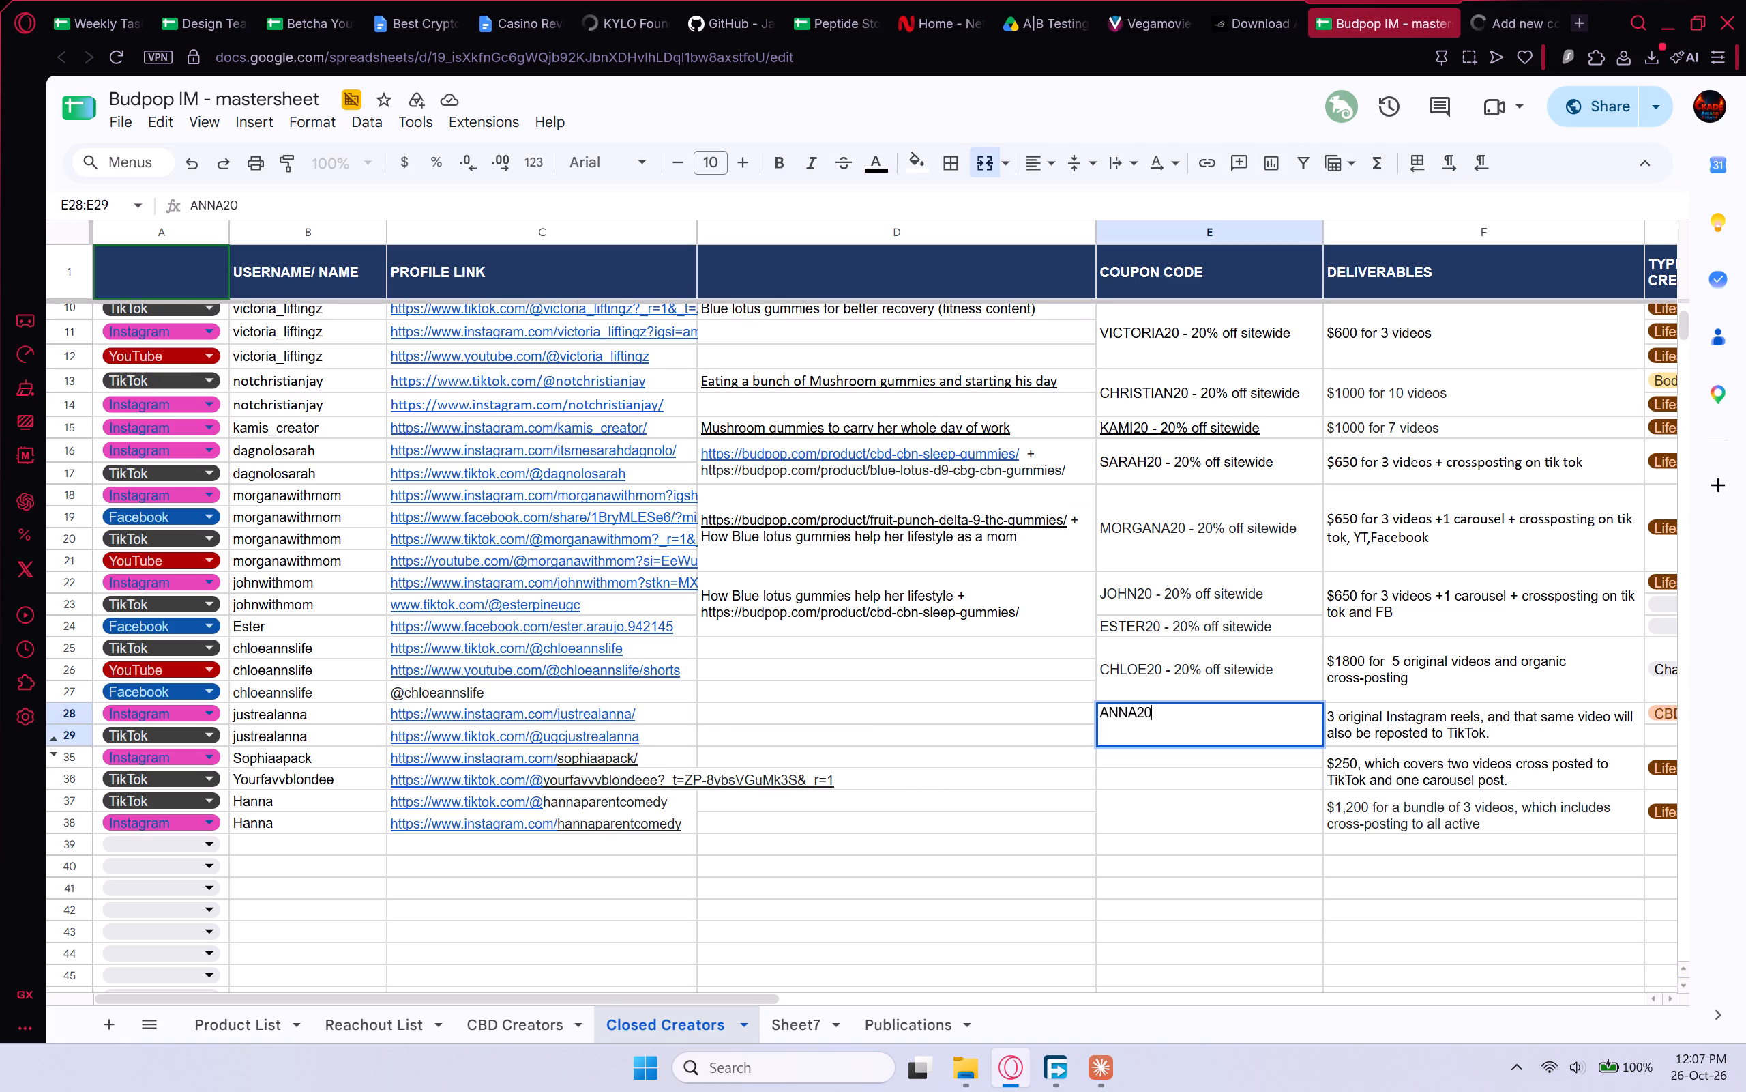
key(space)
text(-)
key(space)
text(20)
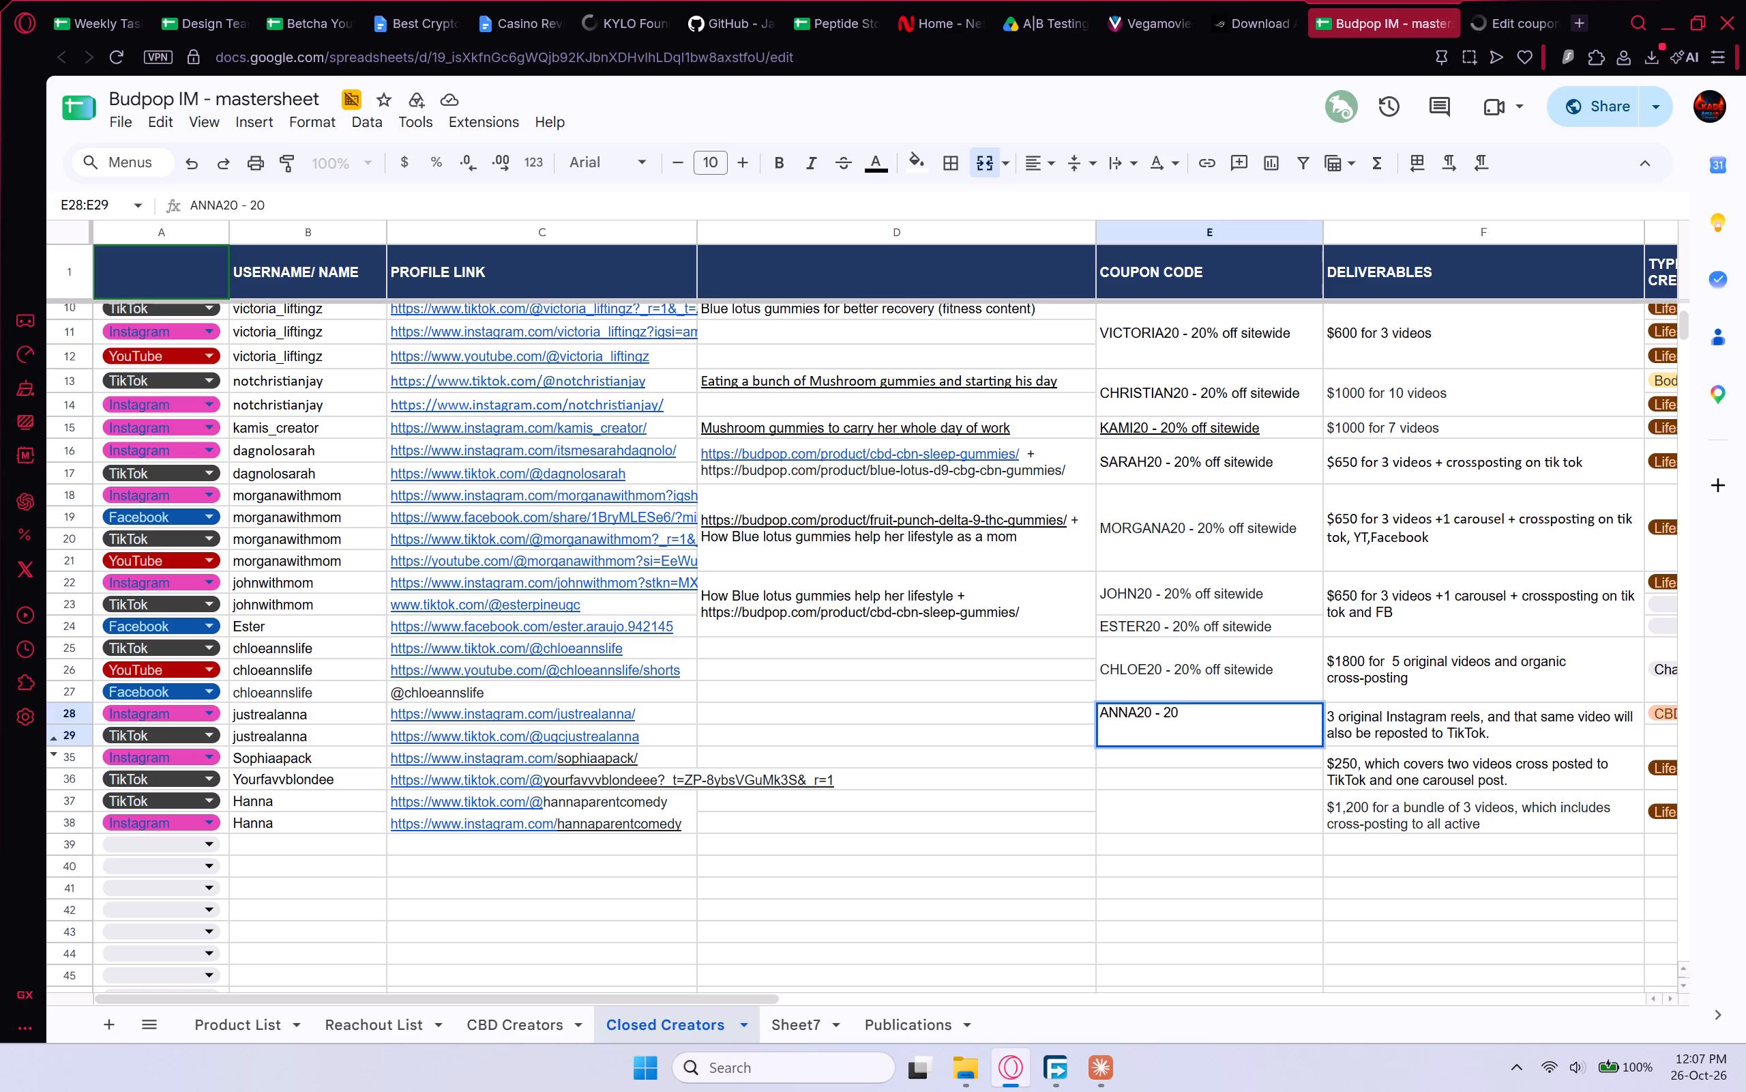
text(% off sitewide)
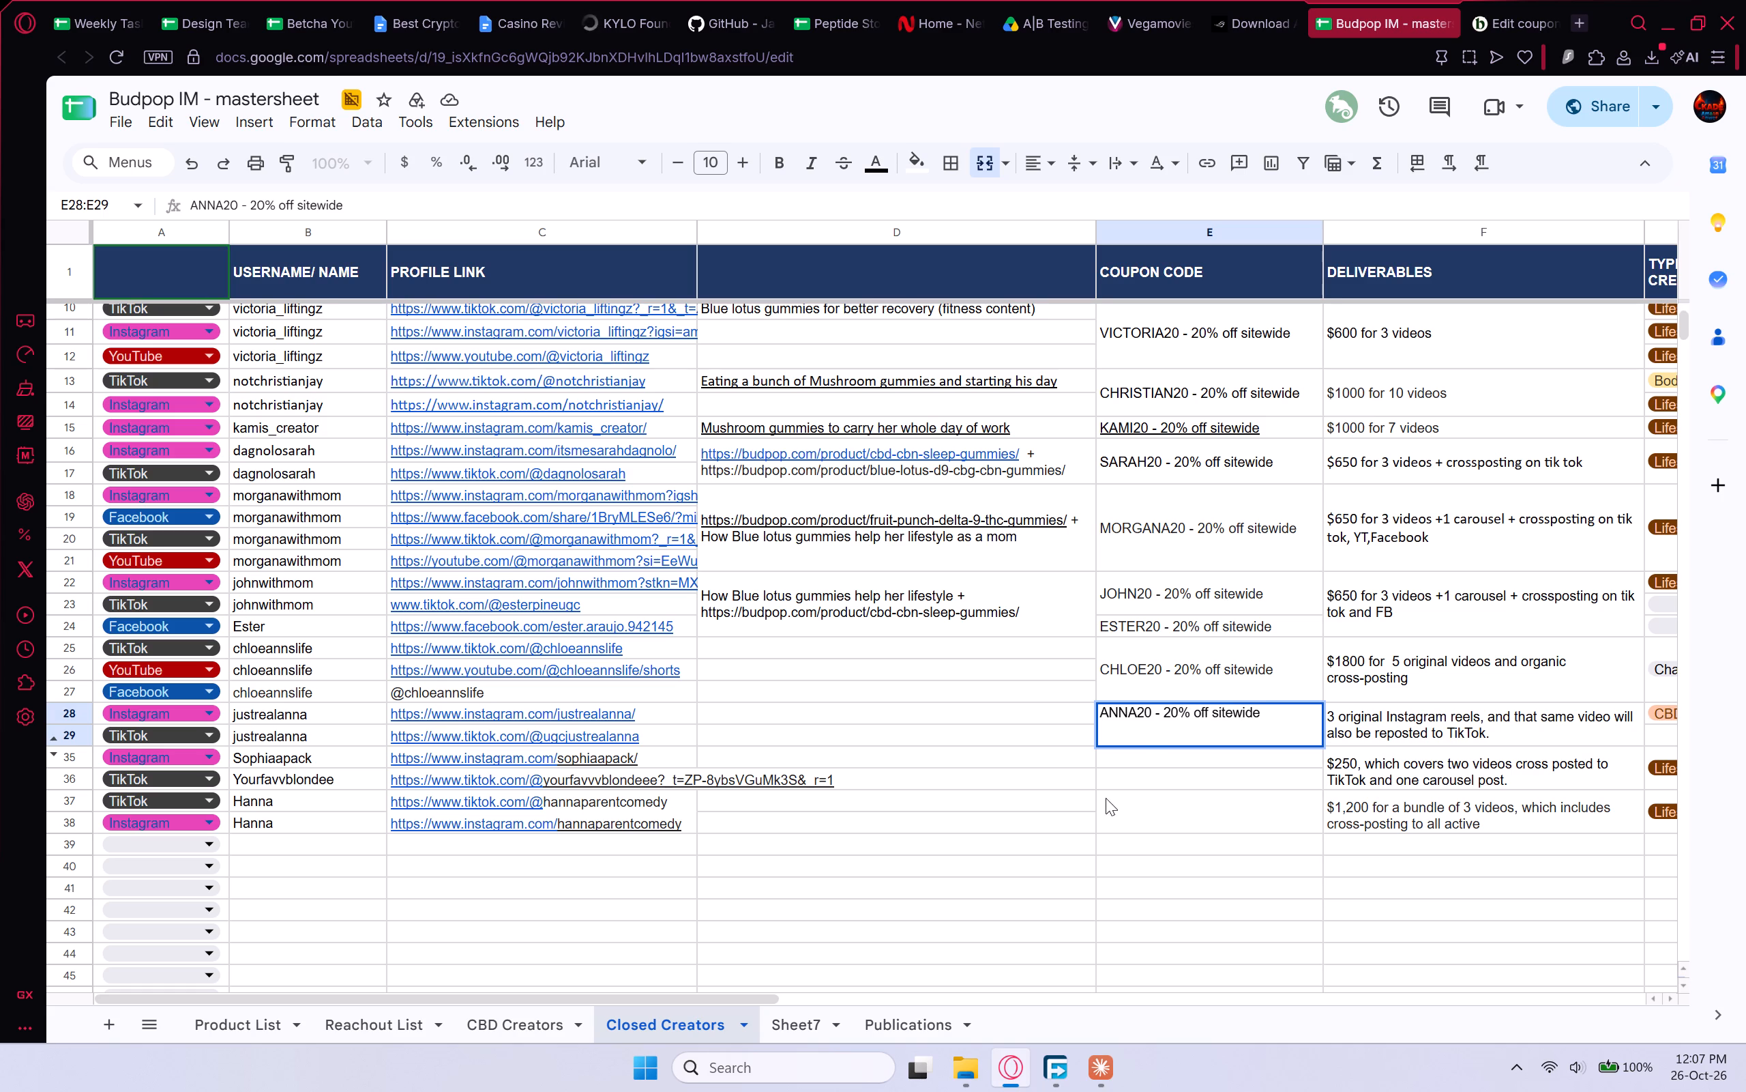
click(1112, 758)
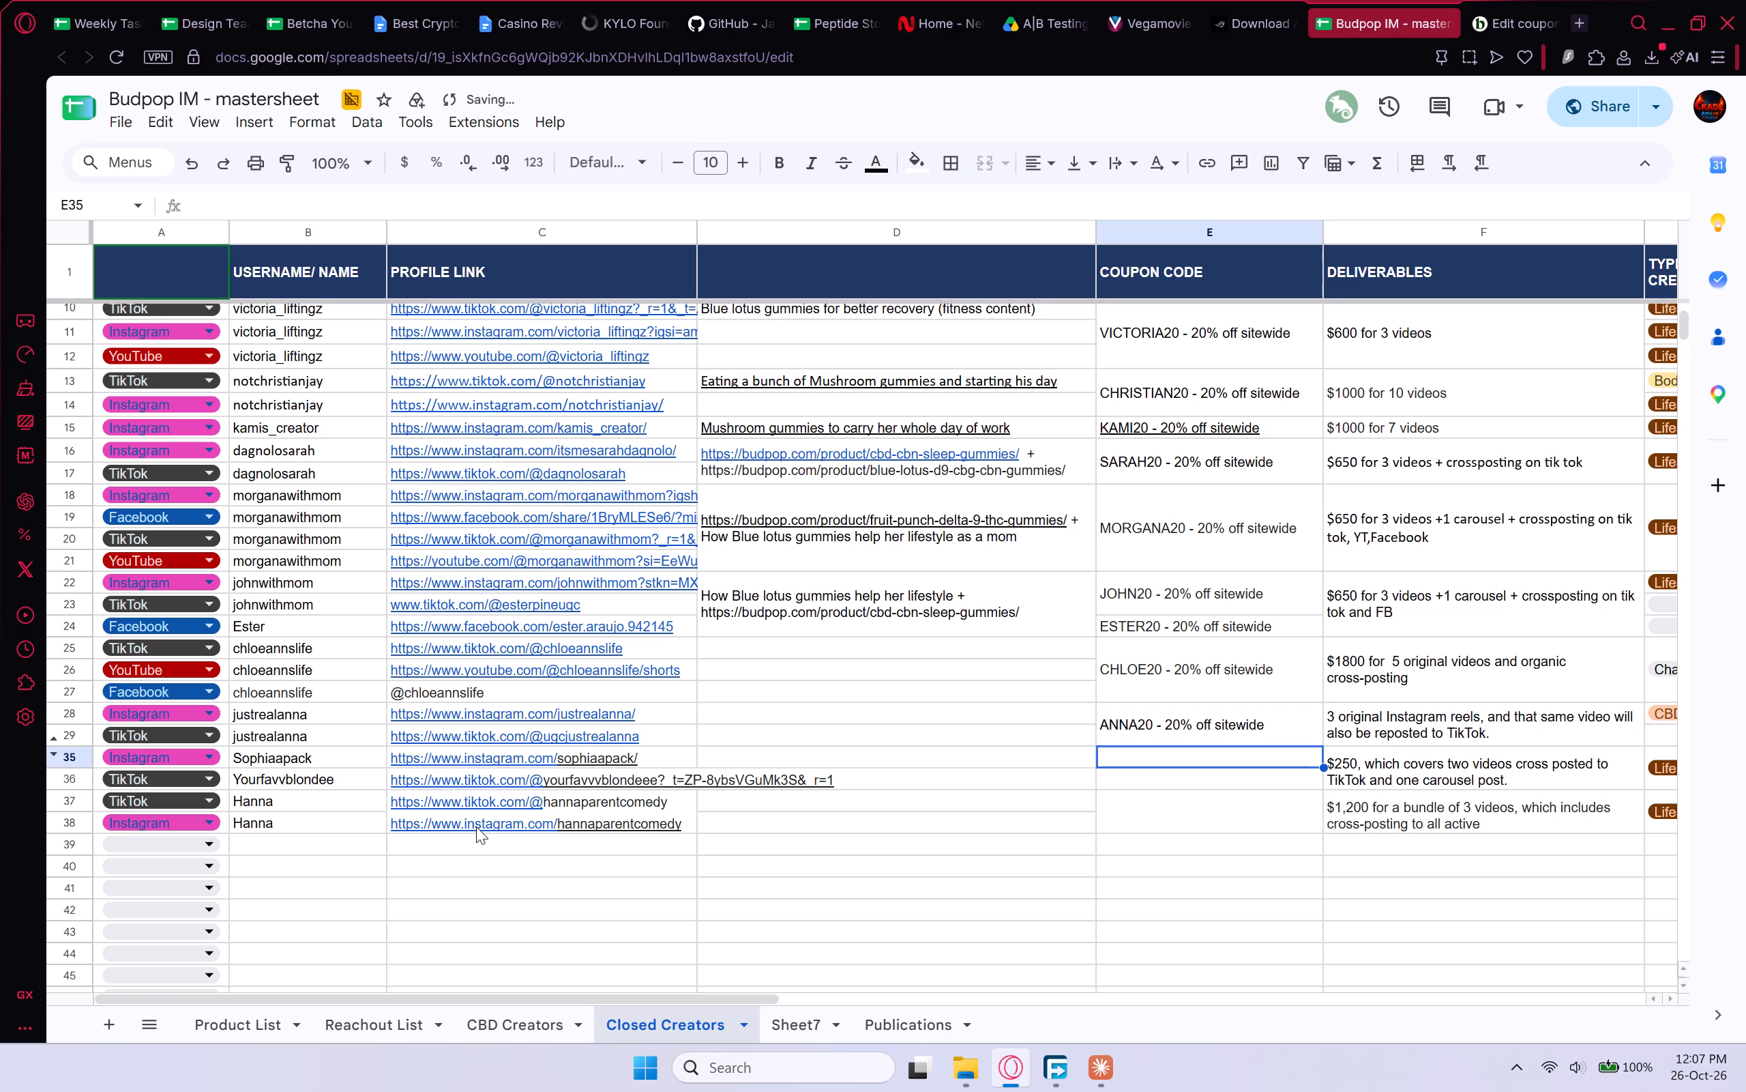
click(495, 753)
click(515, 786)
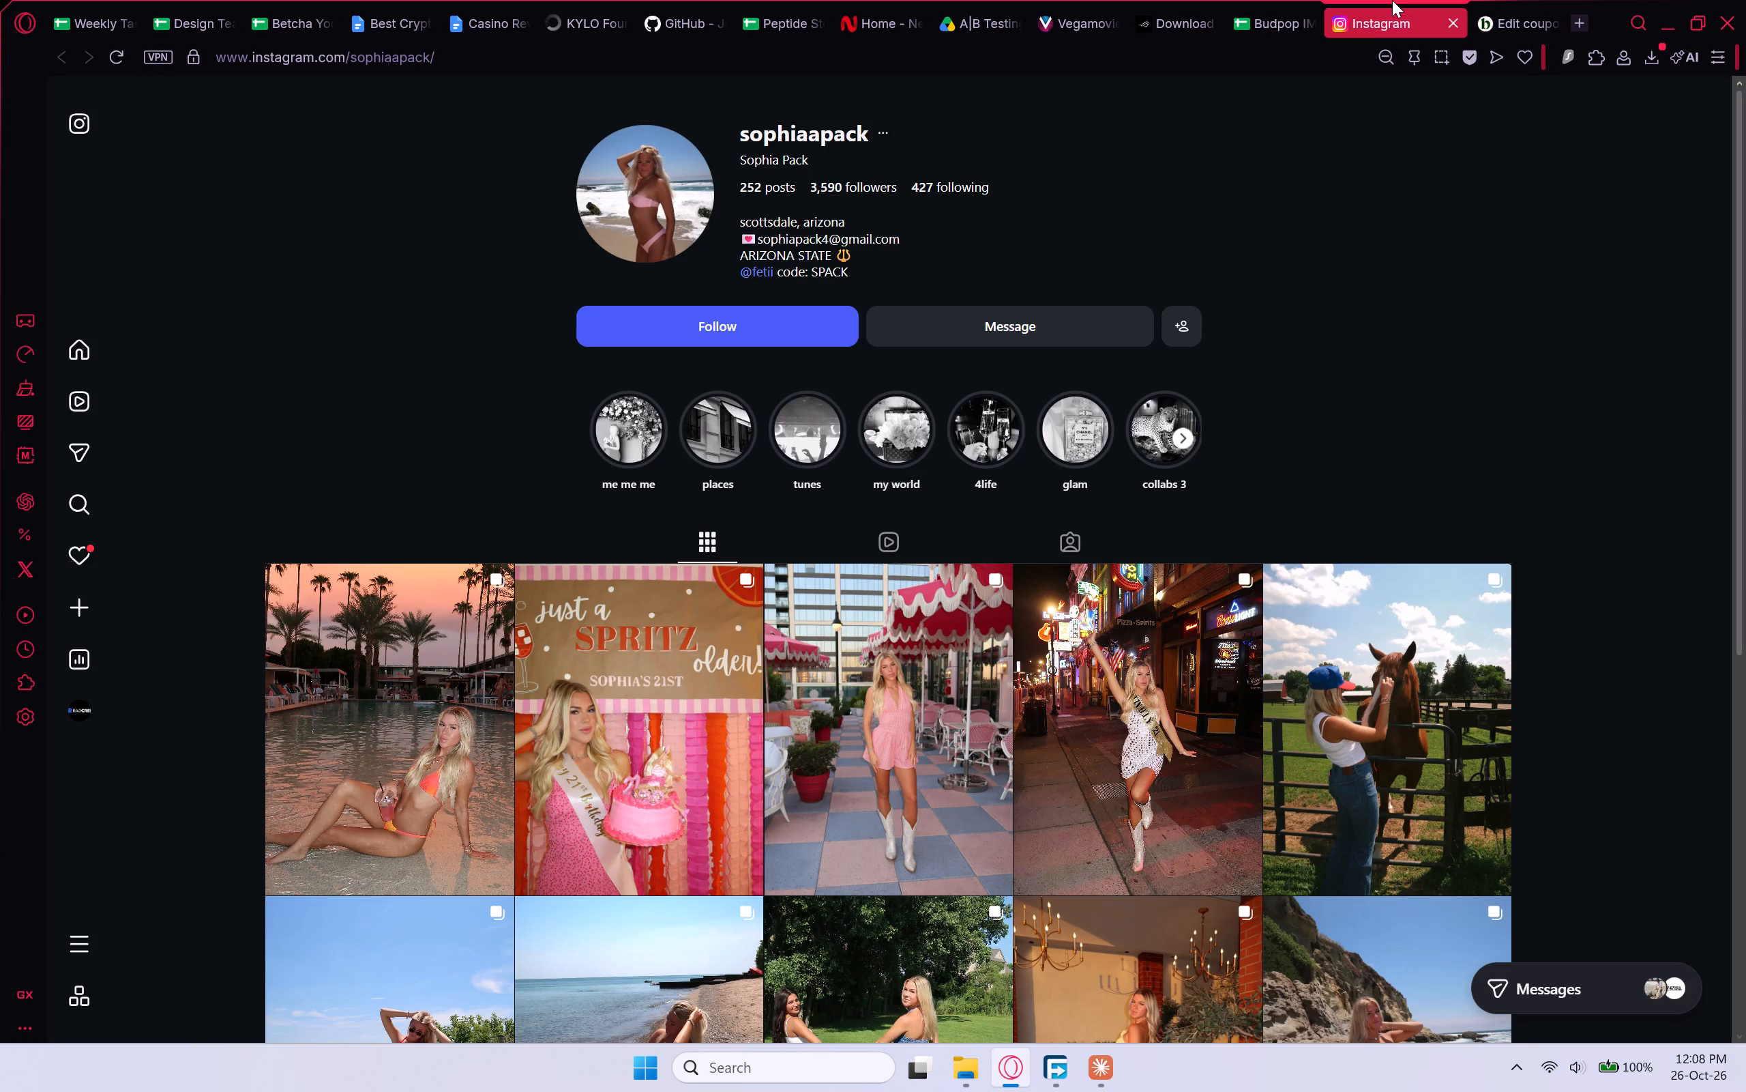
middle_click(1392, 0)
click(1419, 0)
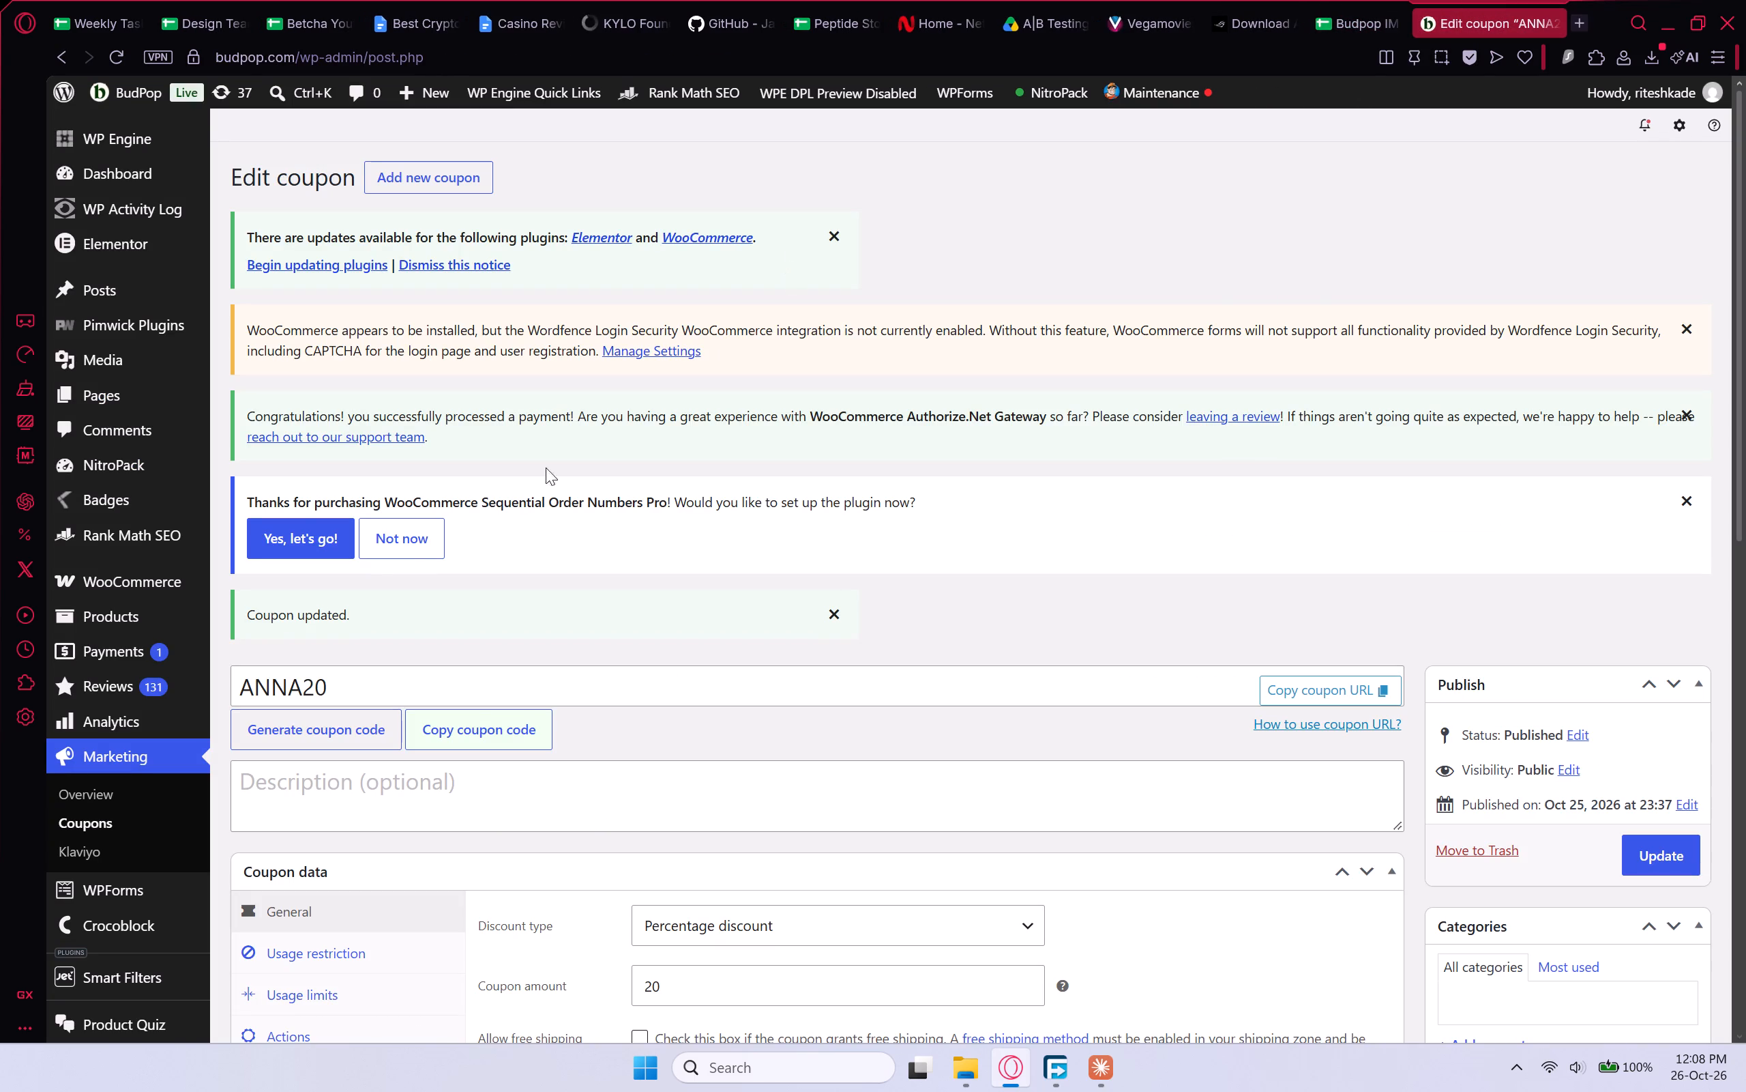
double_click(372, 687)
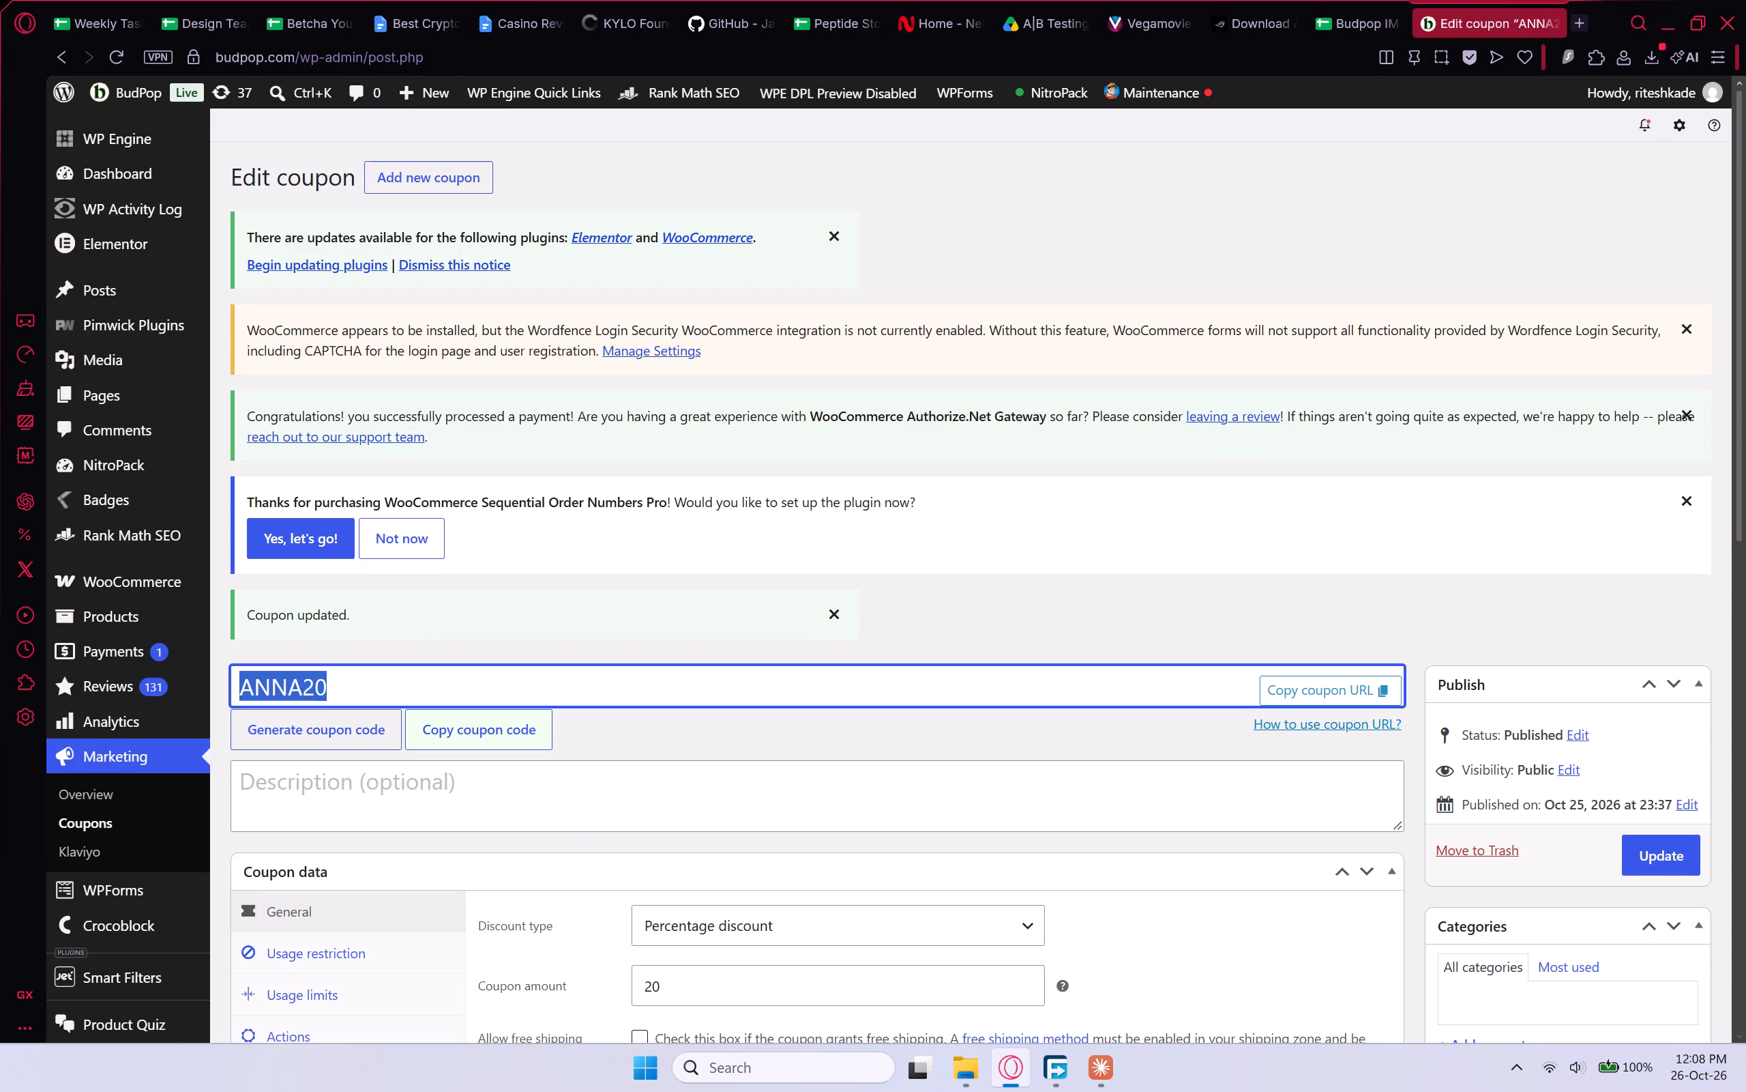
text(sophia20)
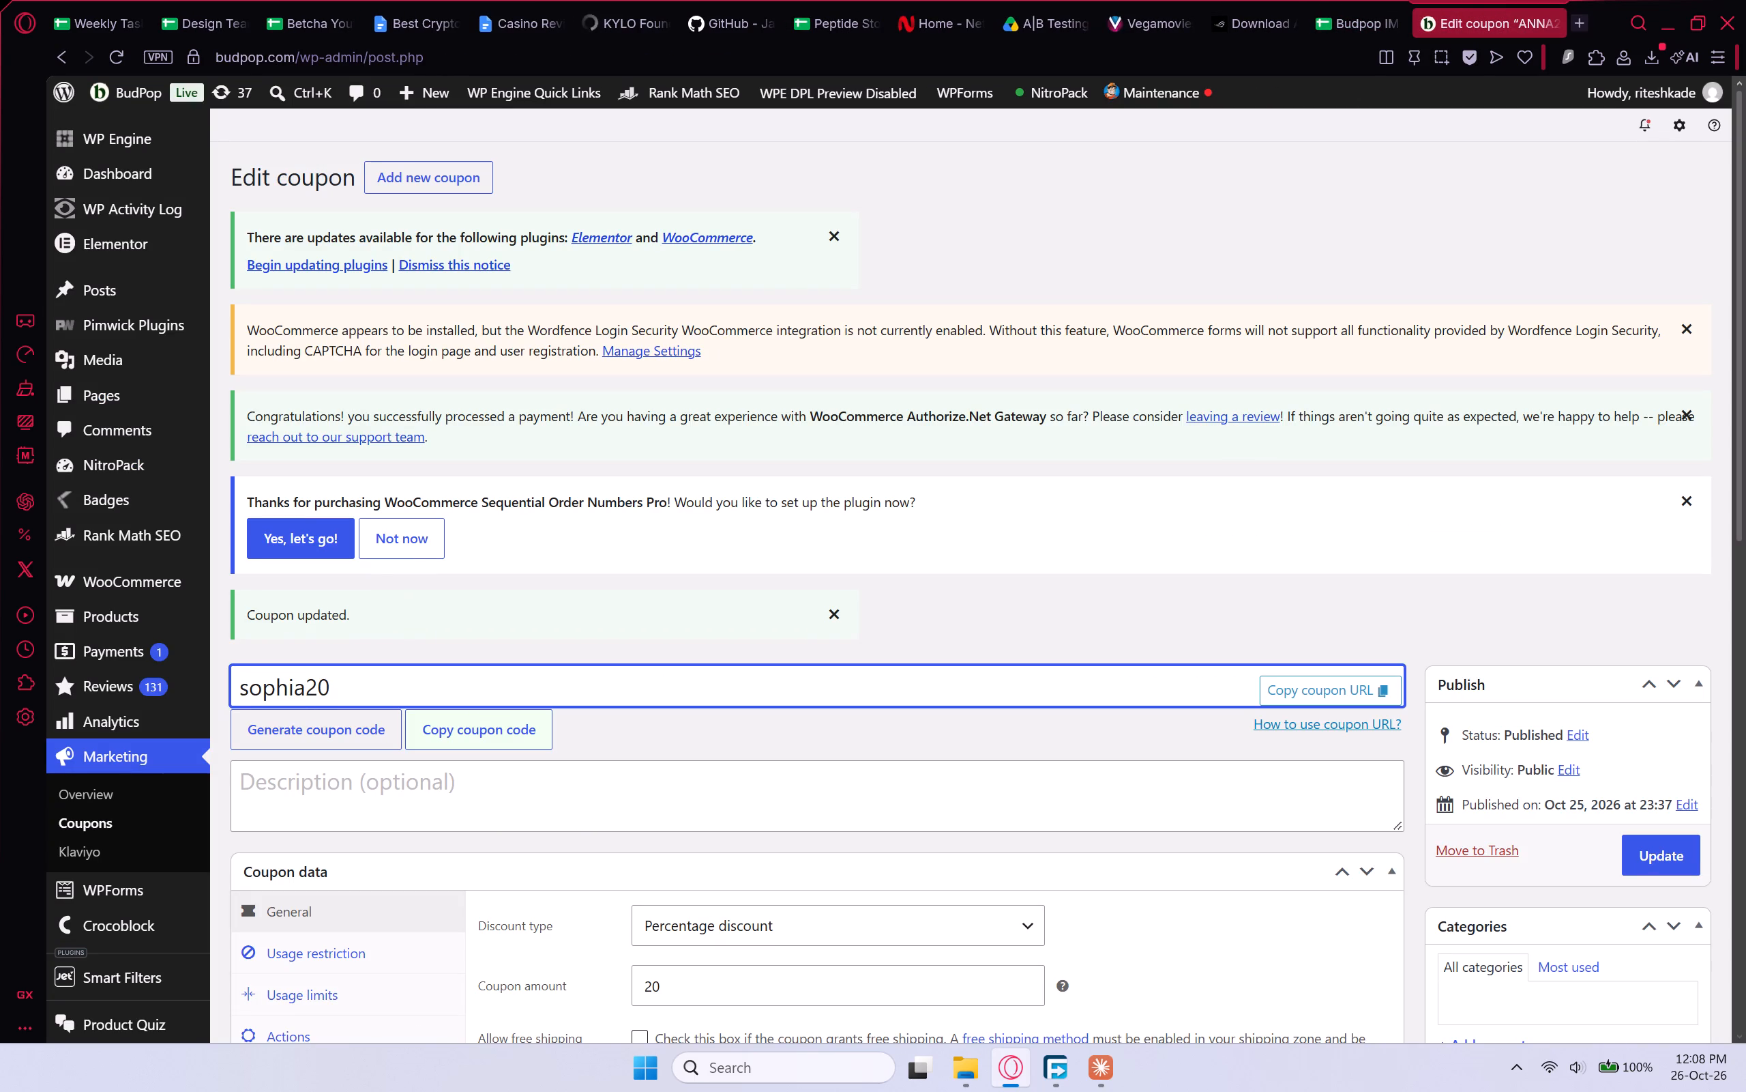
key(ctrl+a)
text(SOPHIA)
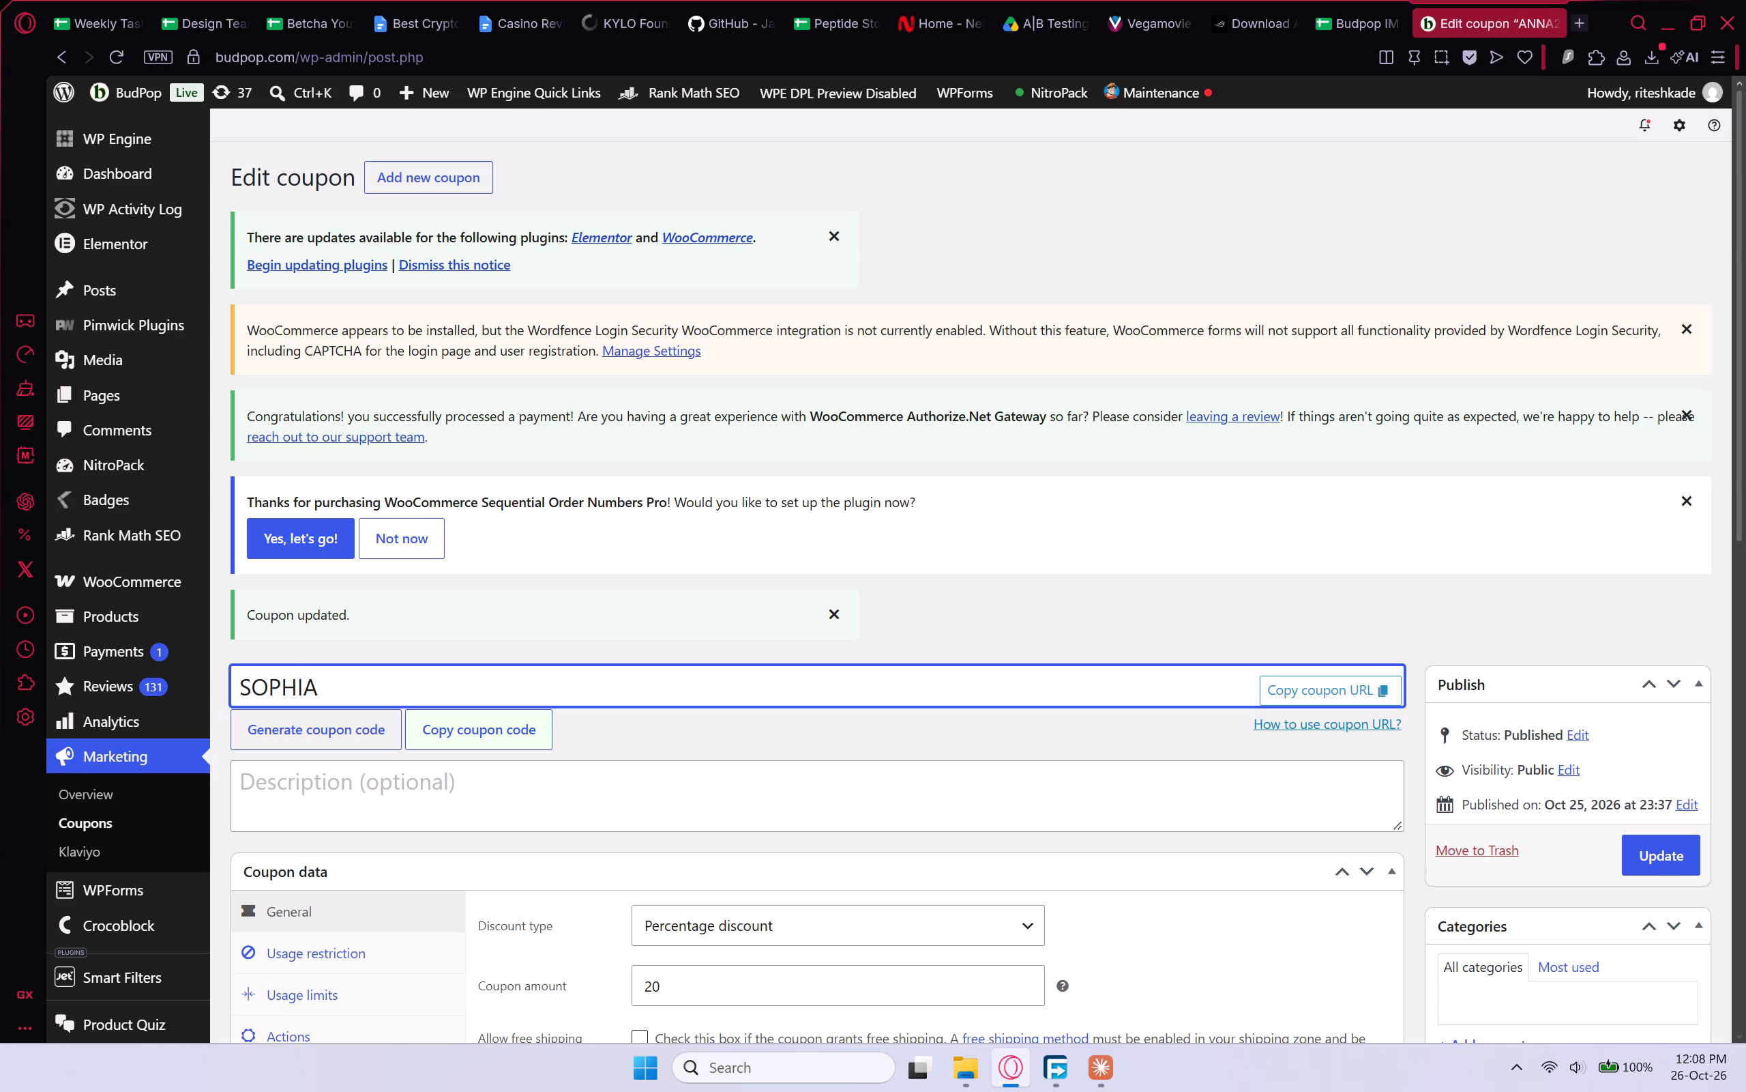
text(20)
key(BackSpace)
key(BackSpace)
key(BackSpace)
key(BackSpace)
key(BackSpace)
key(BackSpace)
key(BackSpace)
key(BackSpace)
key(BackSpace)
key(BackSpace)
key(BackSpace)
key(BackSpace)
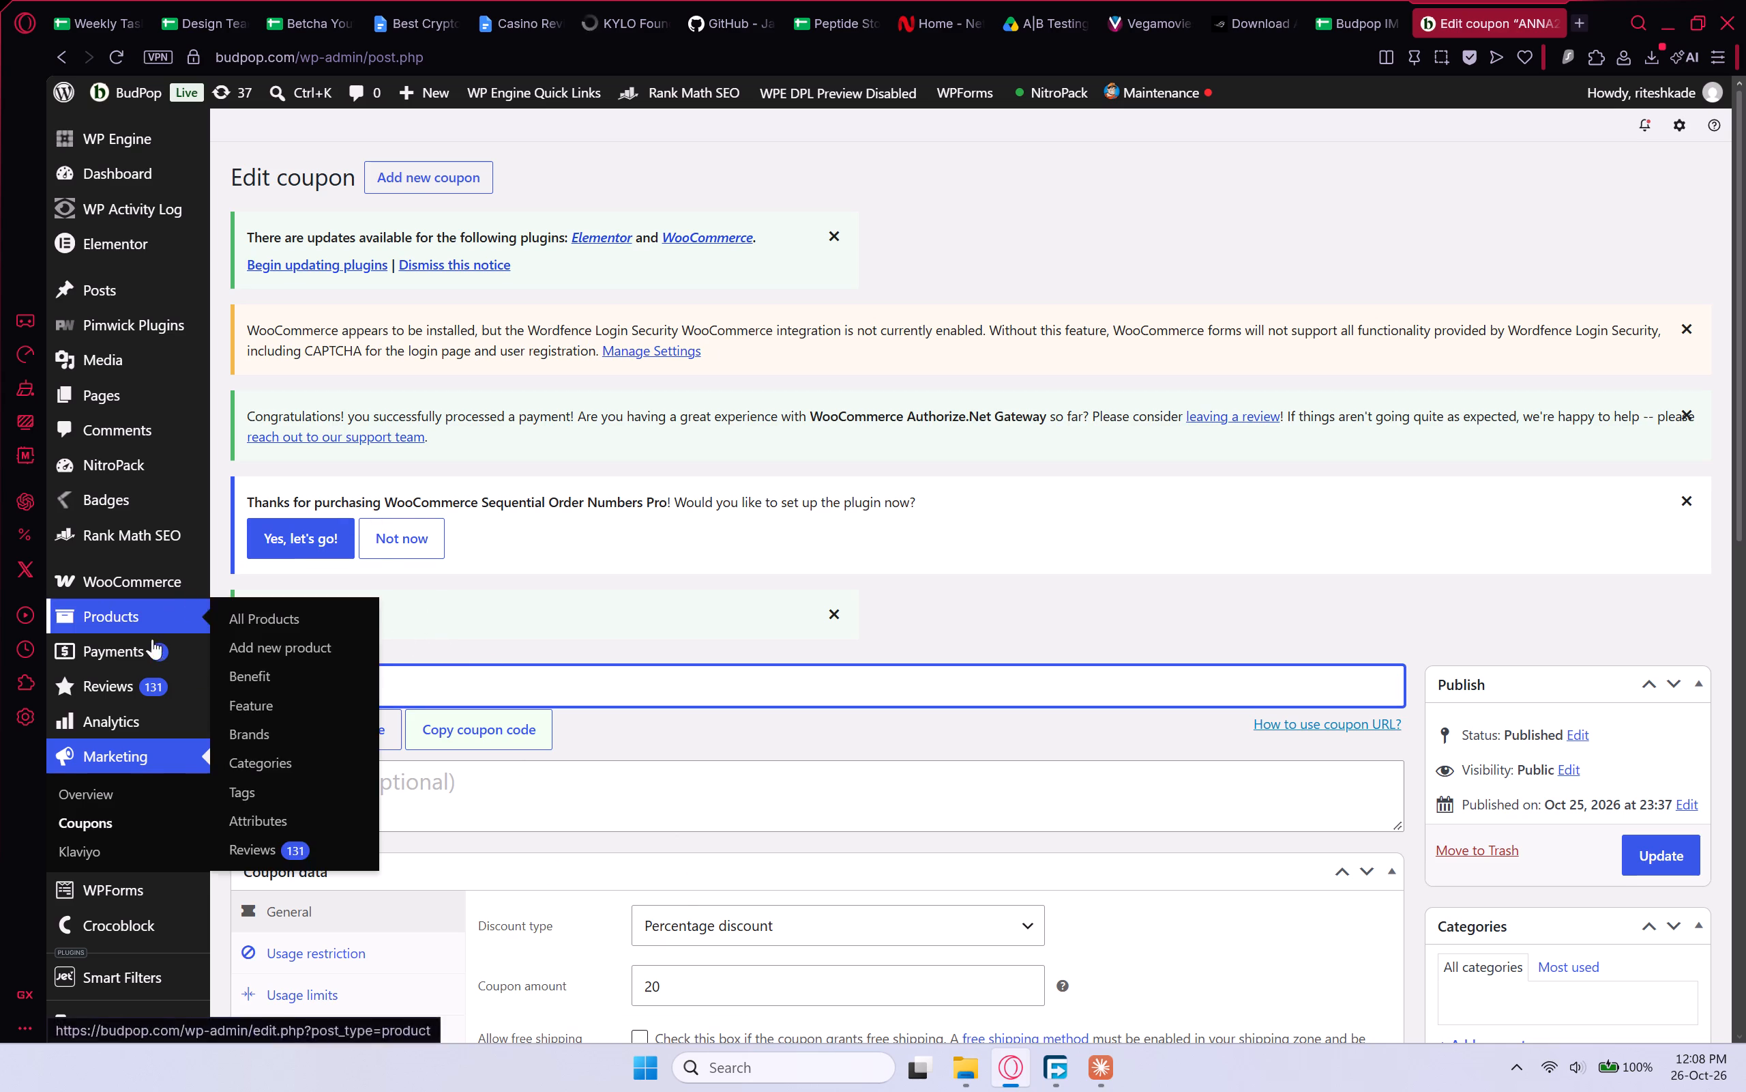
Start adding a new coupon from the ANNA20 edit page, leaving without saving the code edits there.
click(406, 175)
click(989, 169)
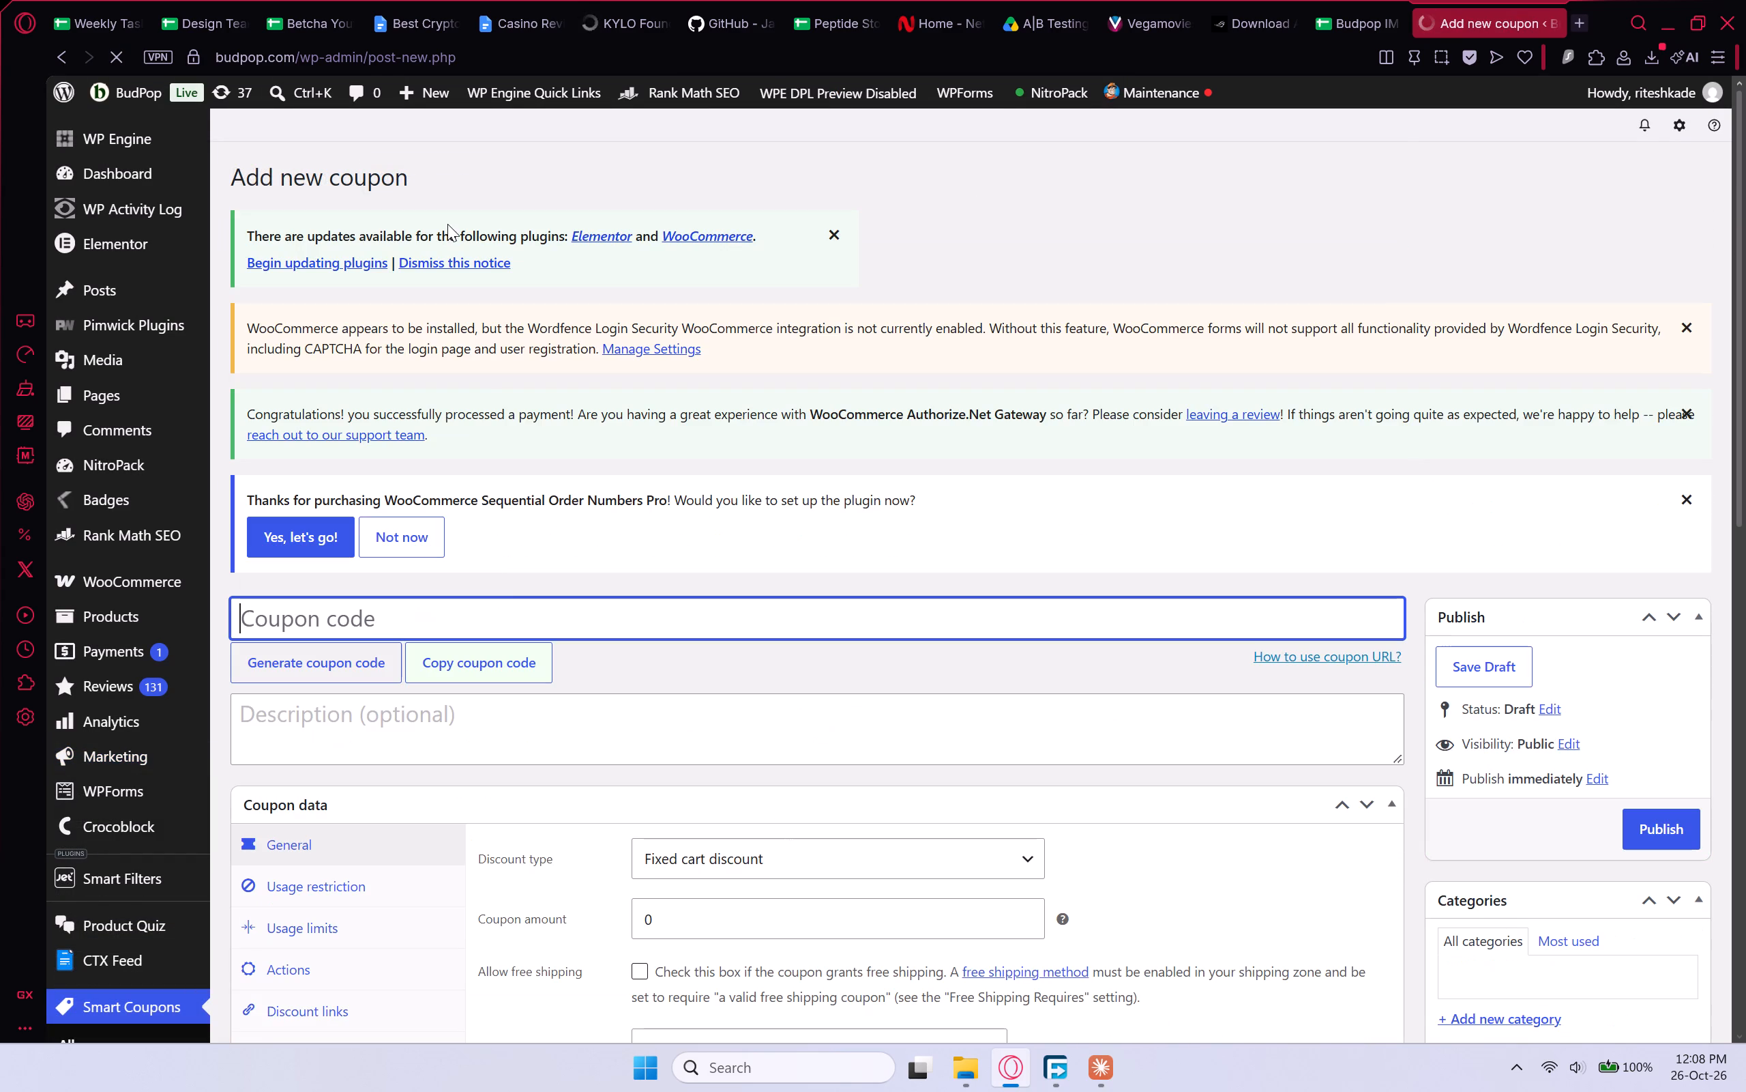
On the new WordPress coupon, enter the code SOPHIA20 and set a Percentage discount with a coupon amount of 20.
click(488, 618)
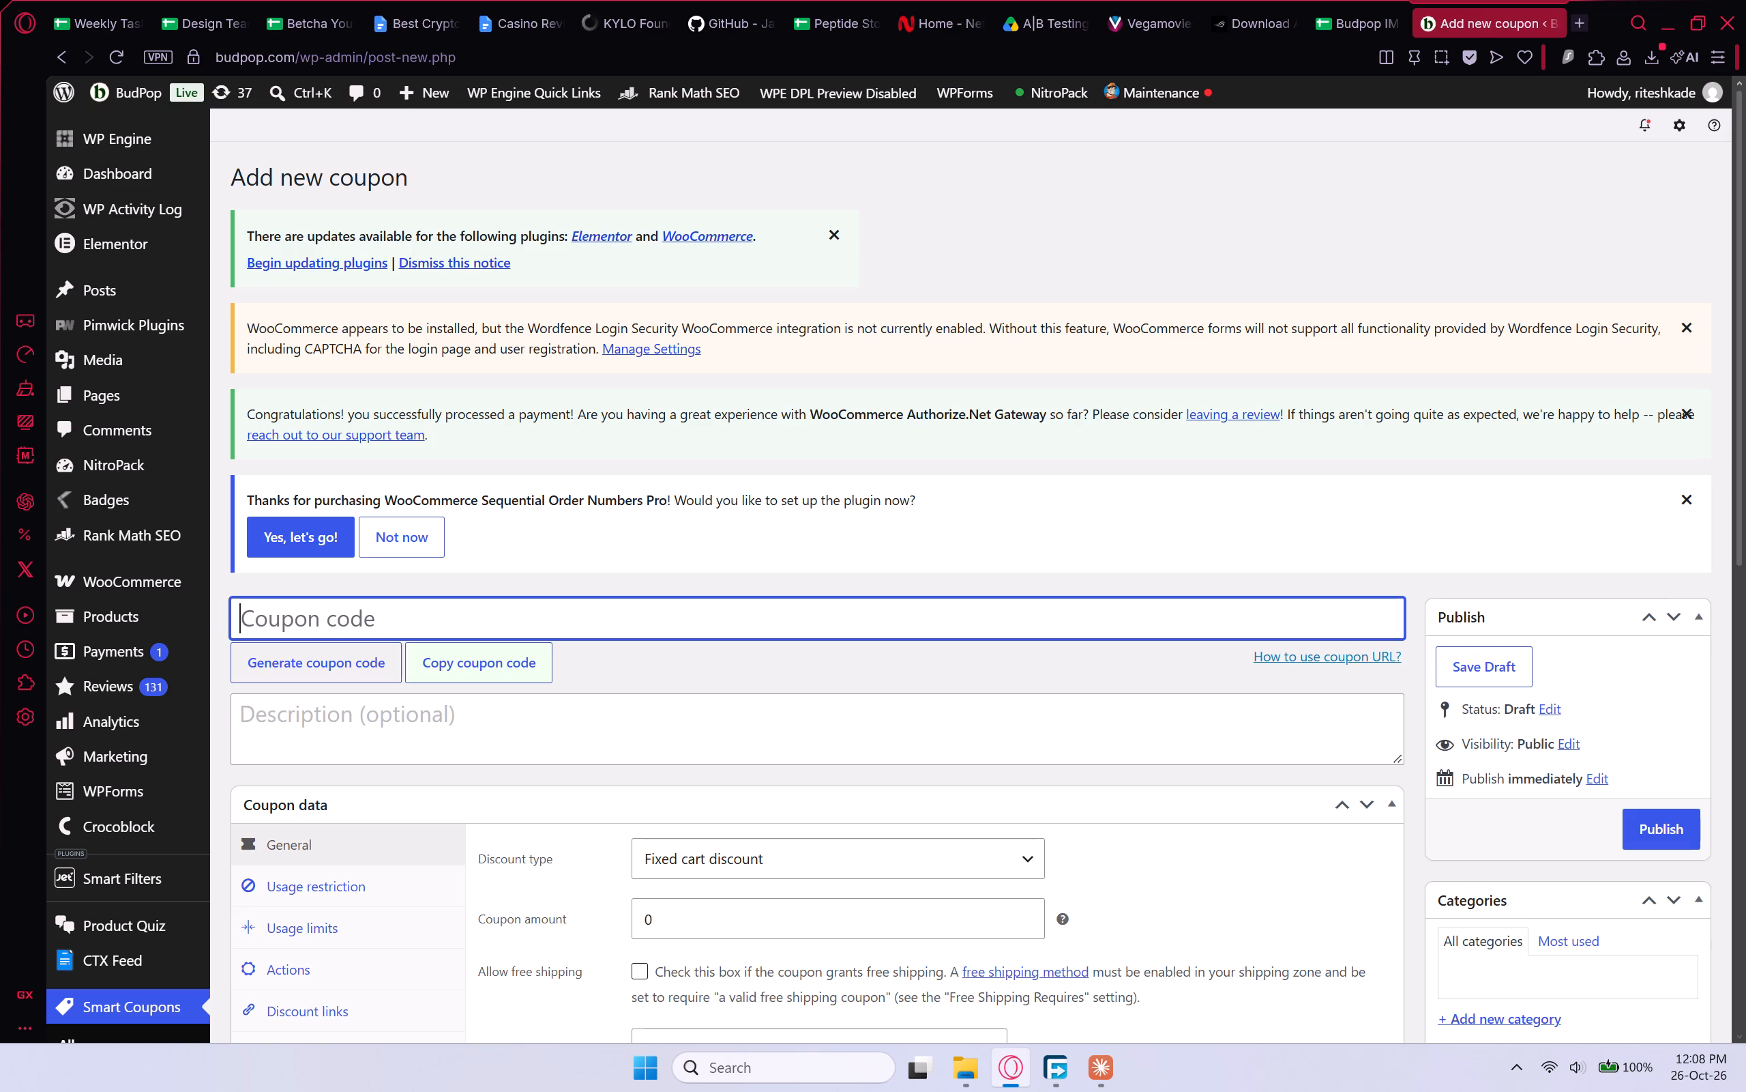
text(SOPHIA)
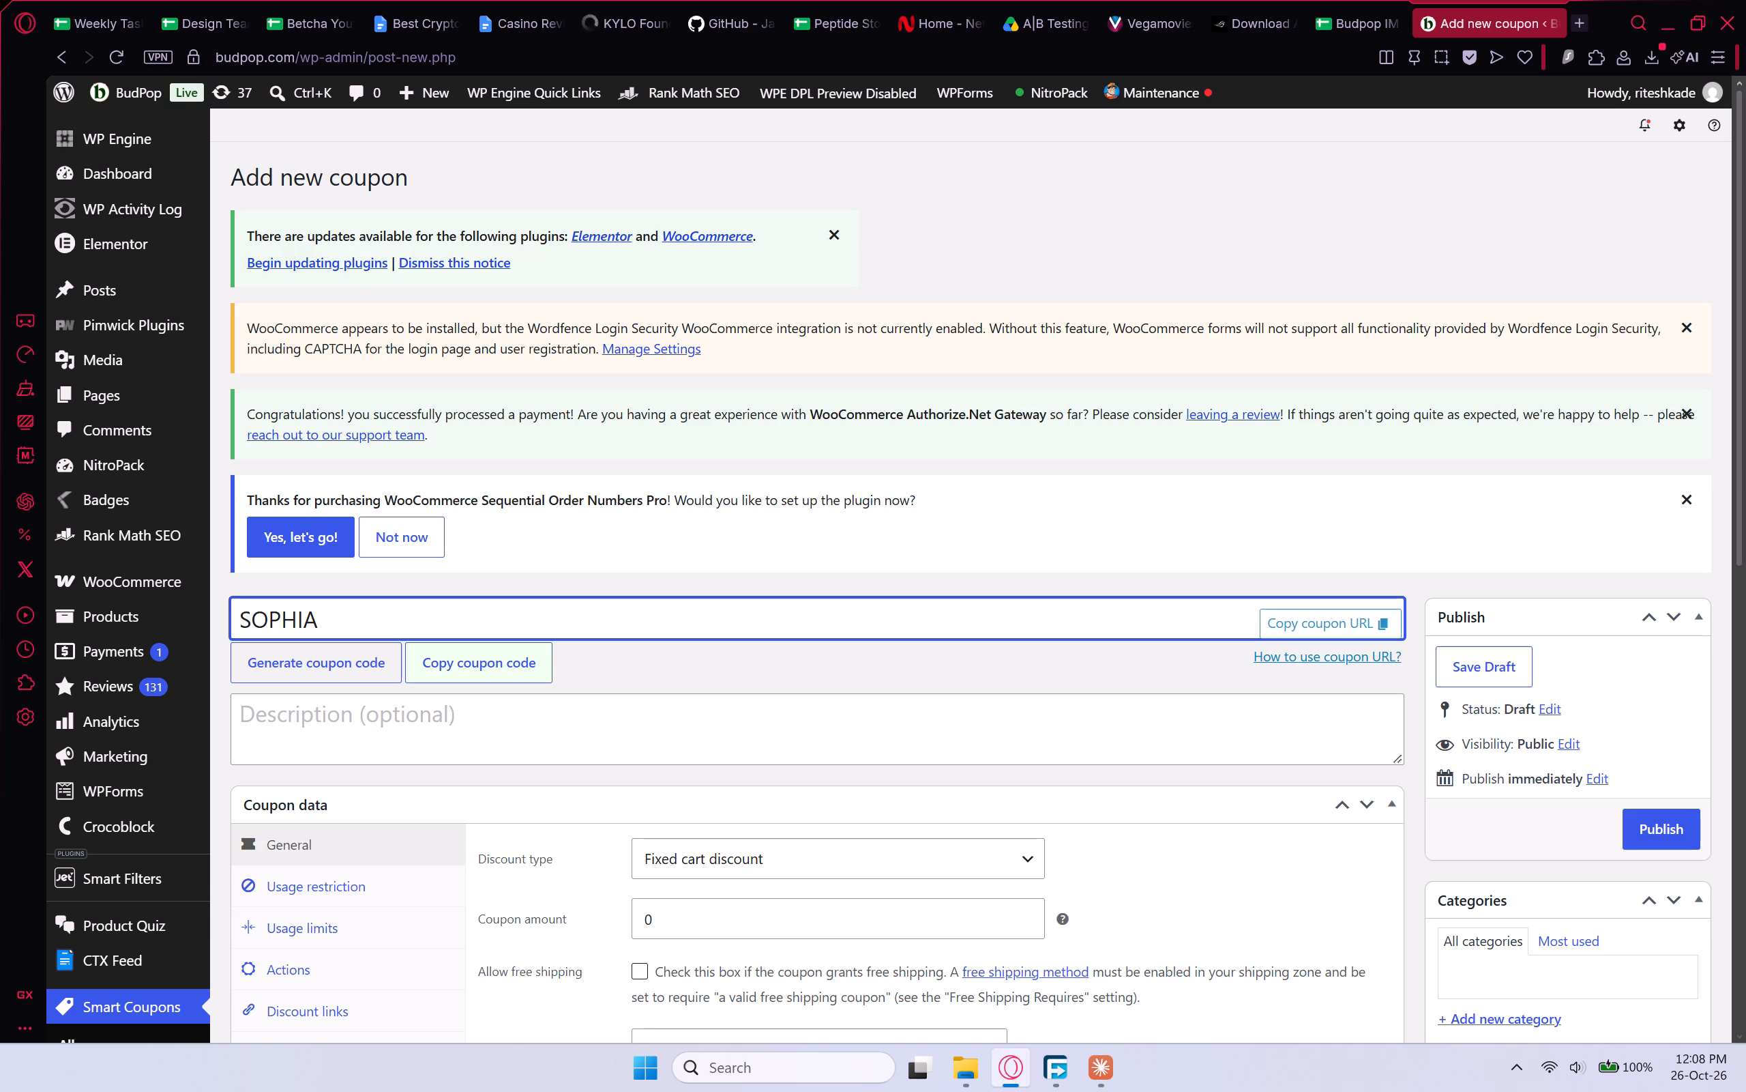
text(20)
scroll(484, 590, down, 5)
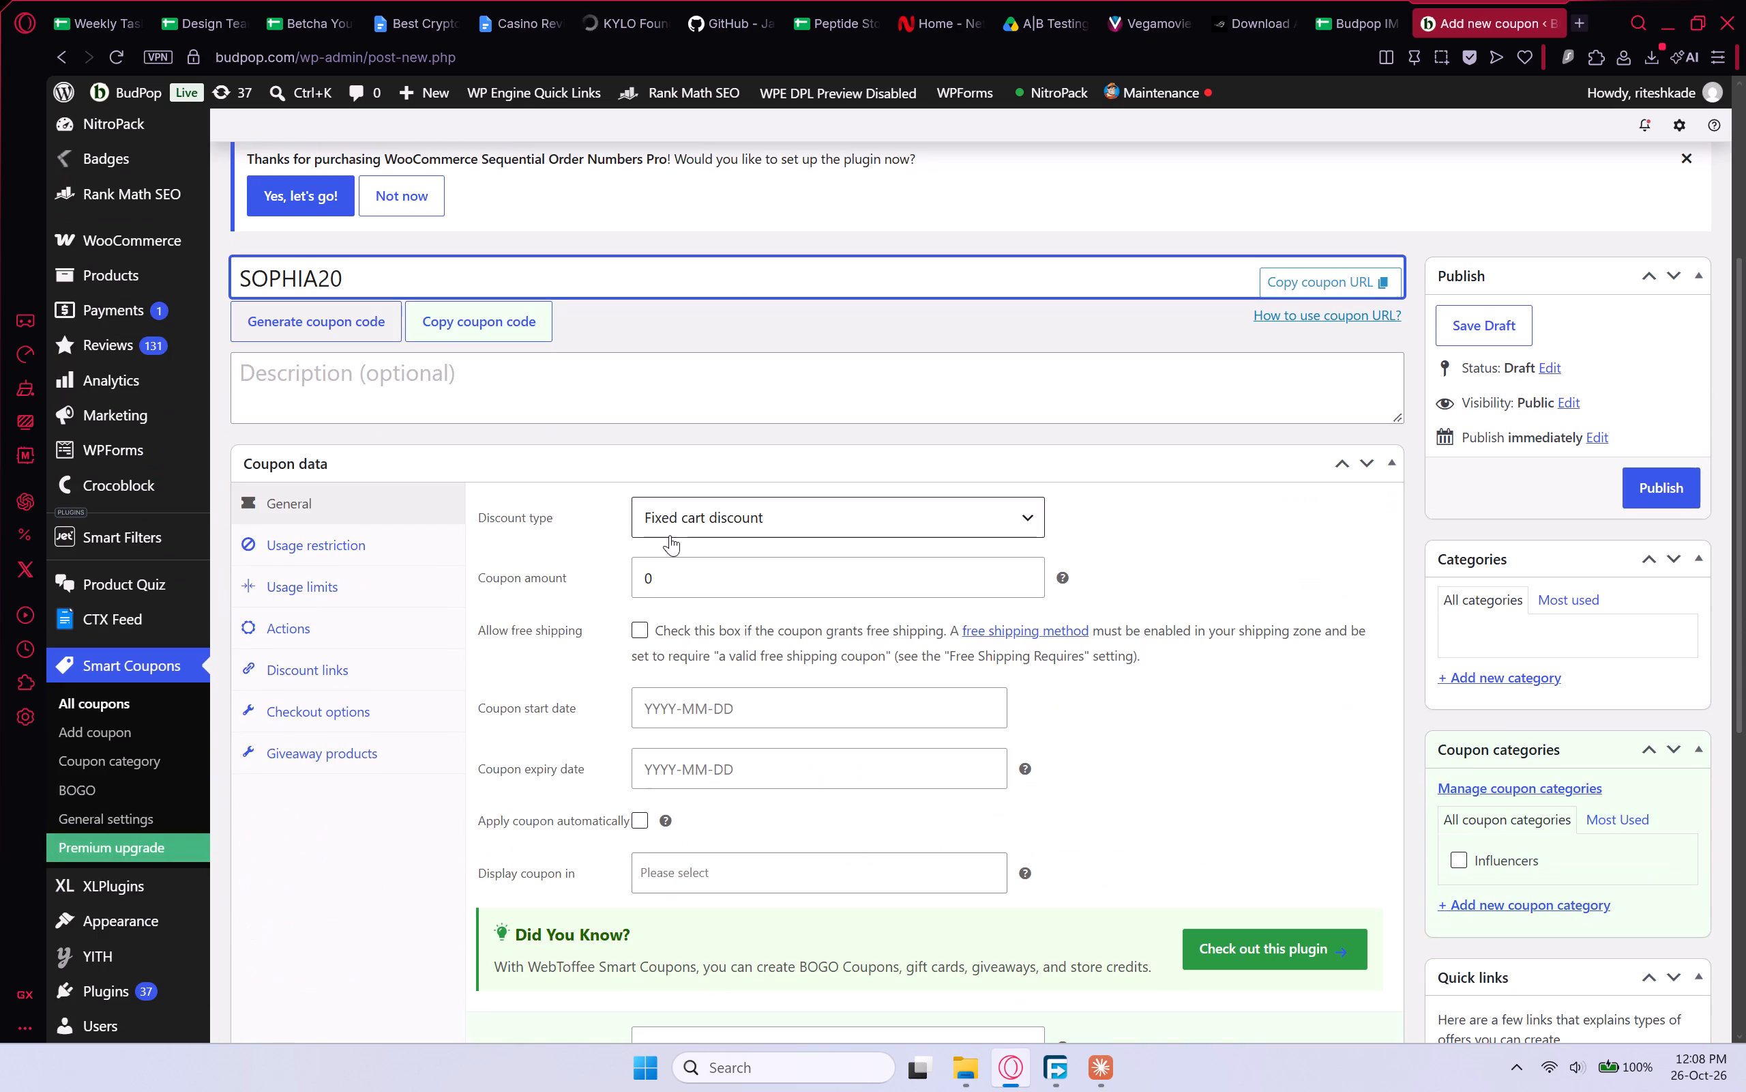
click(684, 526)
click(690, 551)
double_click(670, 569)
text(20)
Restrict the SOPHIA20 coupon to individual use only and set its usage limit per user to 1.
click(376, 547)
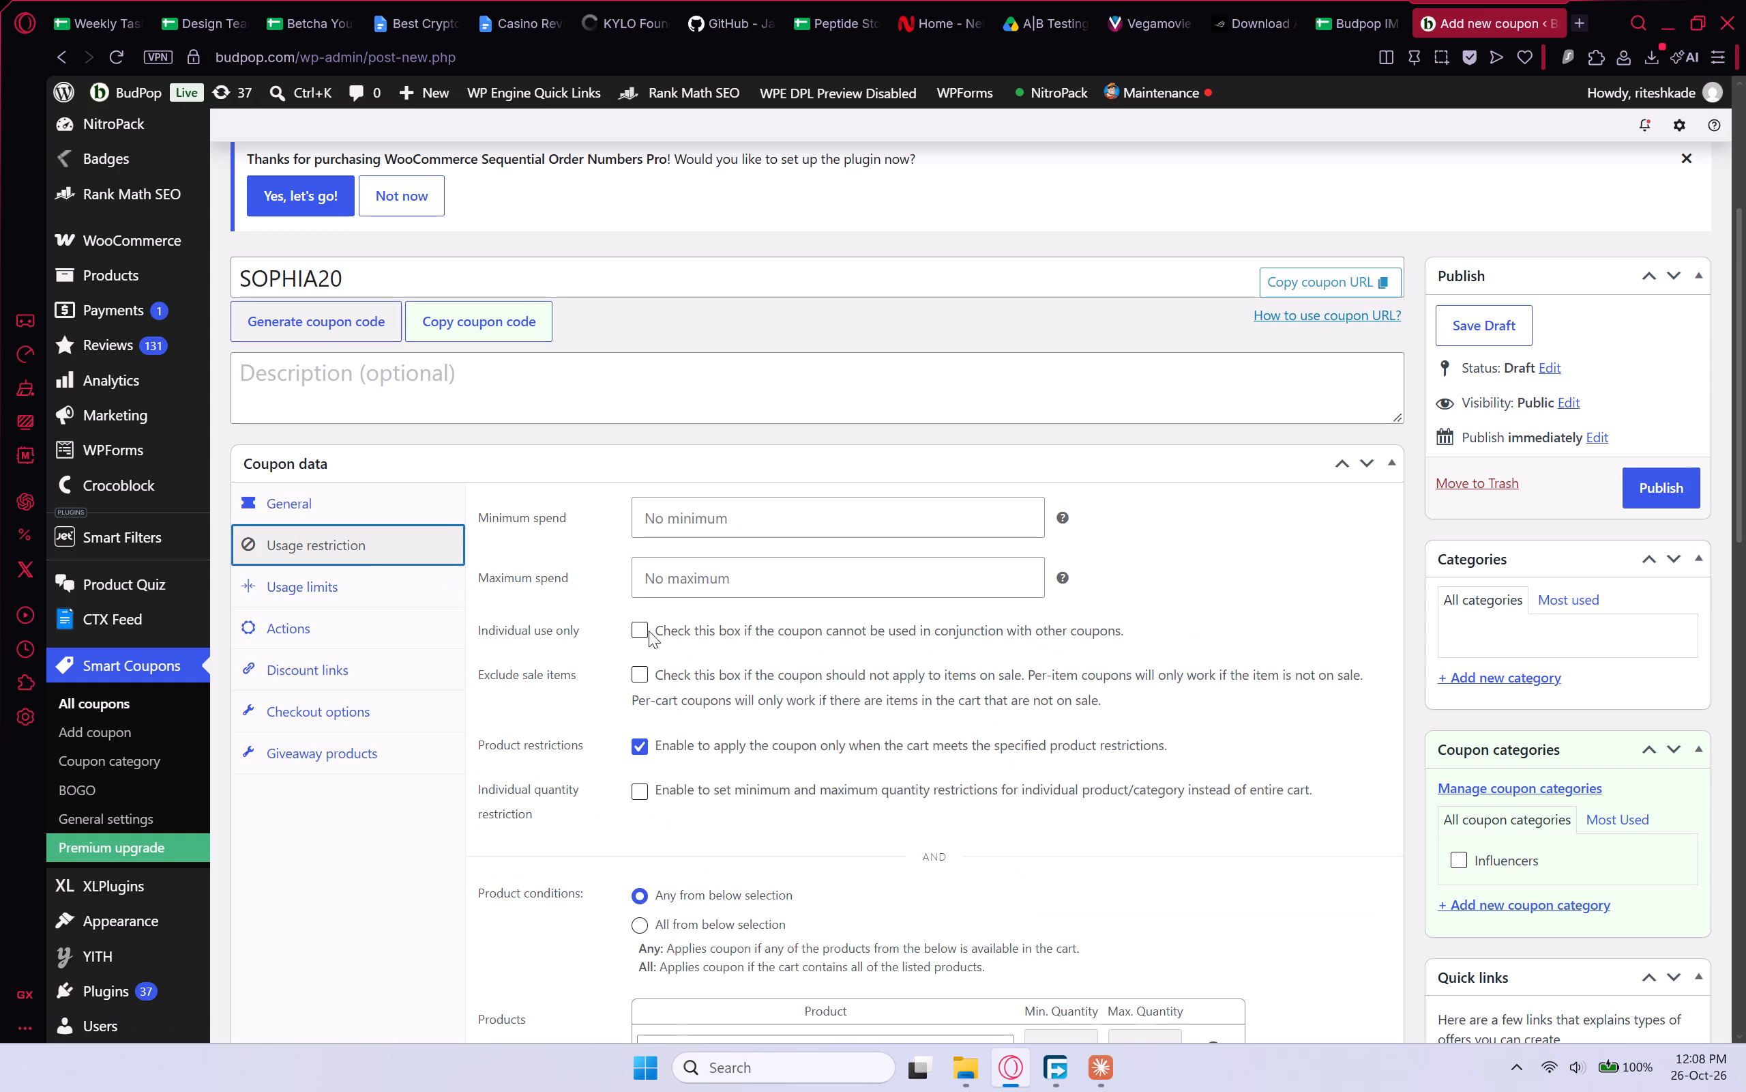
click(642, 629)
click(291, 592)
click(702, 655)
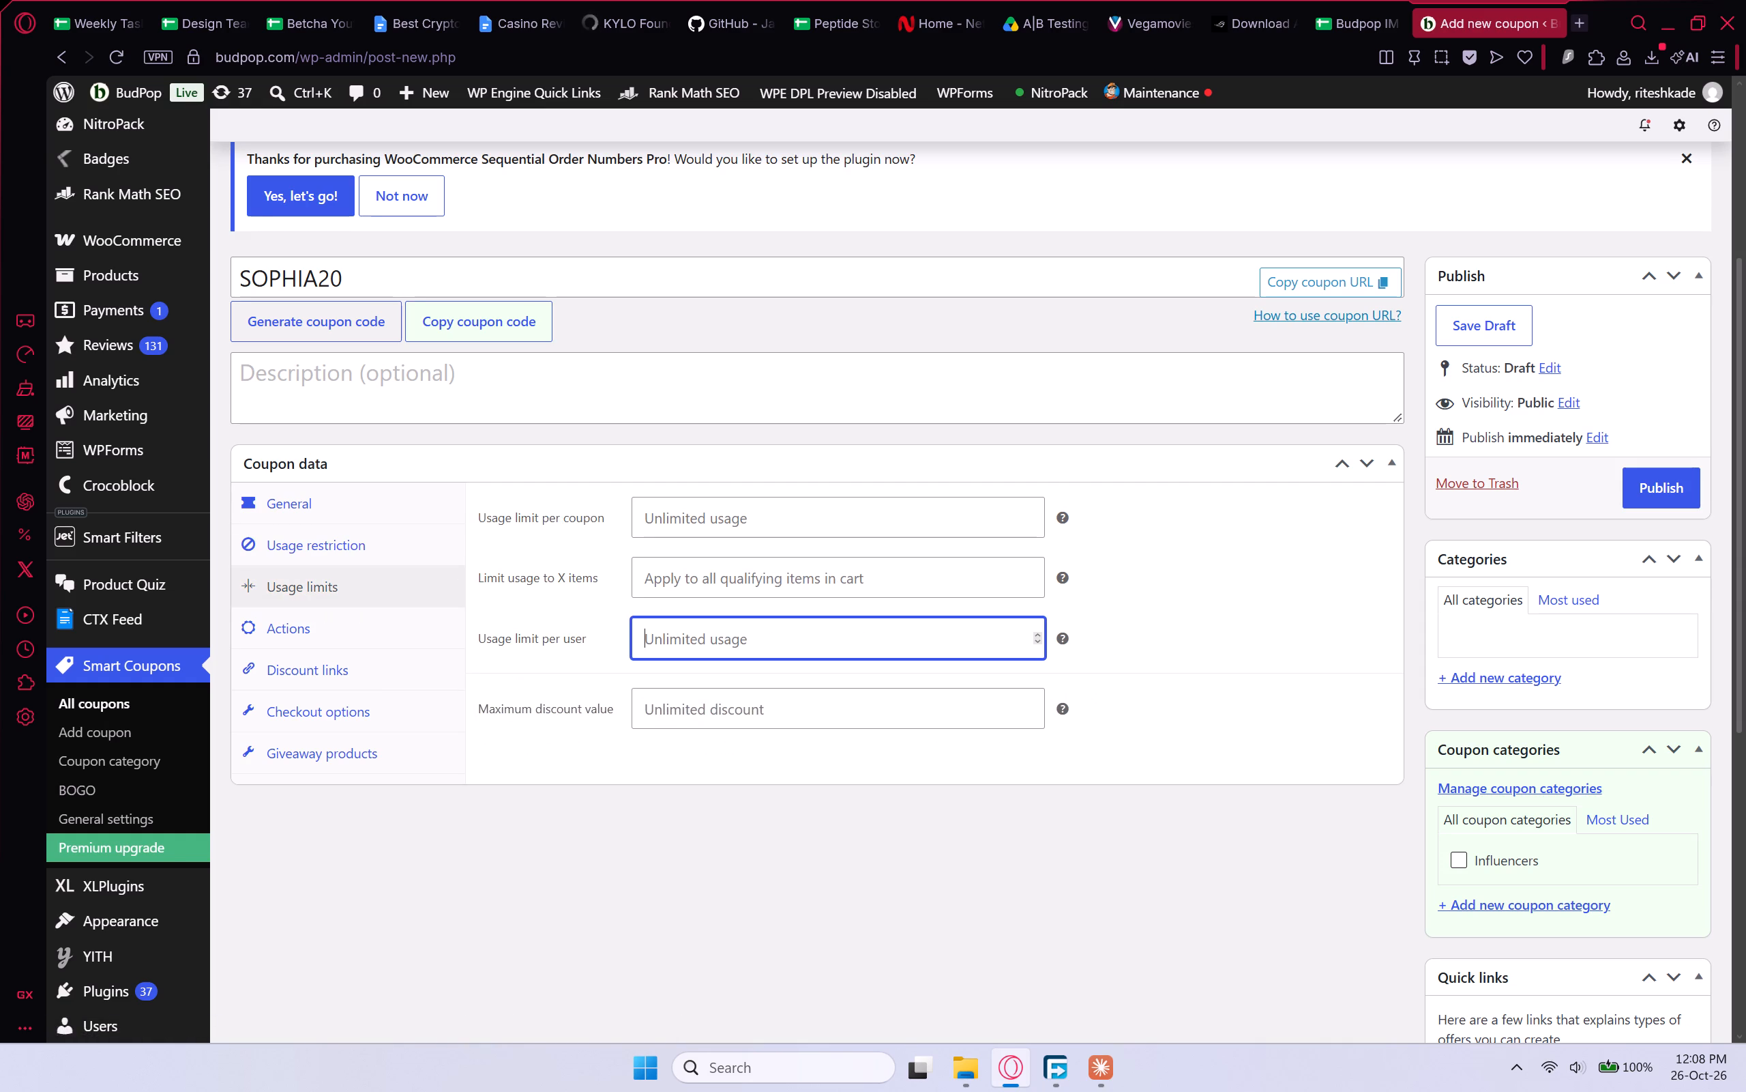
key(1)
Assign the SOPHIA20 coupon to the Influencers coupon category and publish it.
click(1508, 870)
click(1488, 864)
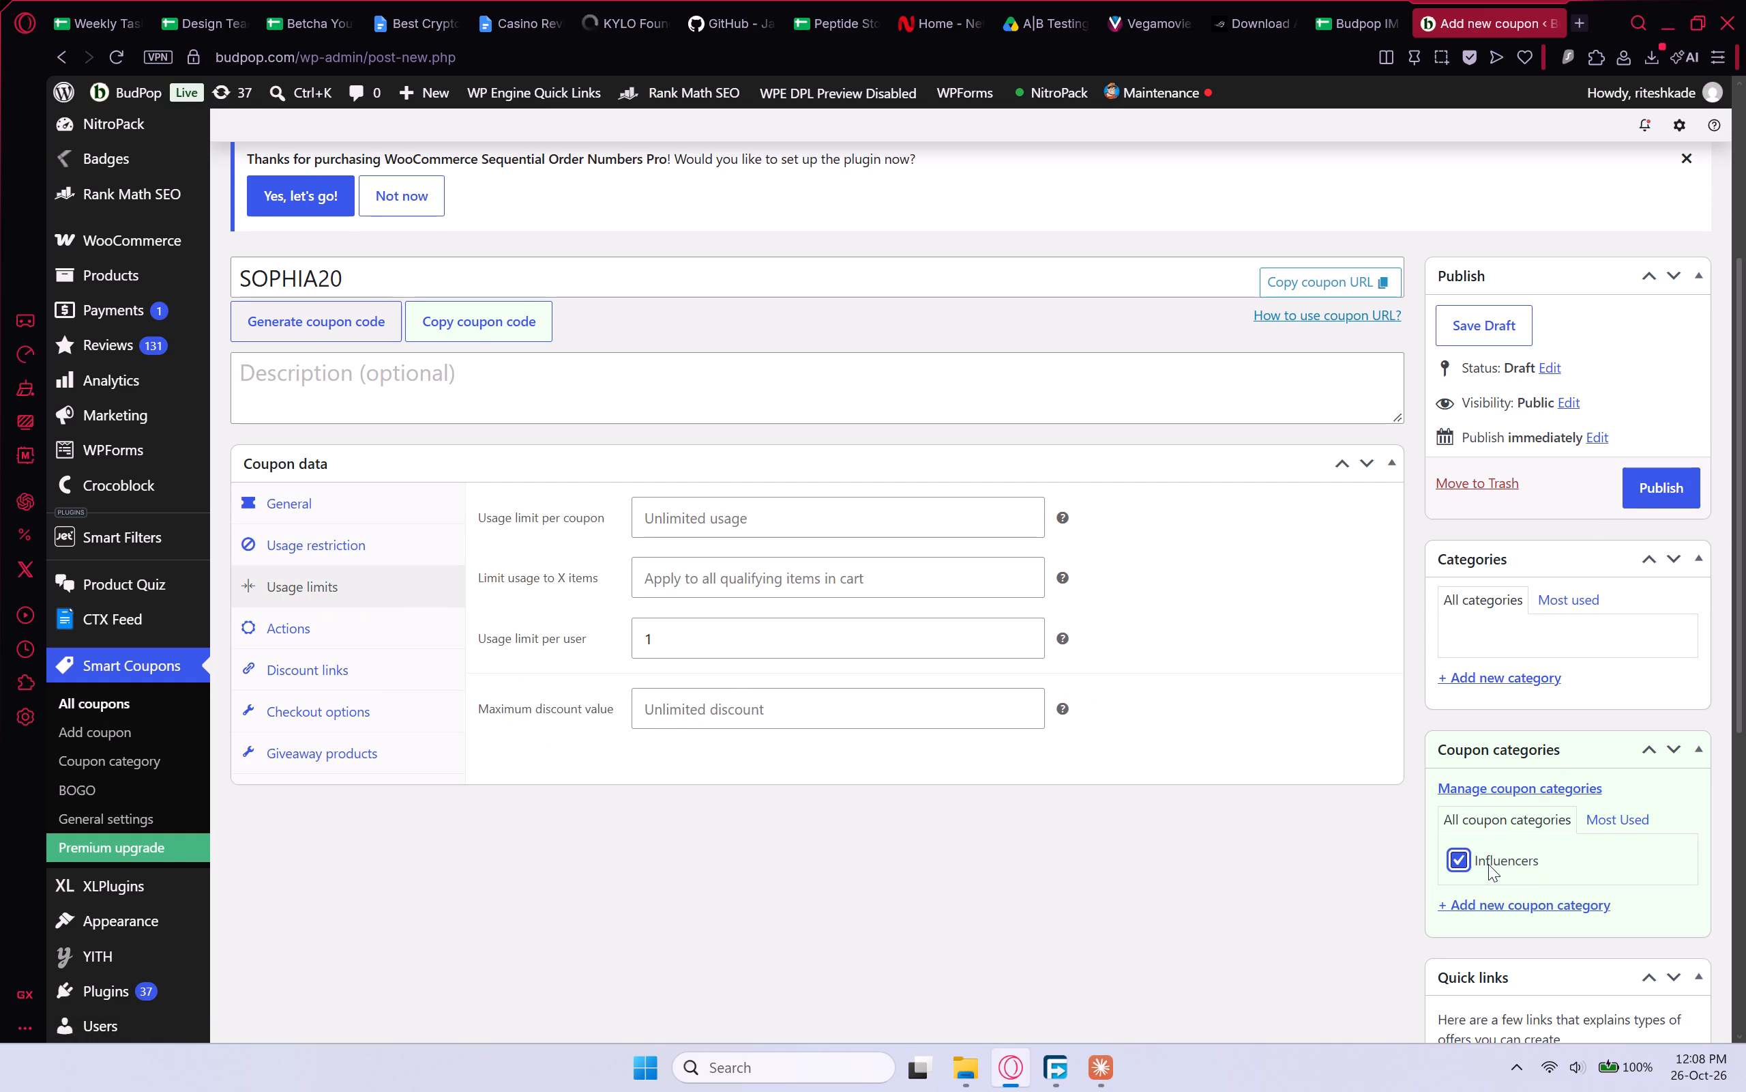
click(1648, 496)
scroll(1351, 633, up, 6)
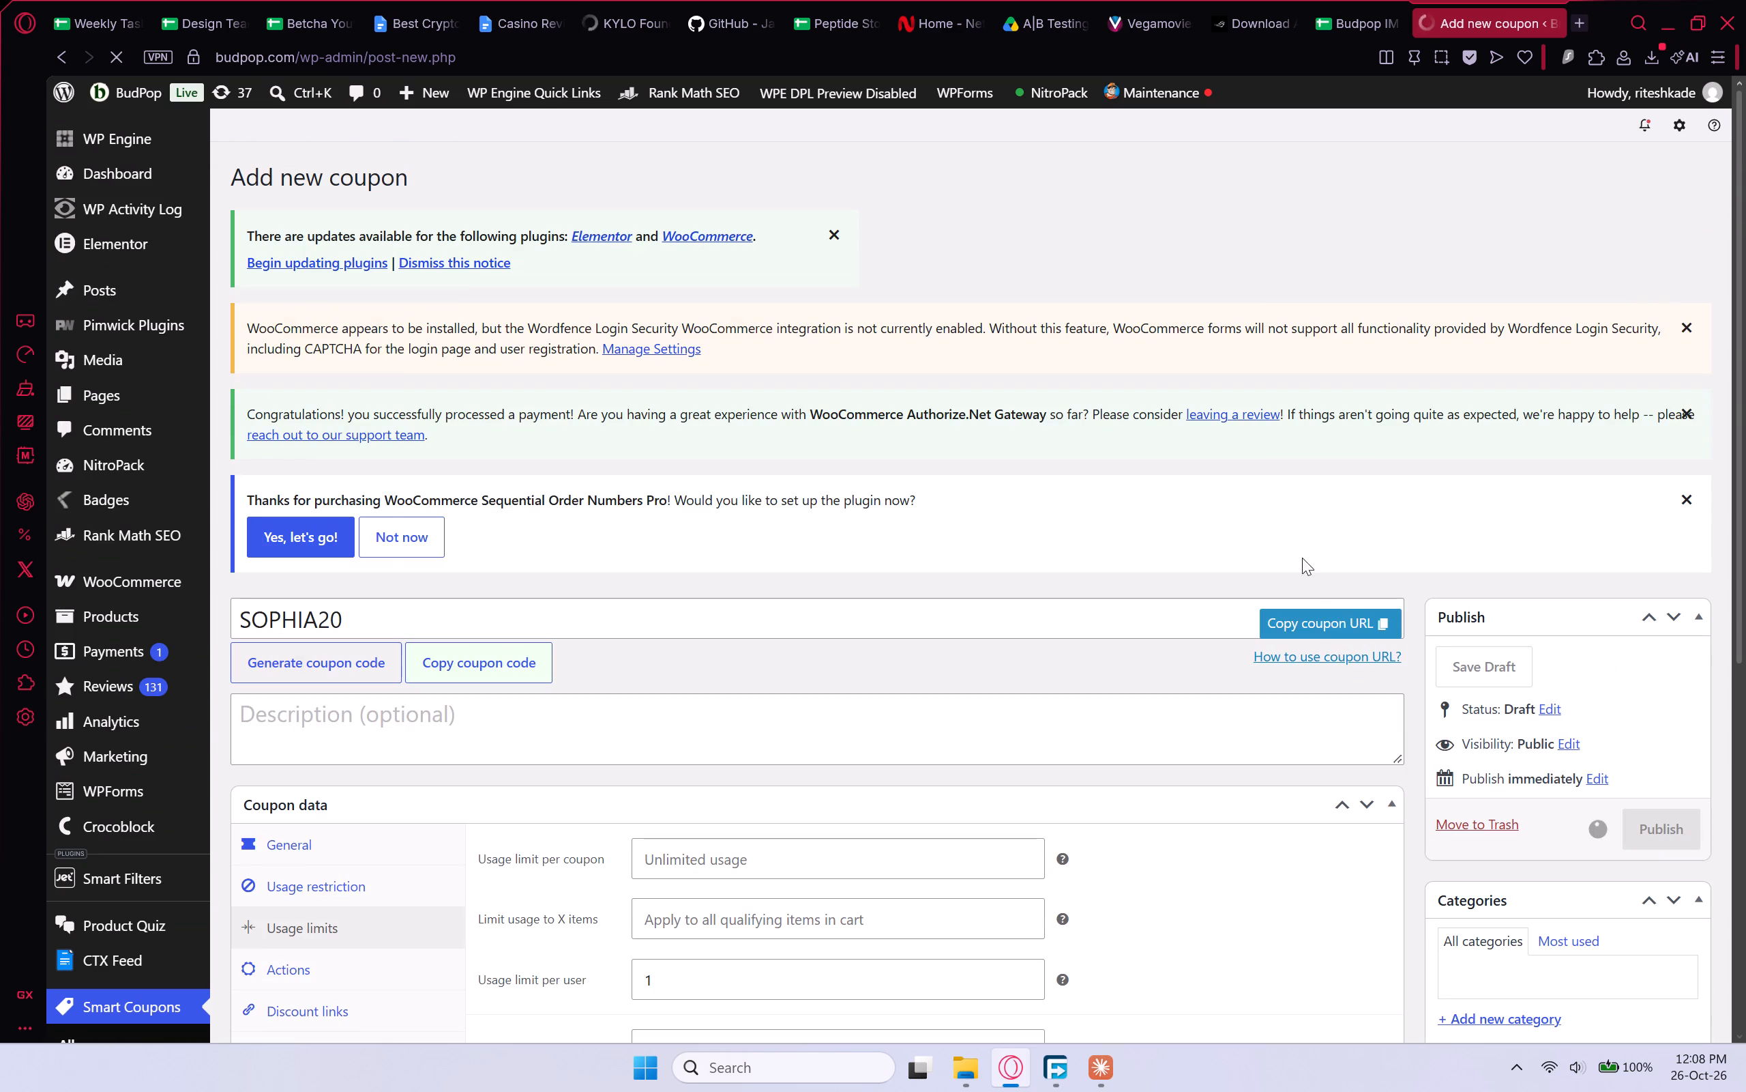
click(1346, 0)
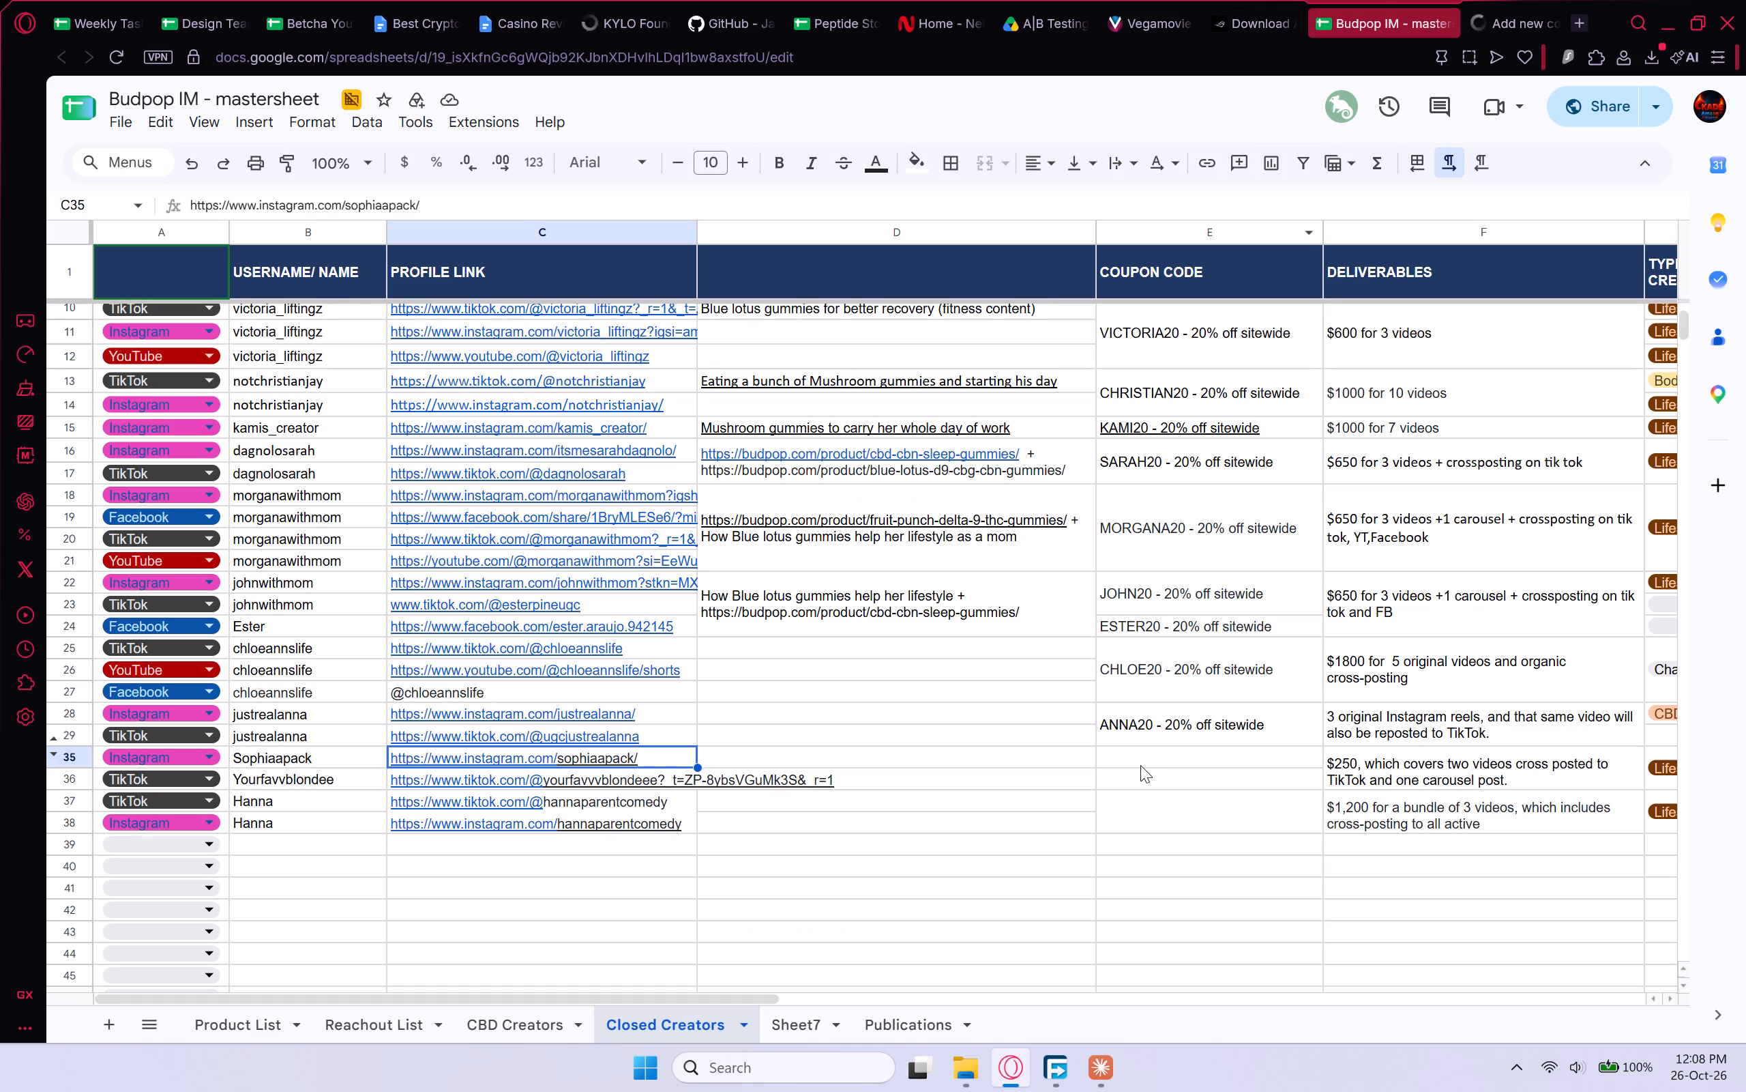
click(1137, 758)
text(SOPHIA)
text(2-)
key(BackSpace)
key(BackSpace)
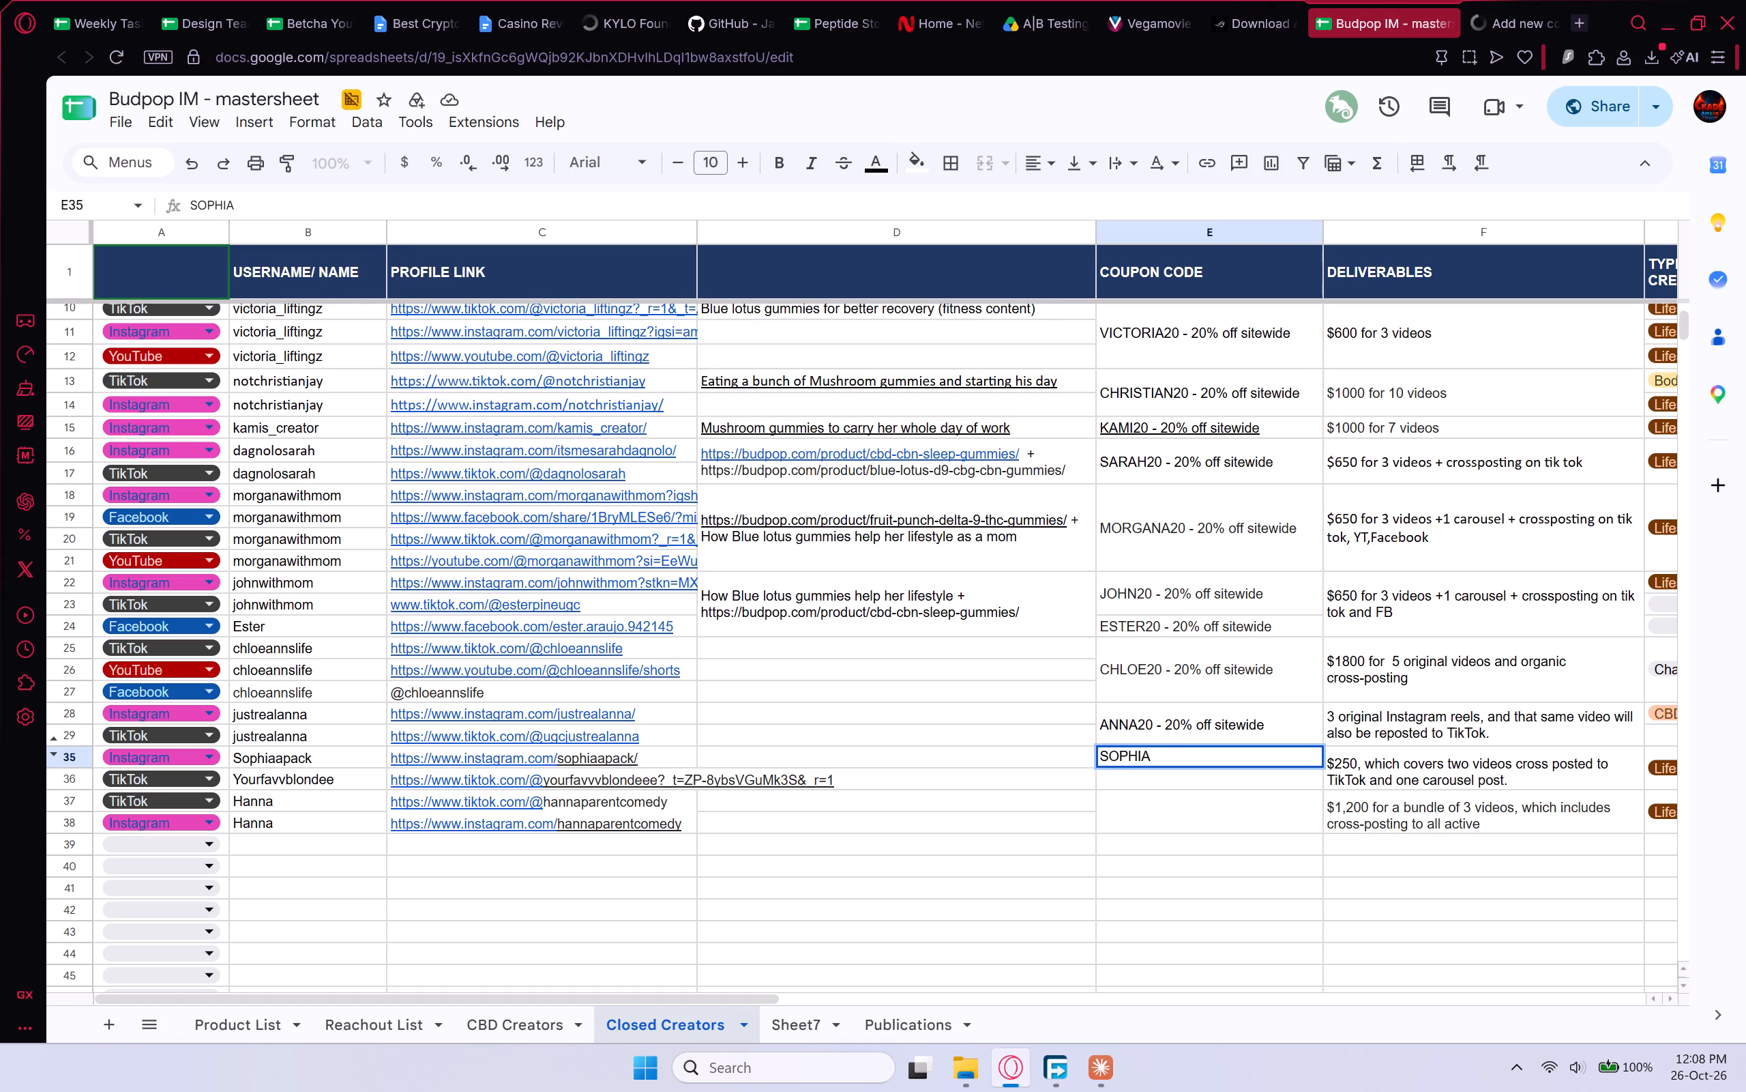
text(20)
key(space)
text(- 20)
text(% off)
key(space)
text(sitewide)
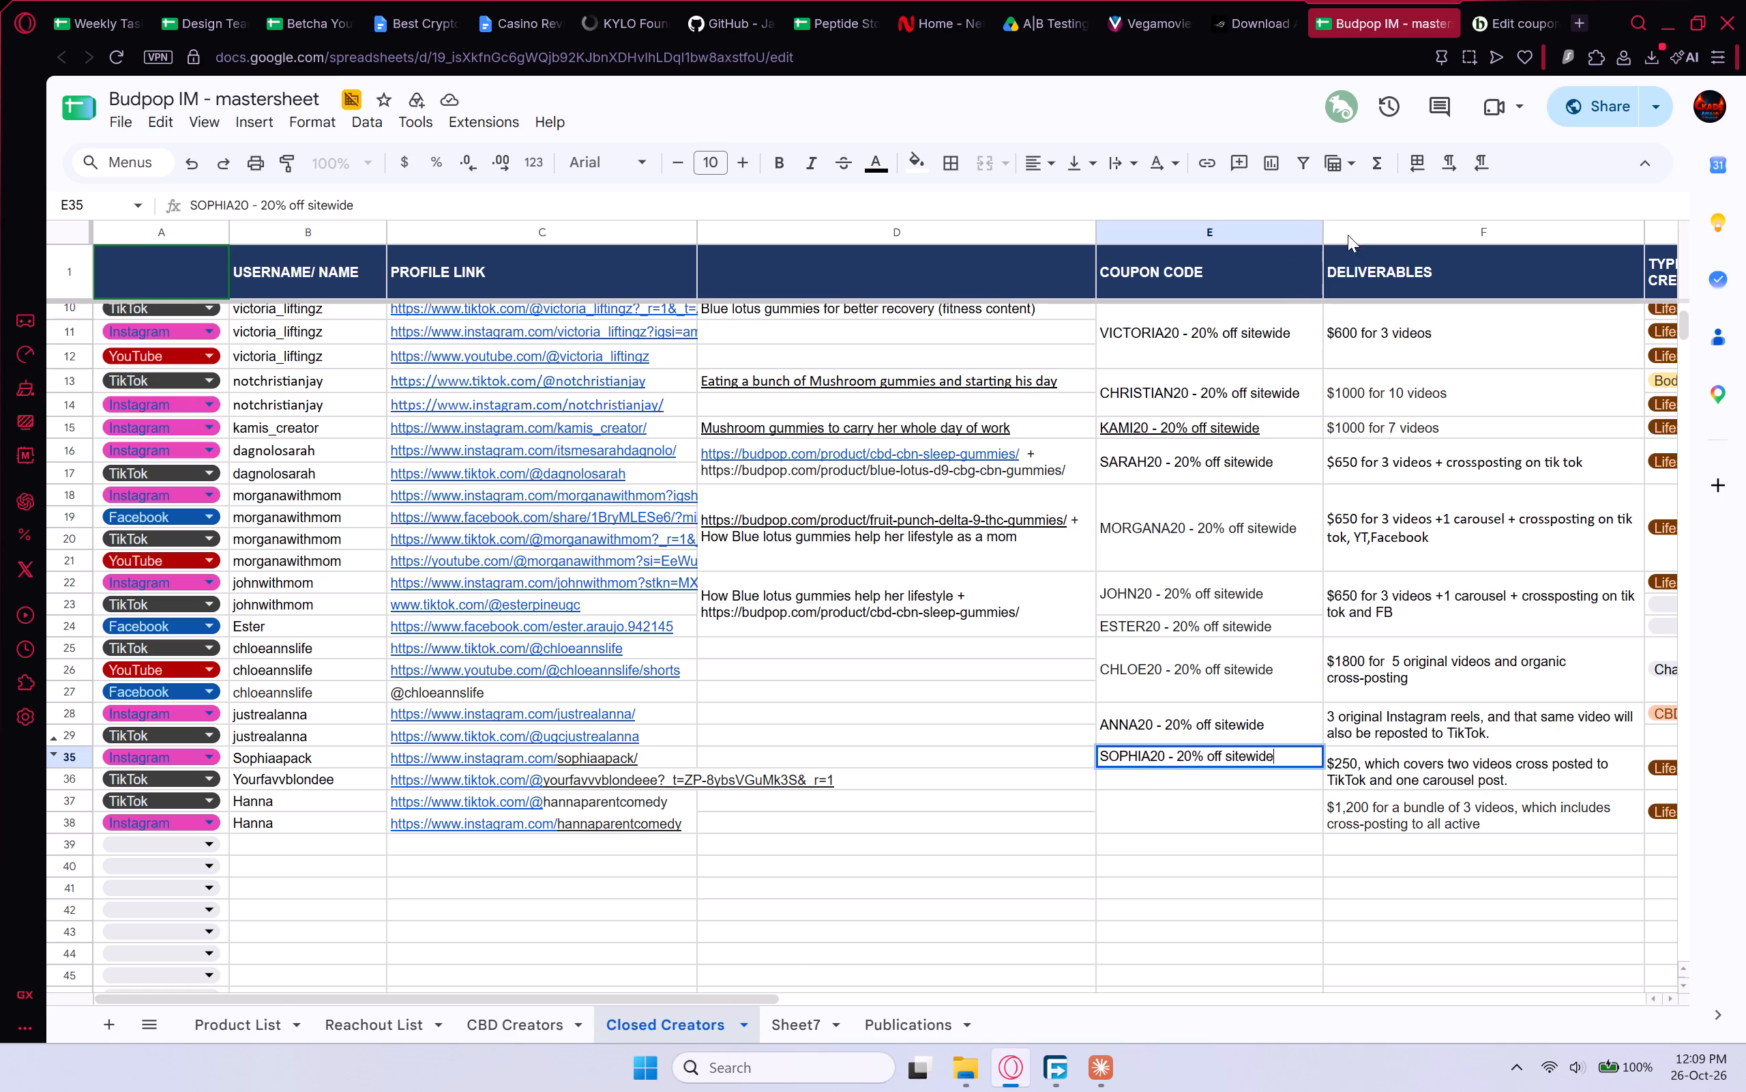
Return to WordPress and start adding another new coupon.
click(1475, 0)
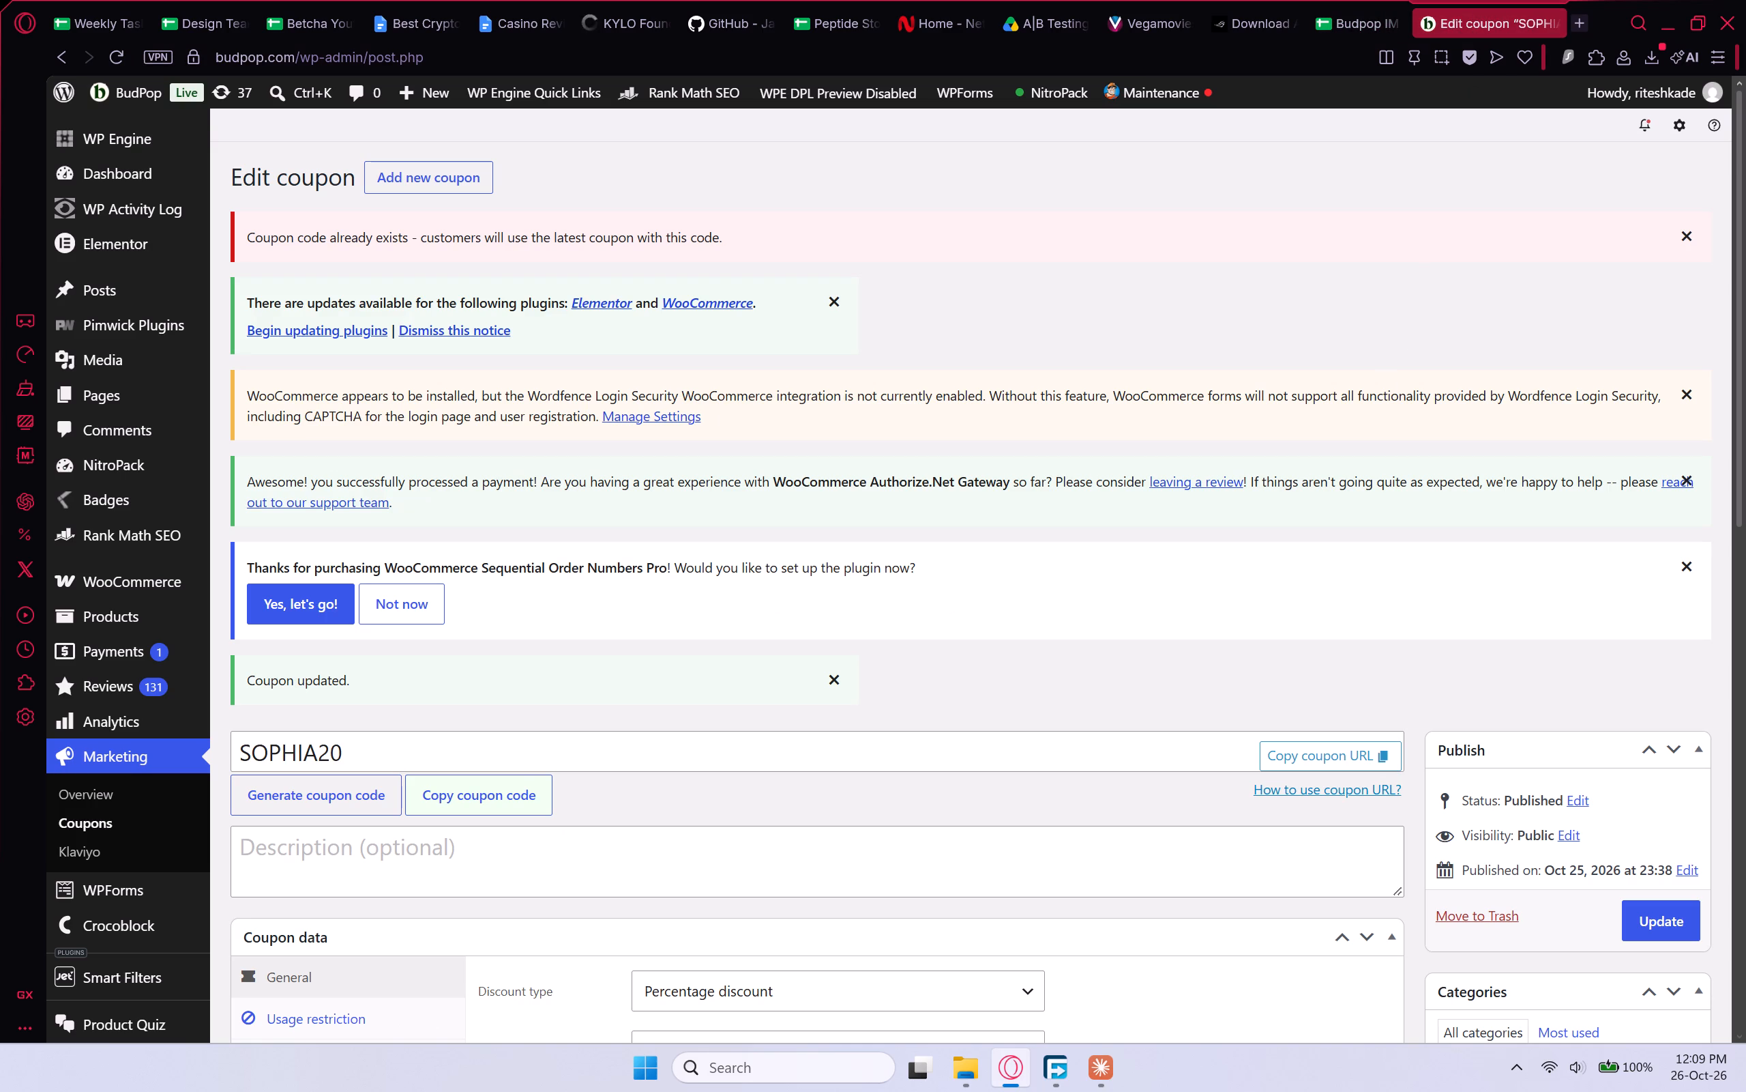
click(428, 186)
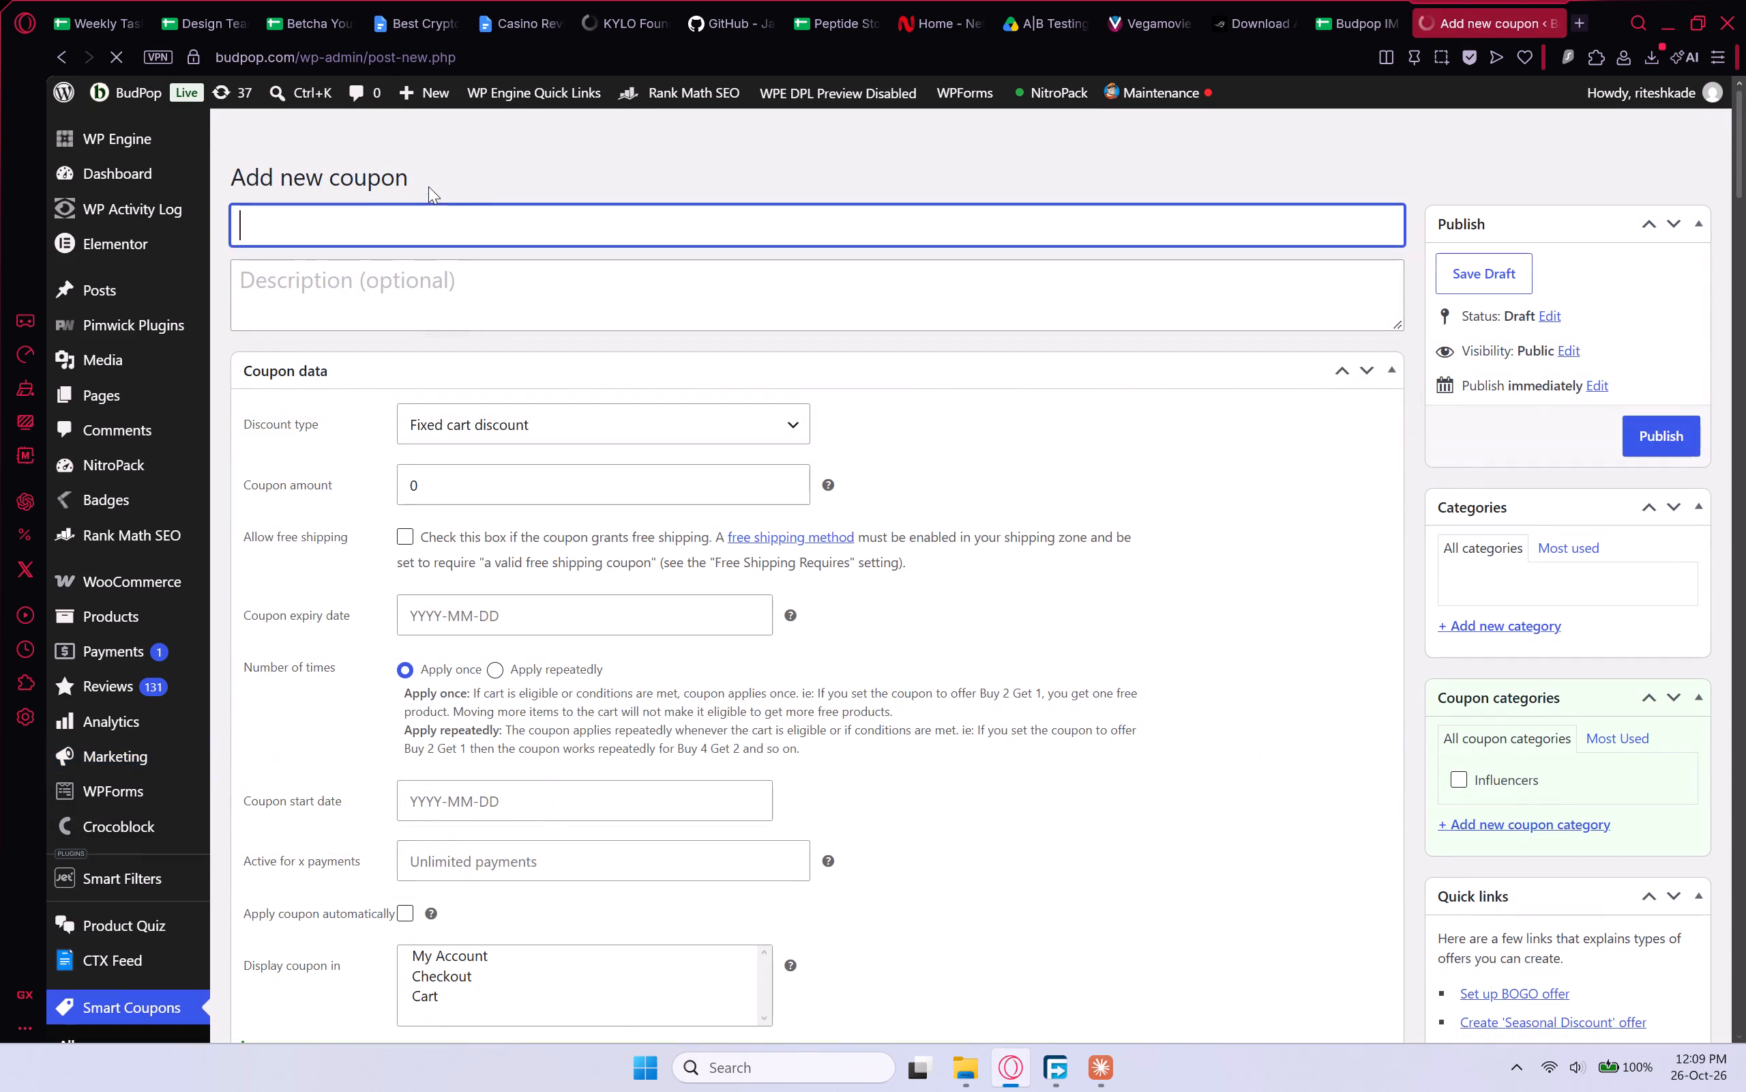
Review the creators and coupon codes recorded in the mastersheet's Closed Creators sheet.
click(1342, 0)
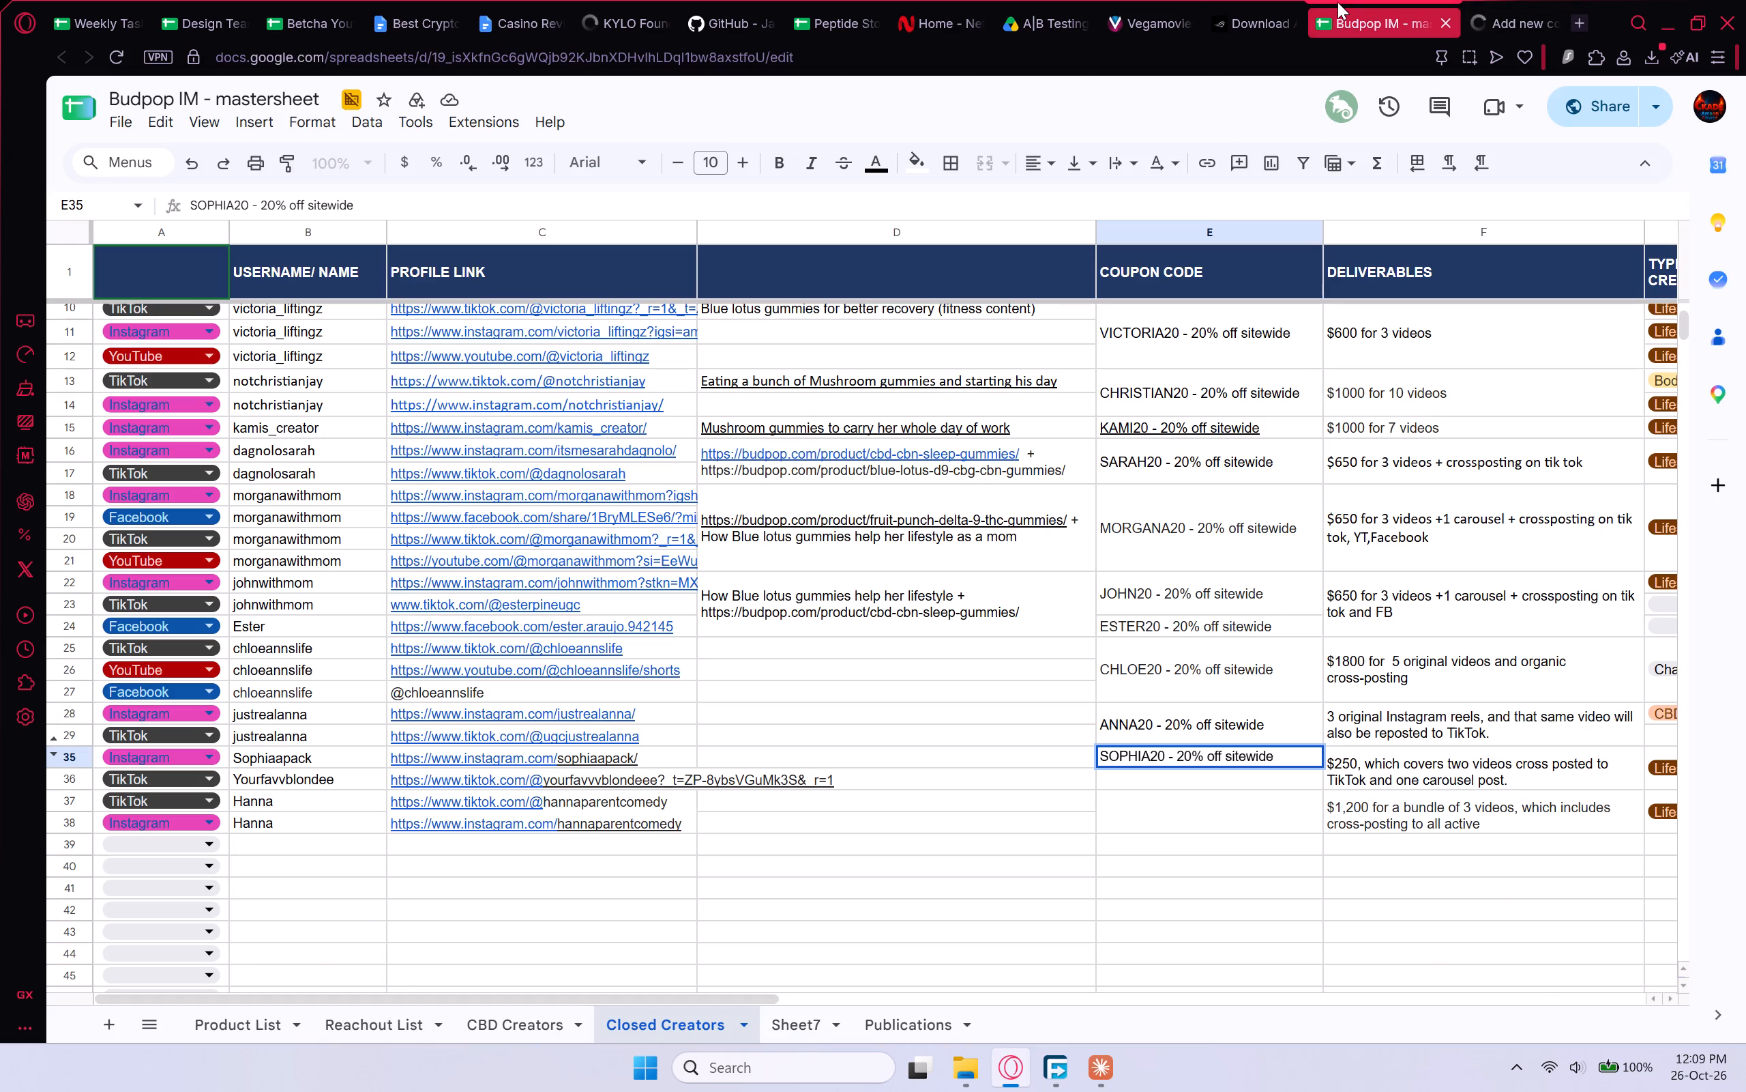
scroll(1149, 550, up, 7)
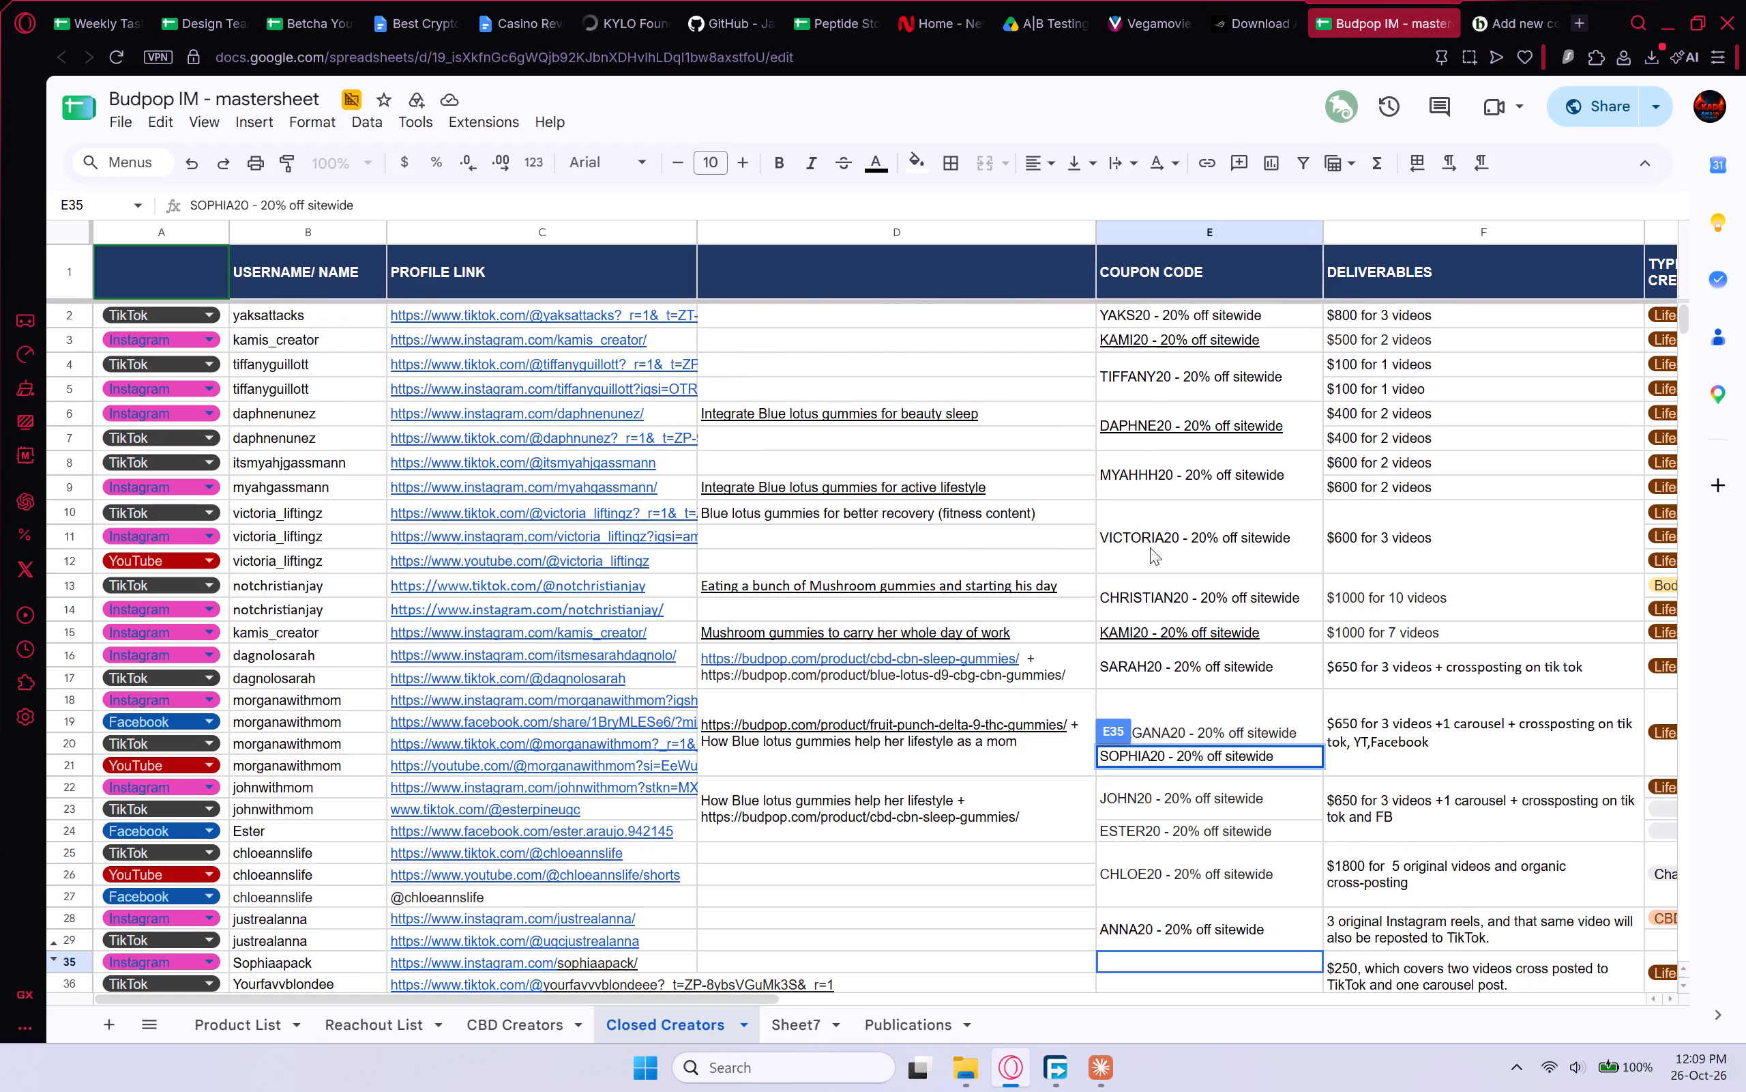
scroll(1150, 547, up, 1)
scroll(1142, 365, up, 5)
scroll(1142, 365, down, 3)
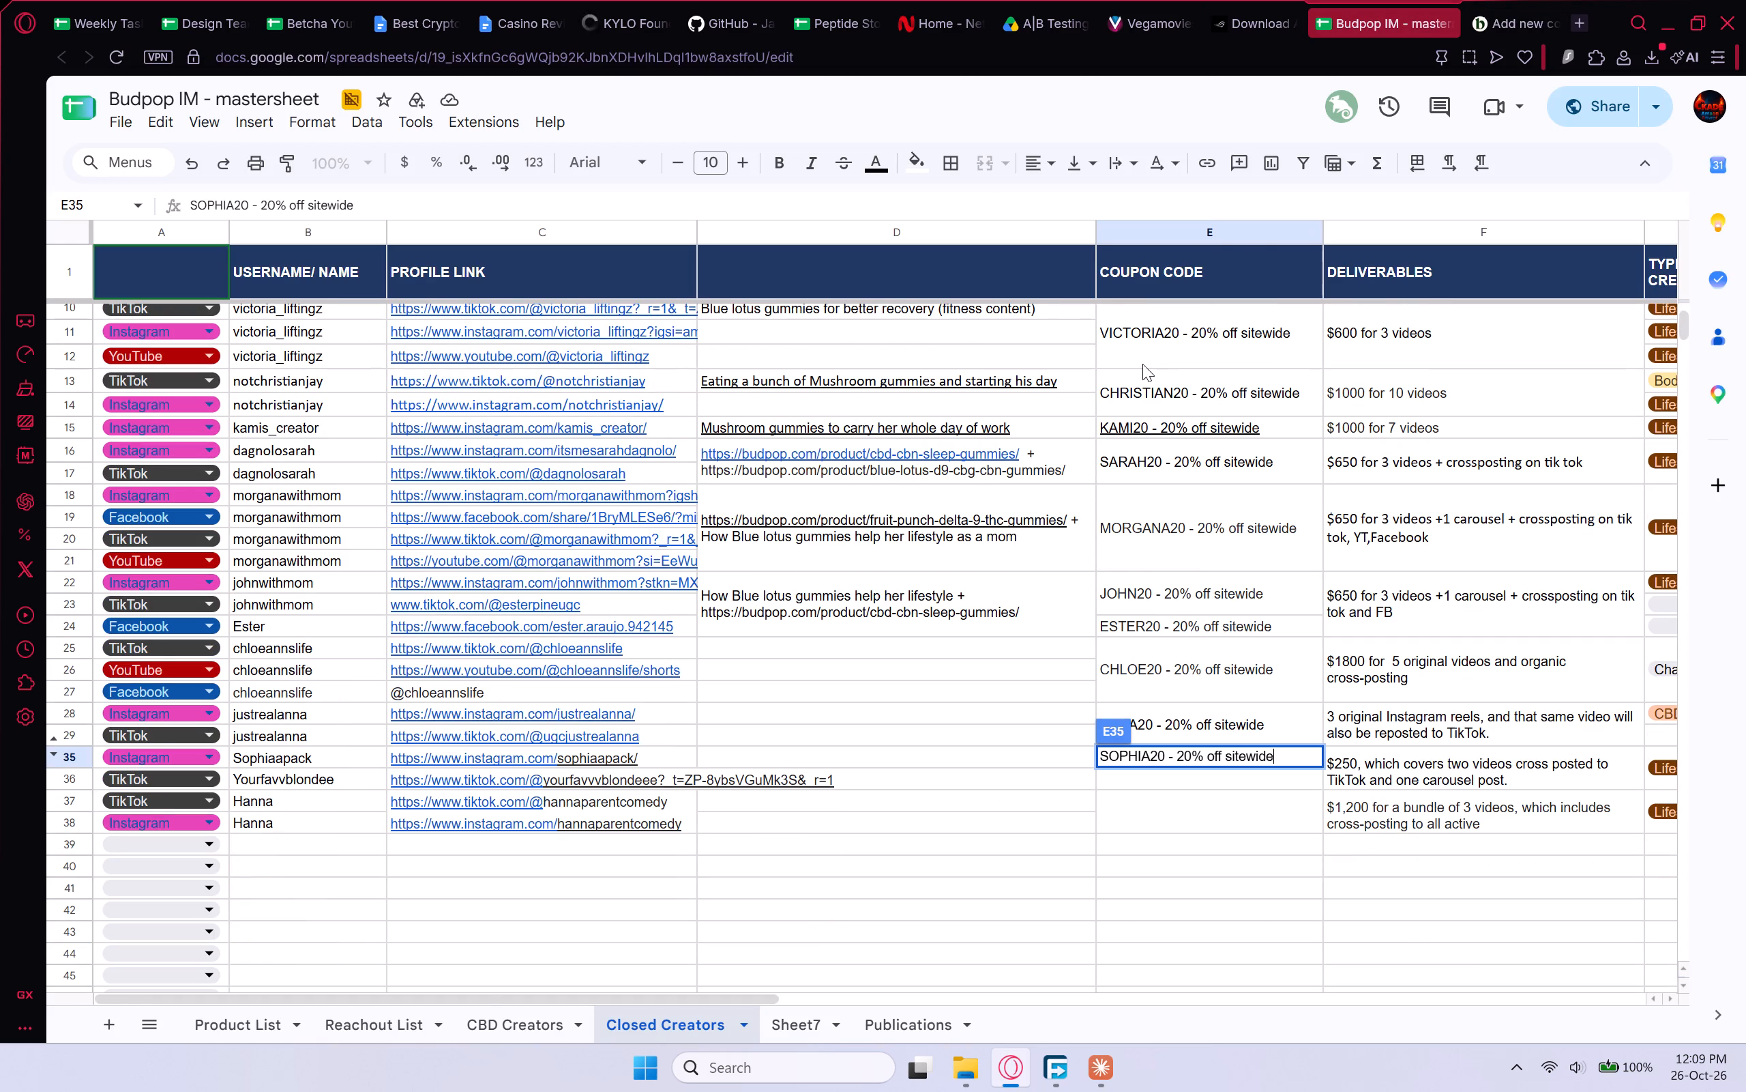
scroll(1236, 533, up, 1)
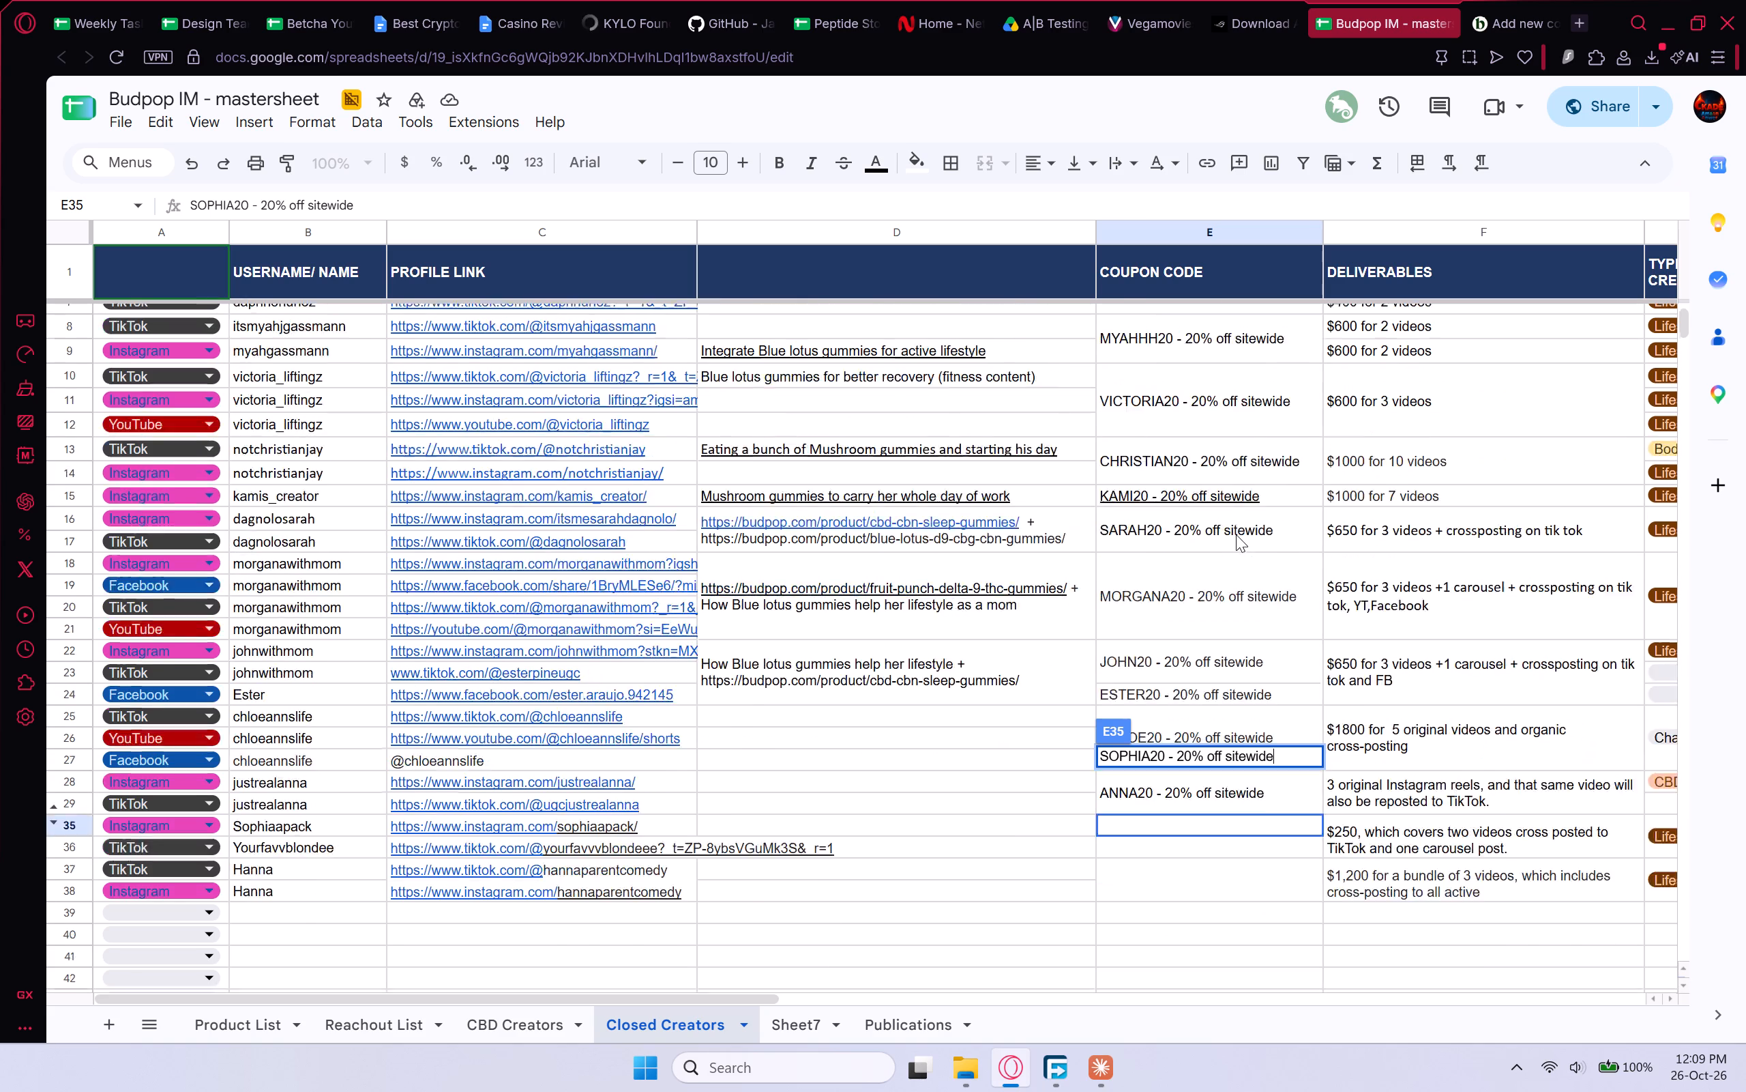
scroll(1236, 534, up, 7)
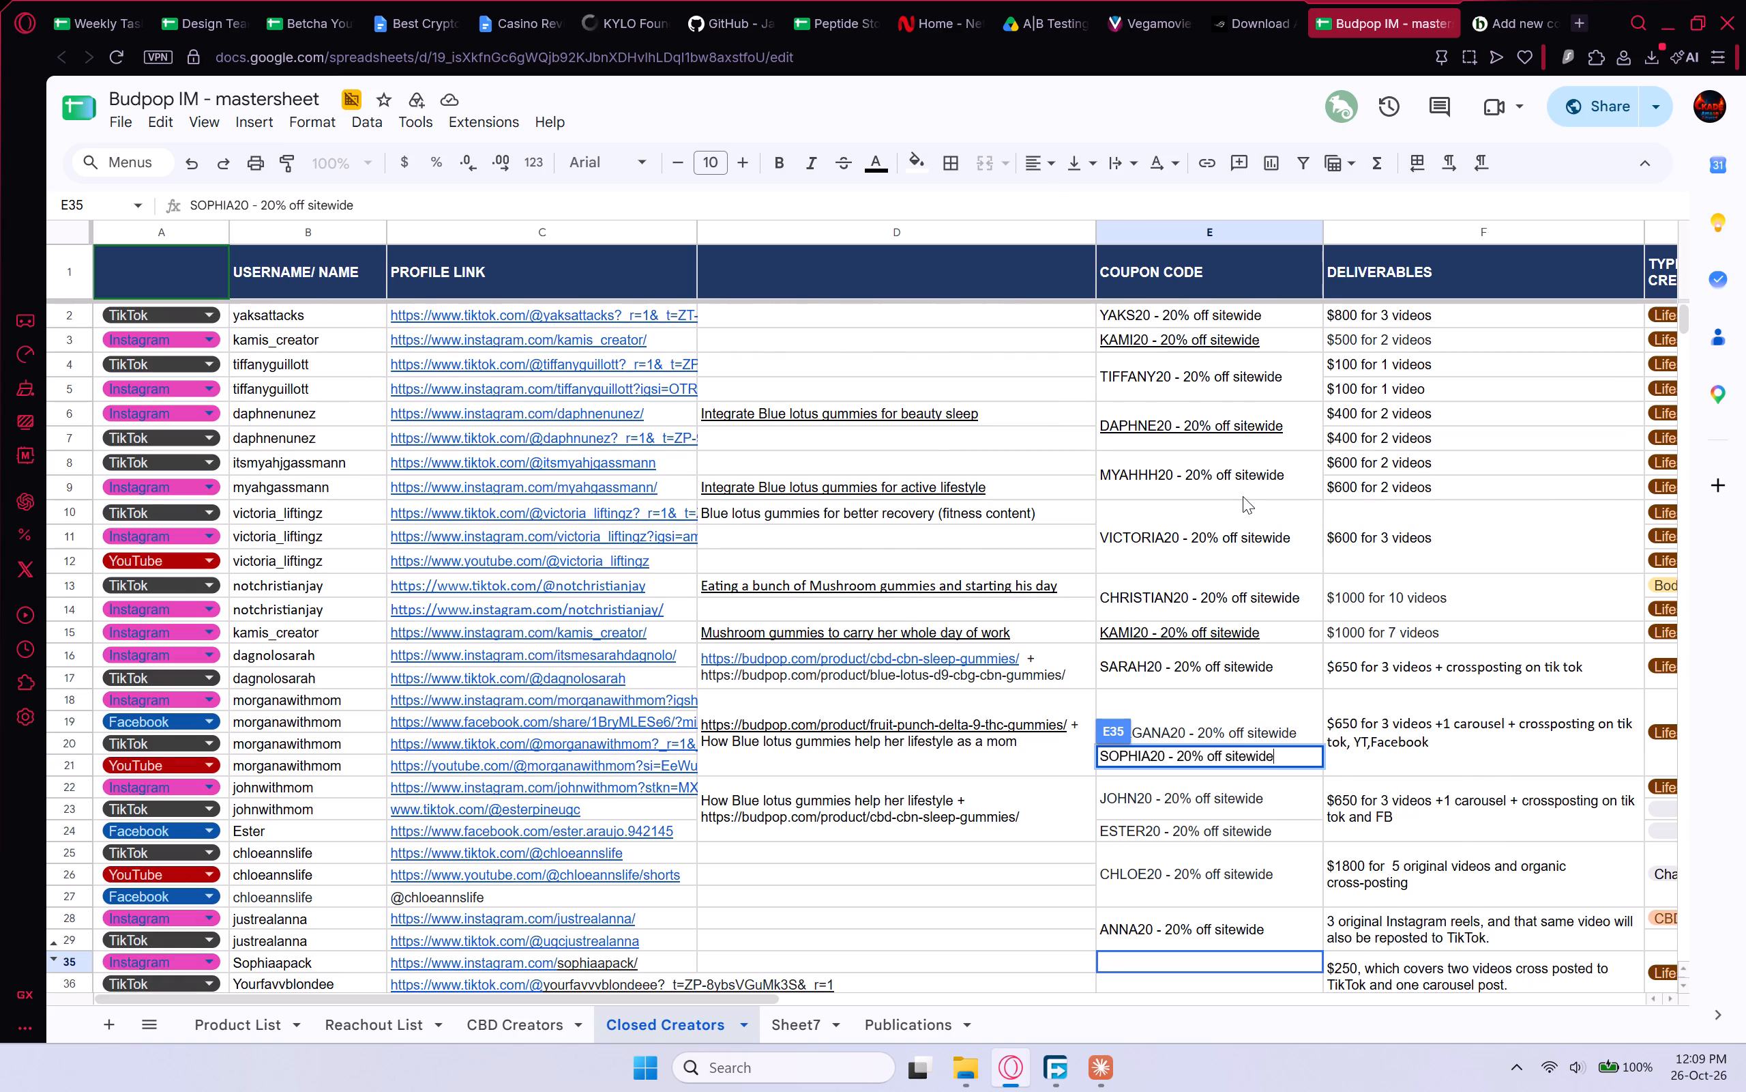
scroll(1243, 496, down, 1)
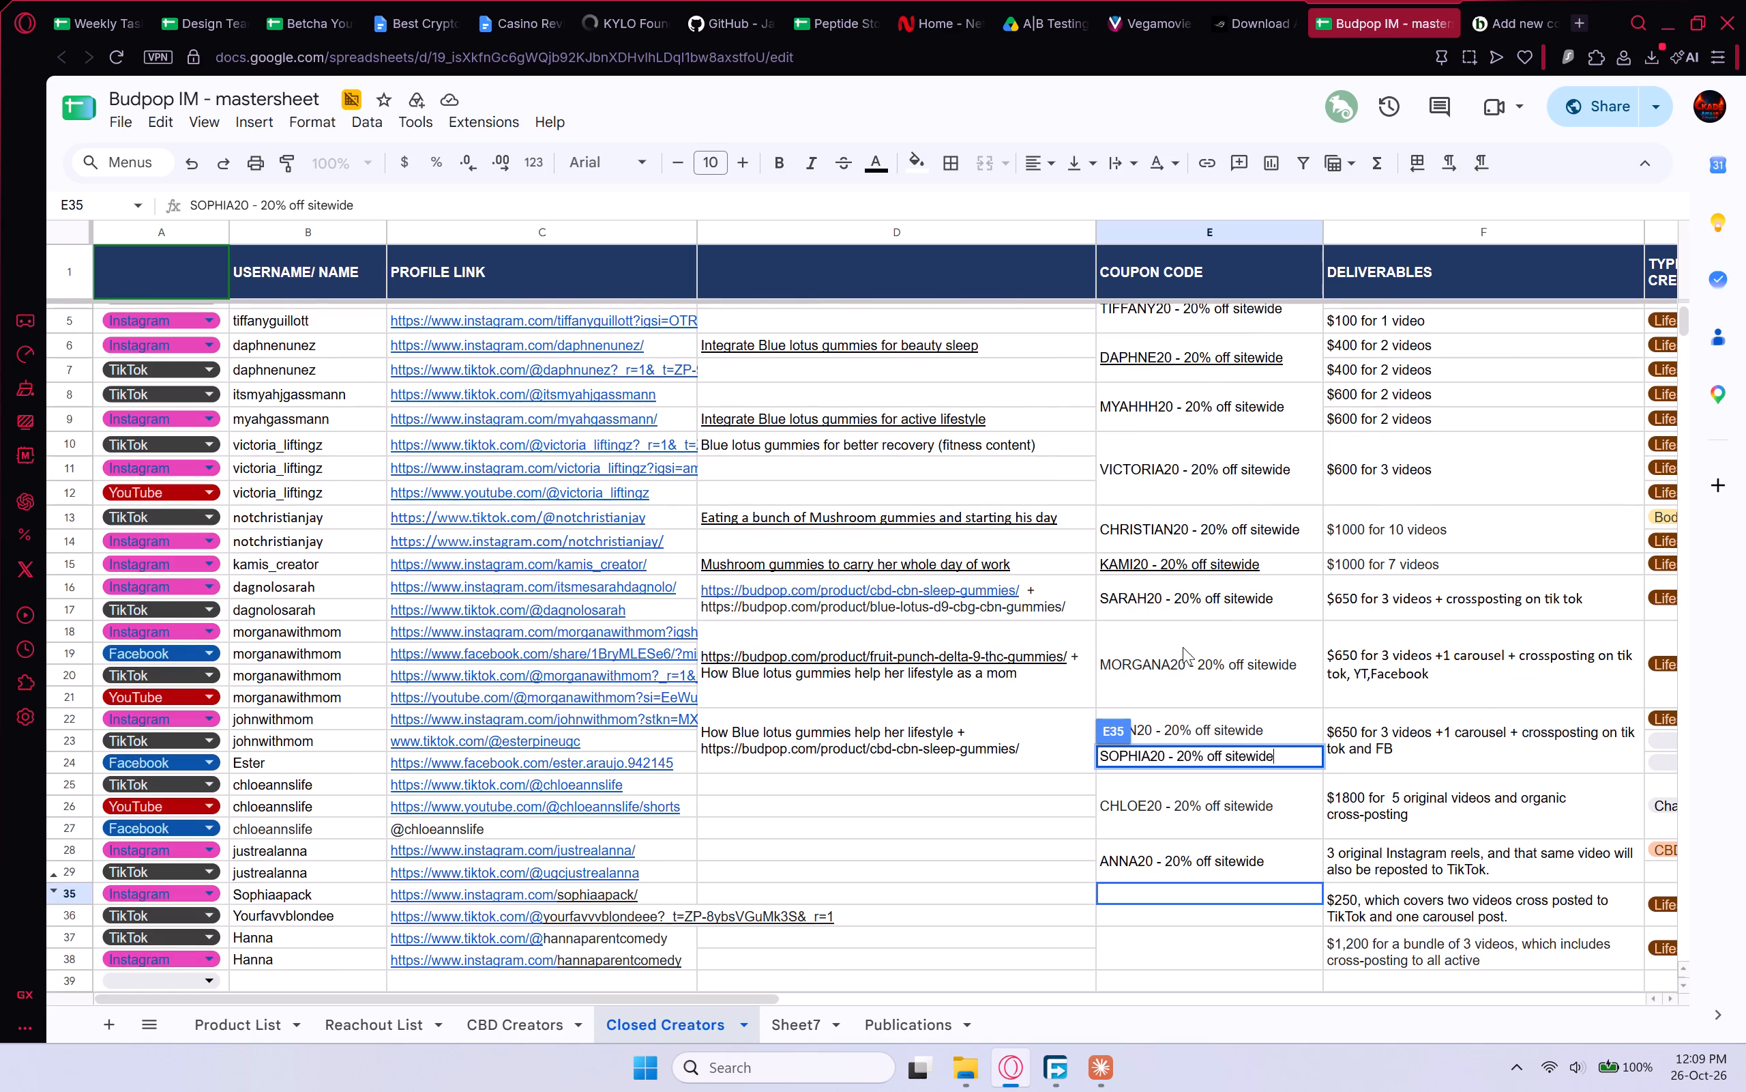
scroll(1174, 719, down, 3)
click(1153, 706)
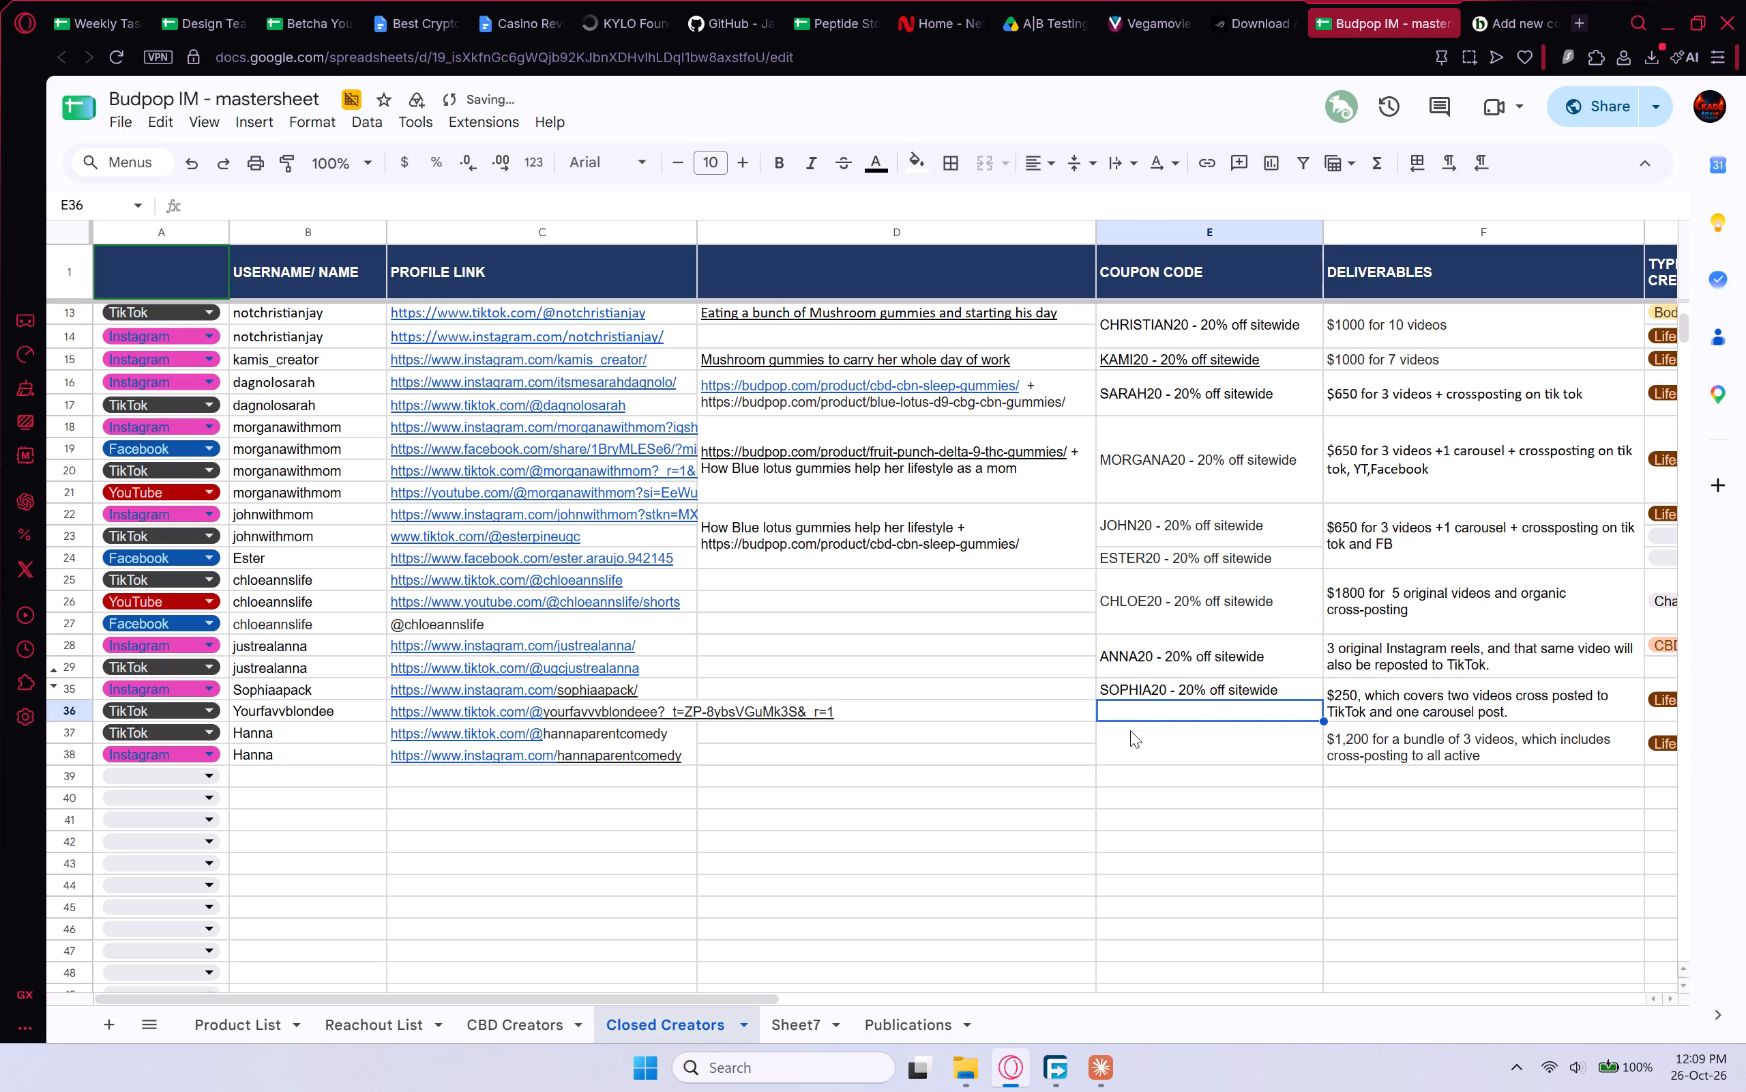
click(492, 715)
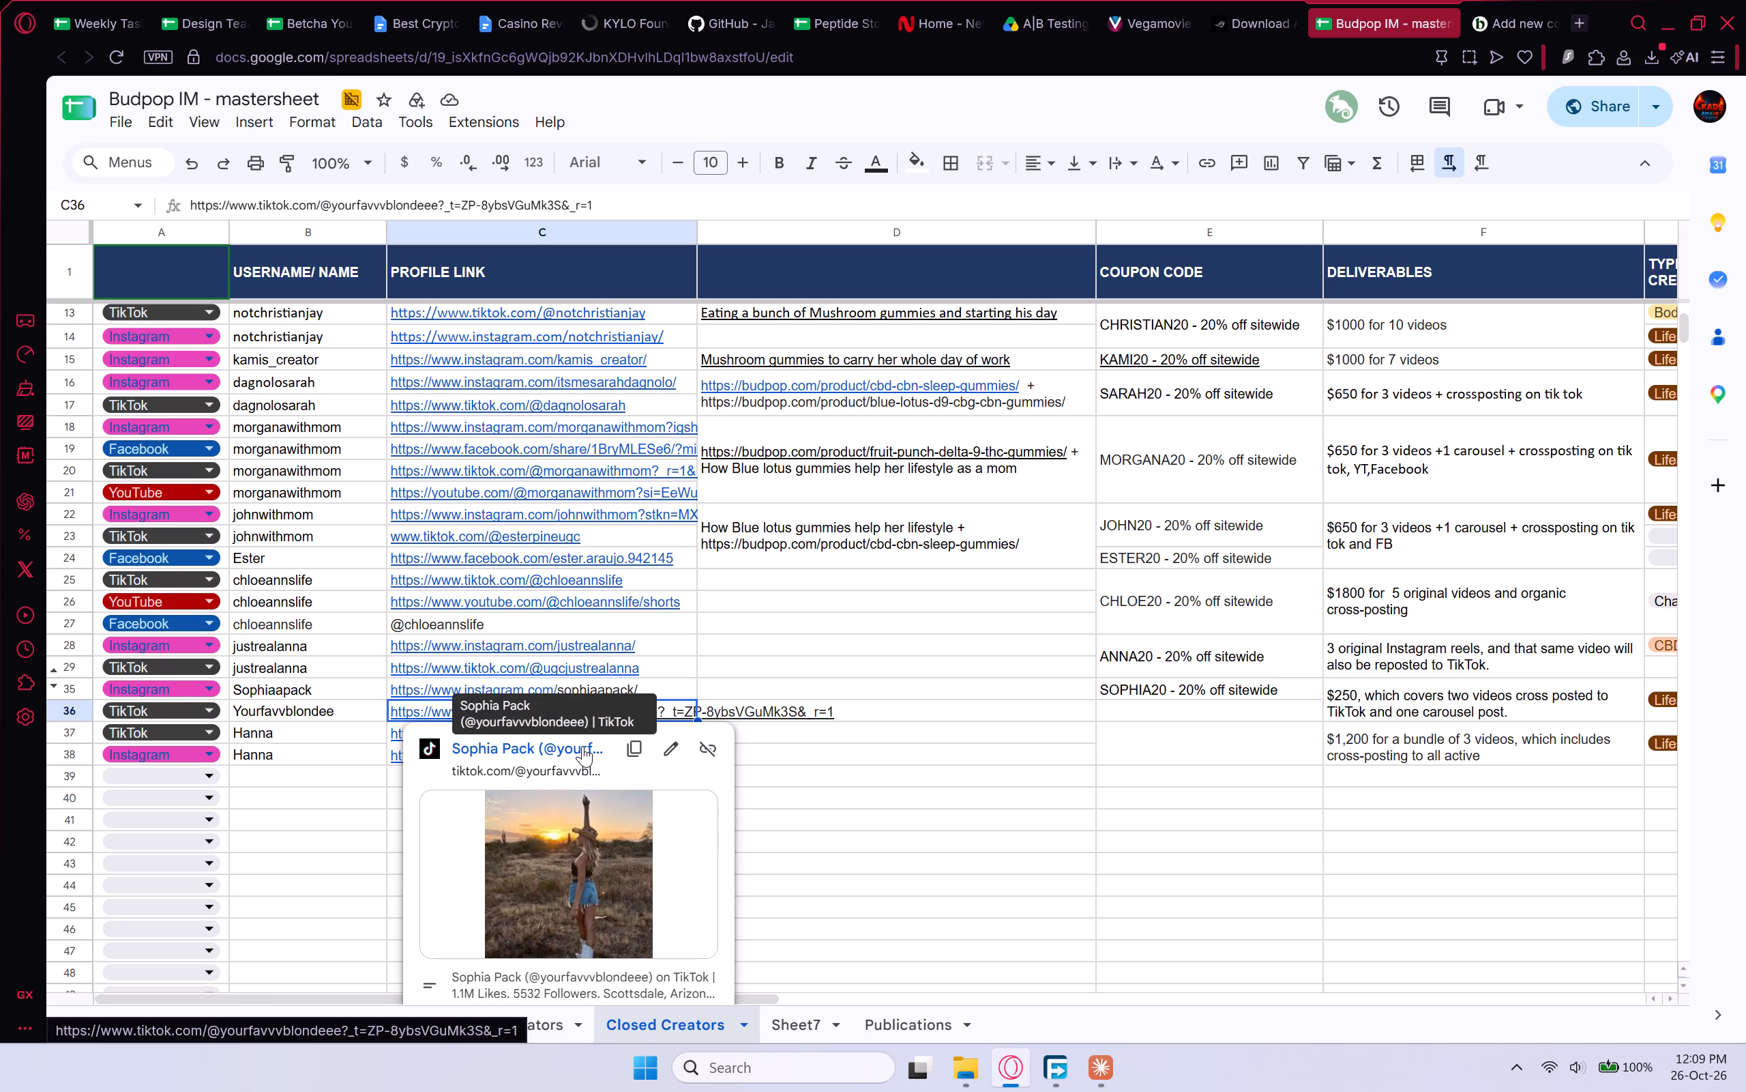
click(1142, 716)
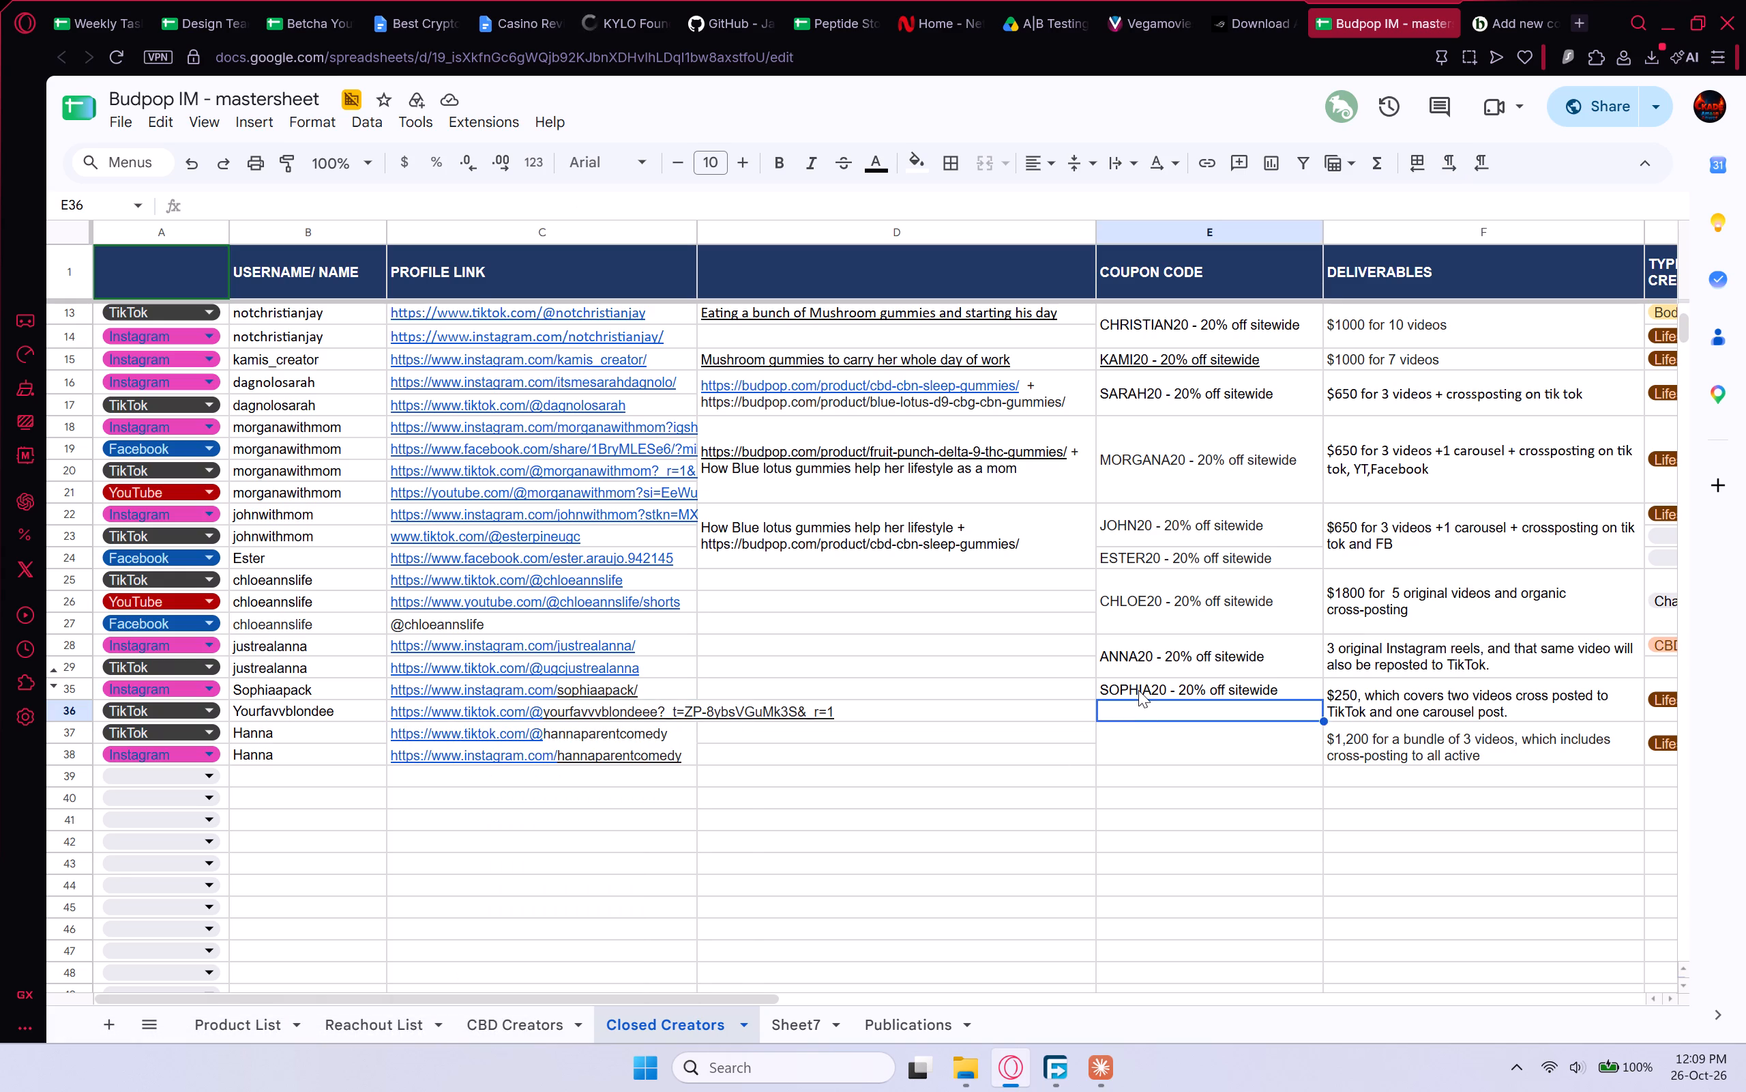
click(1138, 690)
key(ctrl+c)
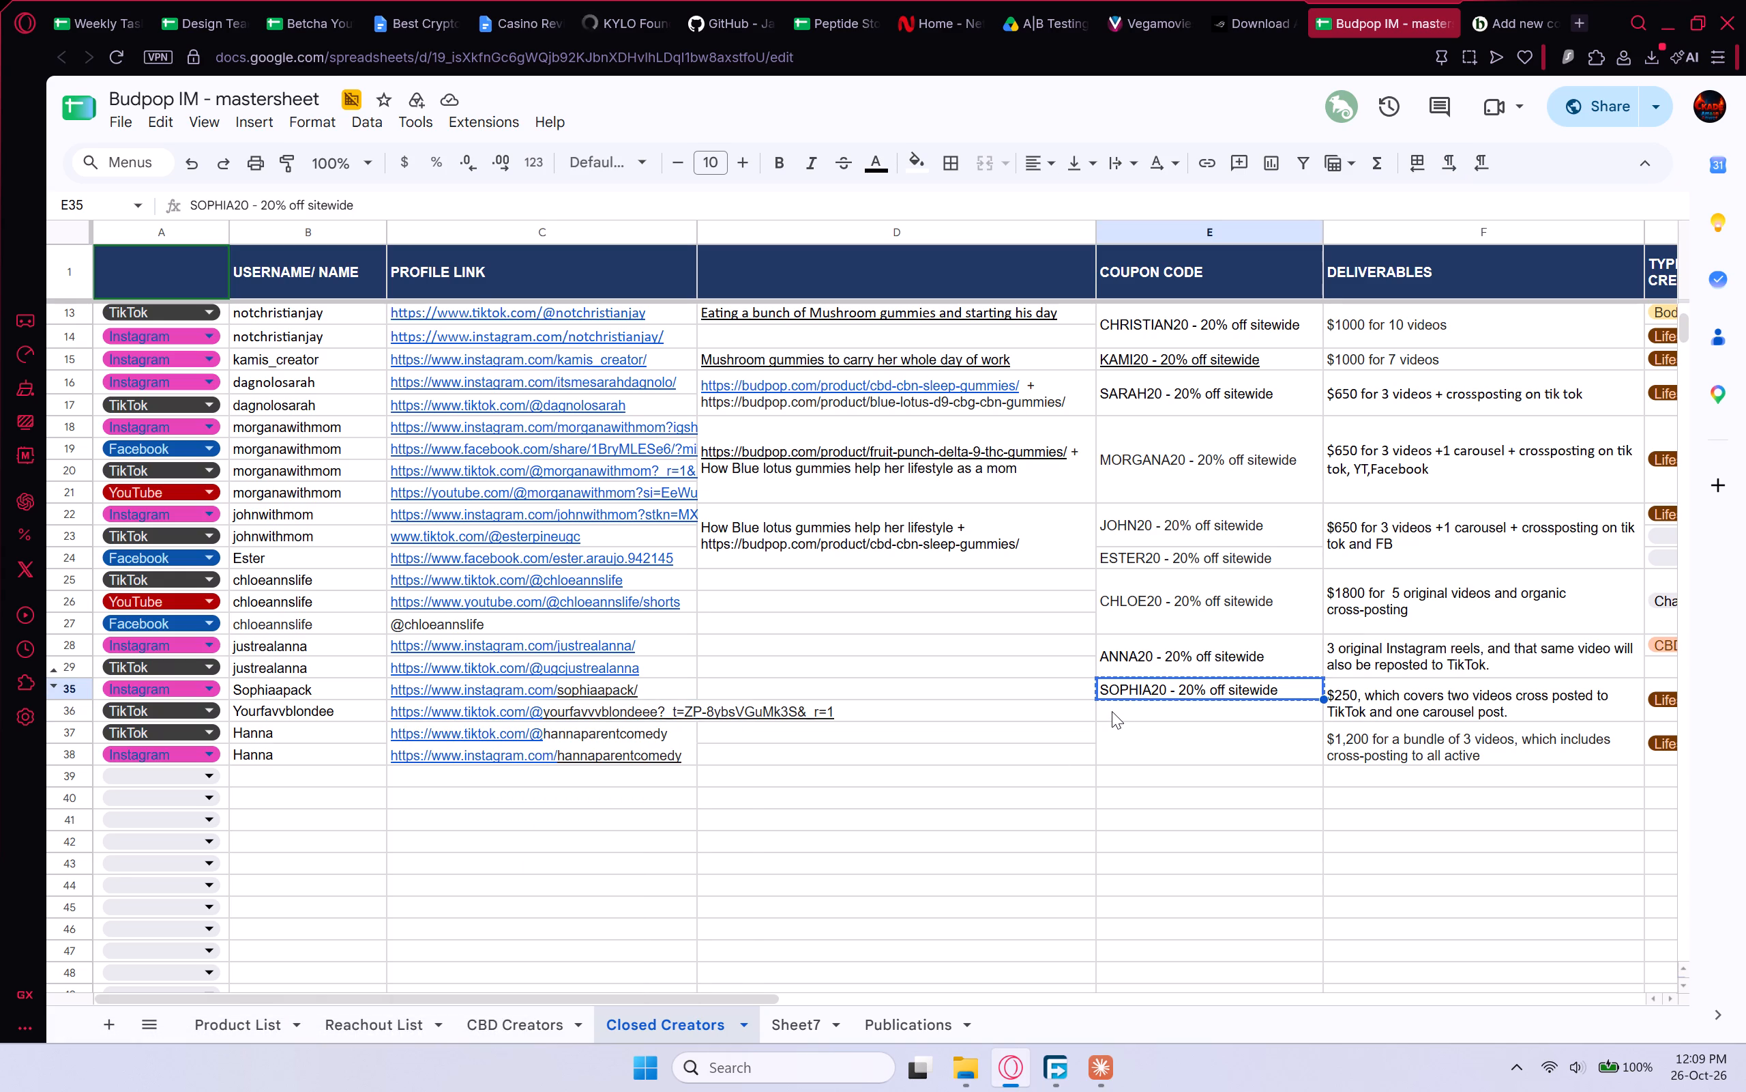
click(1112, 711)
key(ctrl+v)
click(1178, 737)
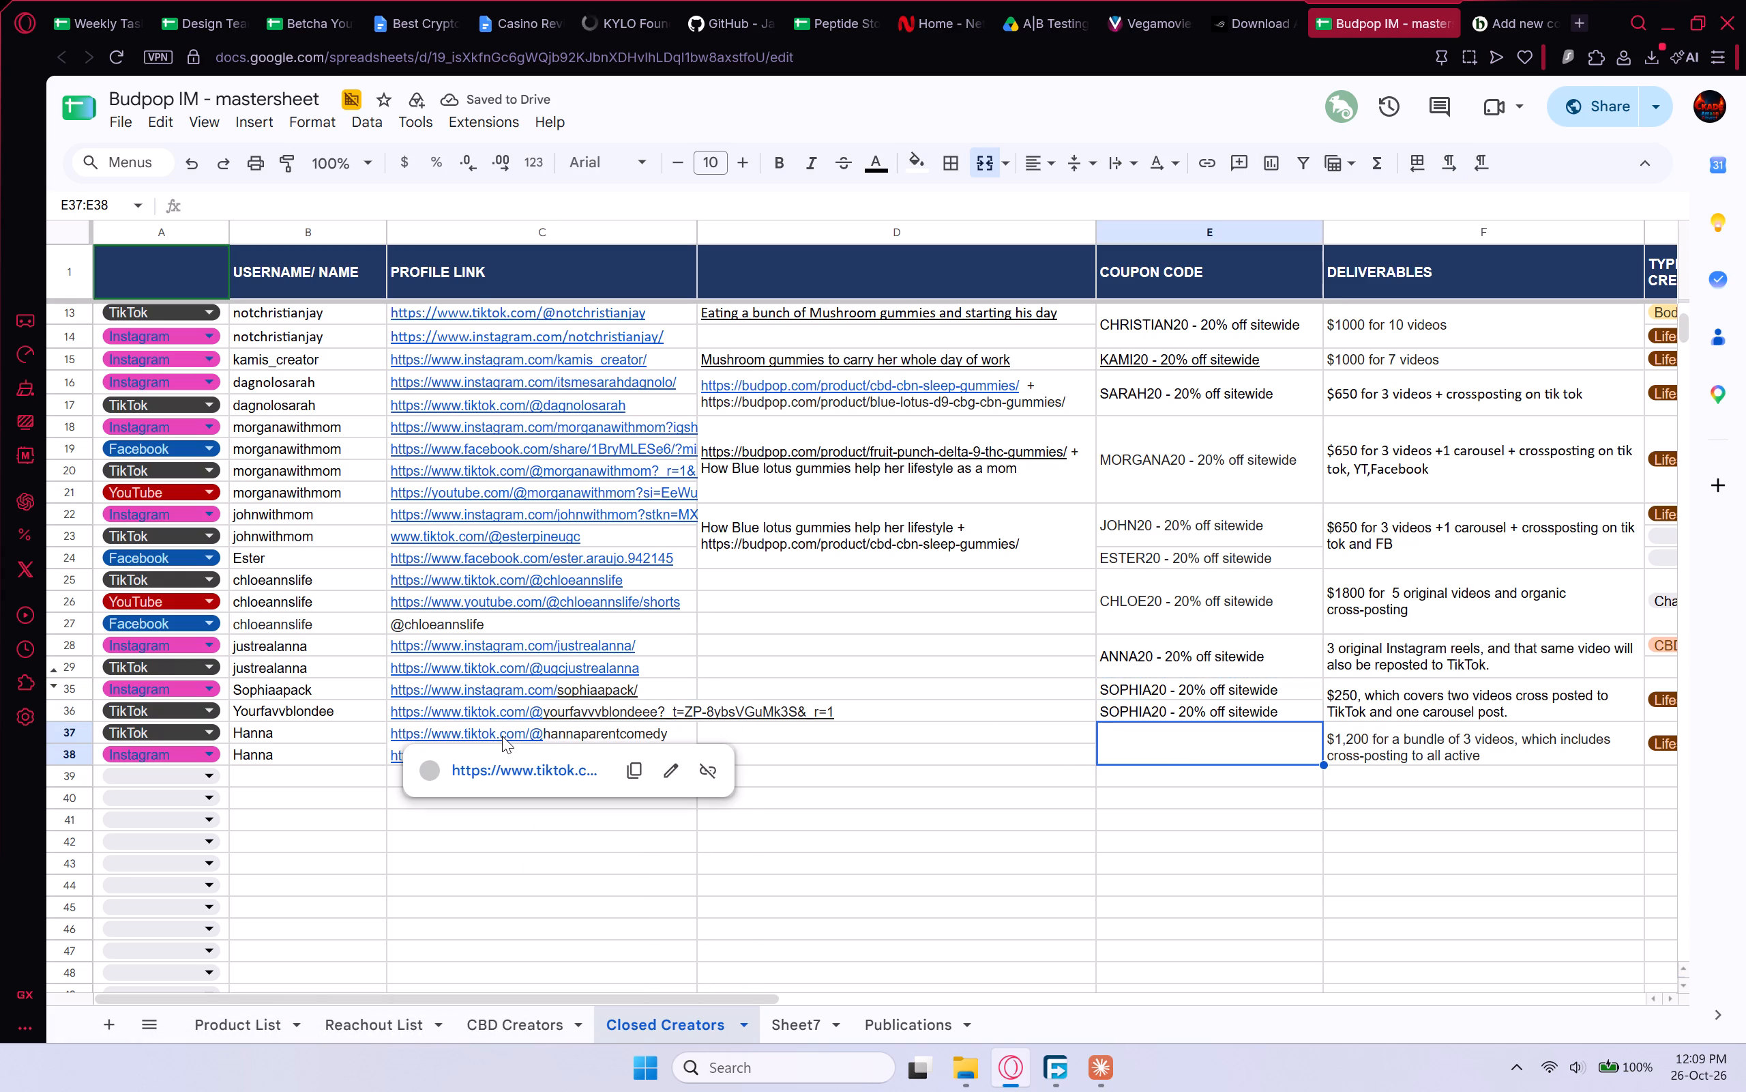
click(555, 885)
click(499, 761)
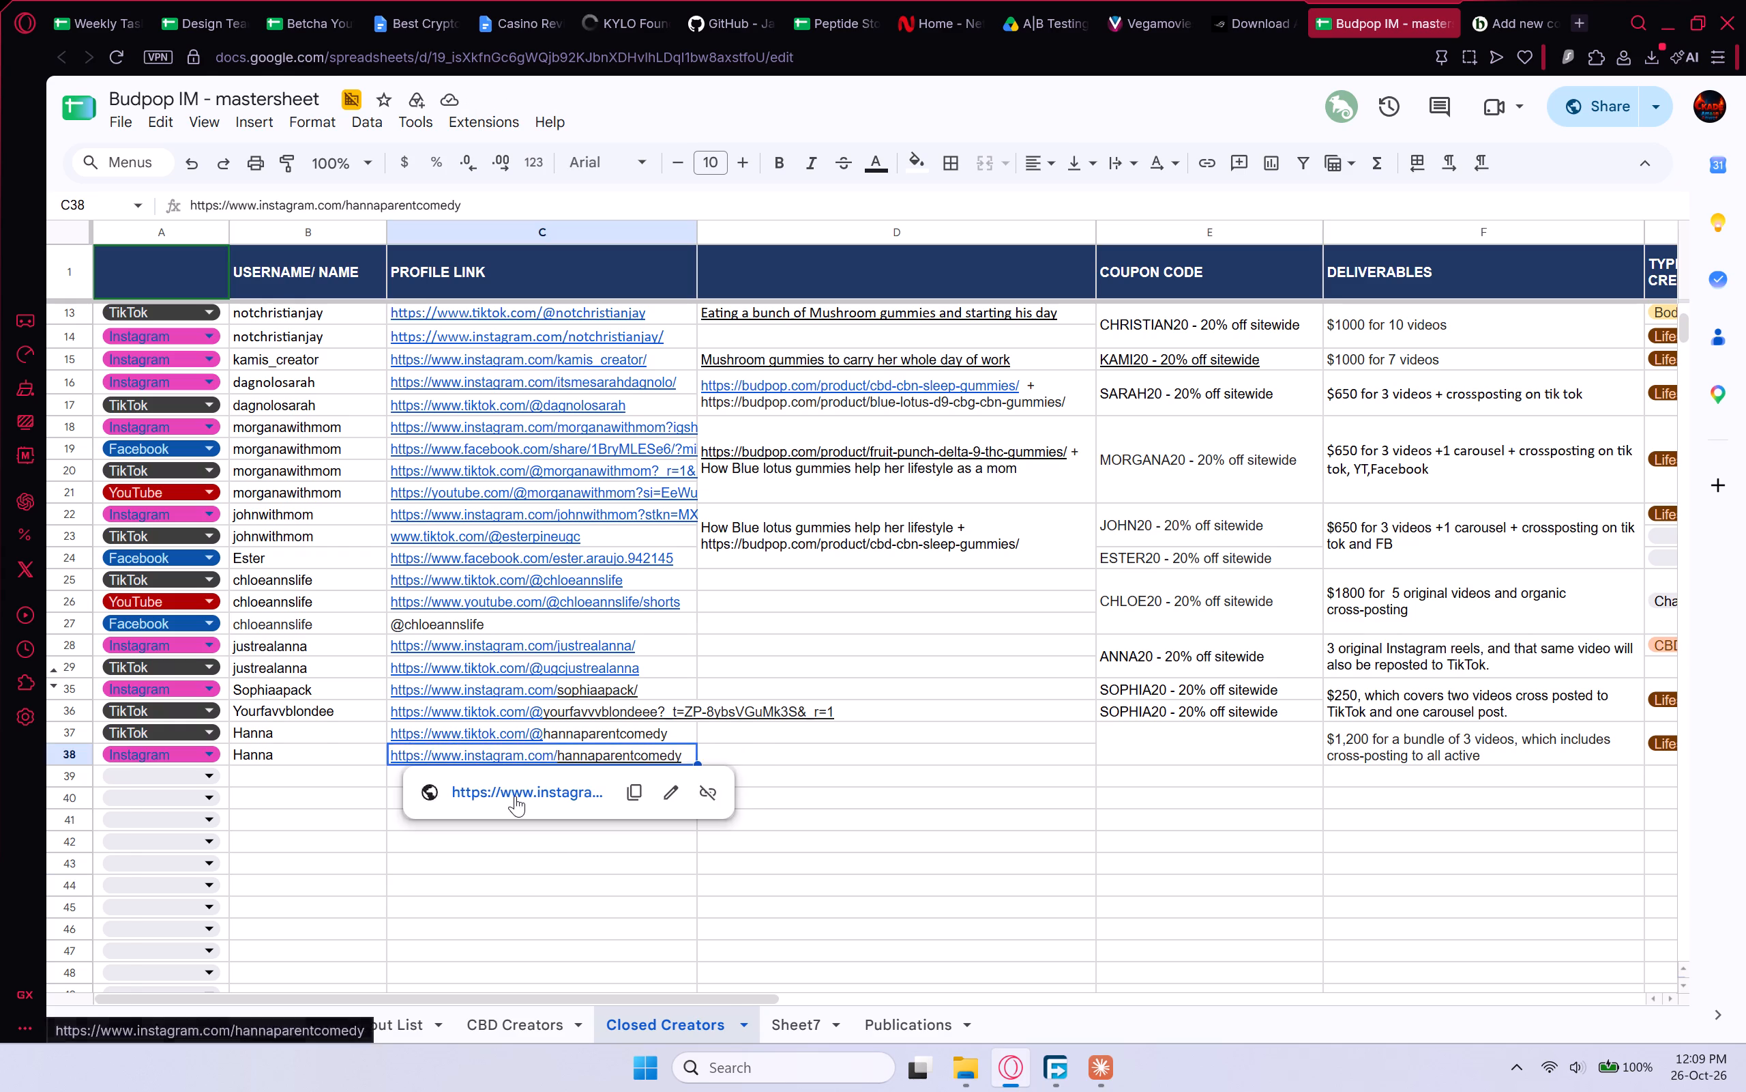
click(515, 796)
On the new WordPress coupon, enter the code HANNAH20 and set a Percentage discount with a coupon amount of 20.
click(1538, 0)
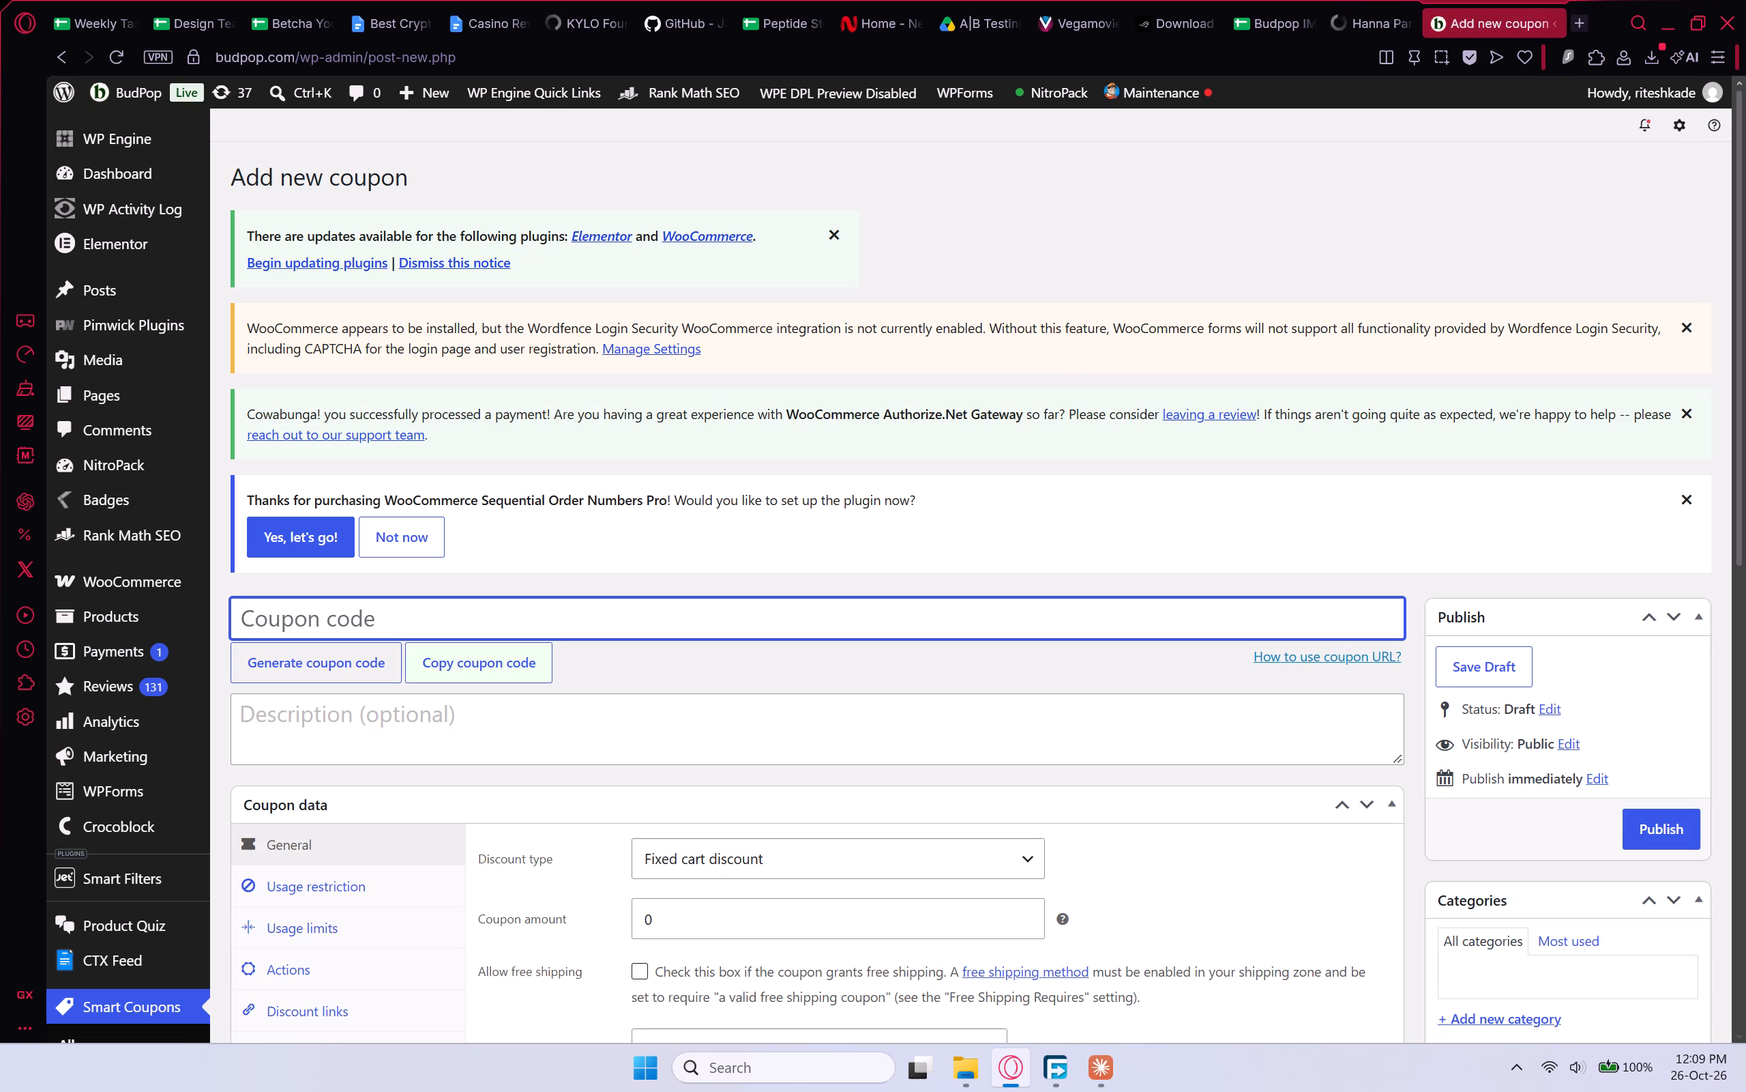
click(424, 630)
text(HAH)
key(shift+BackSpace)
text(NNAH)
text(20)
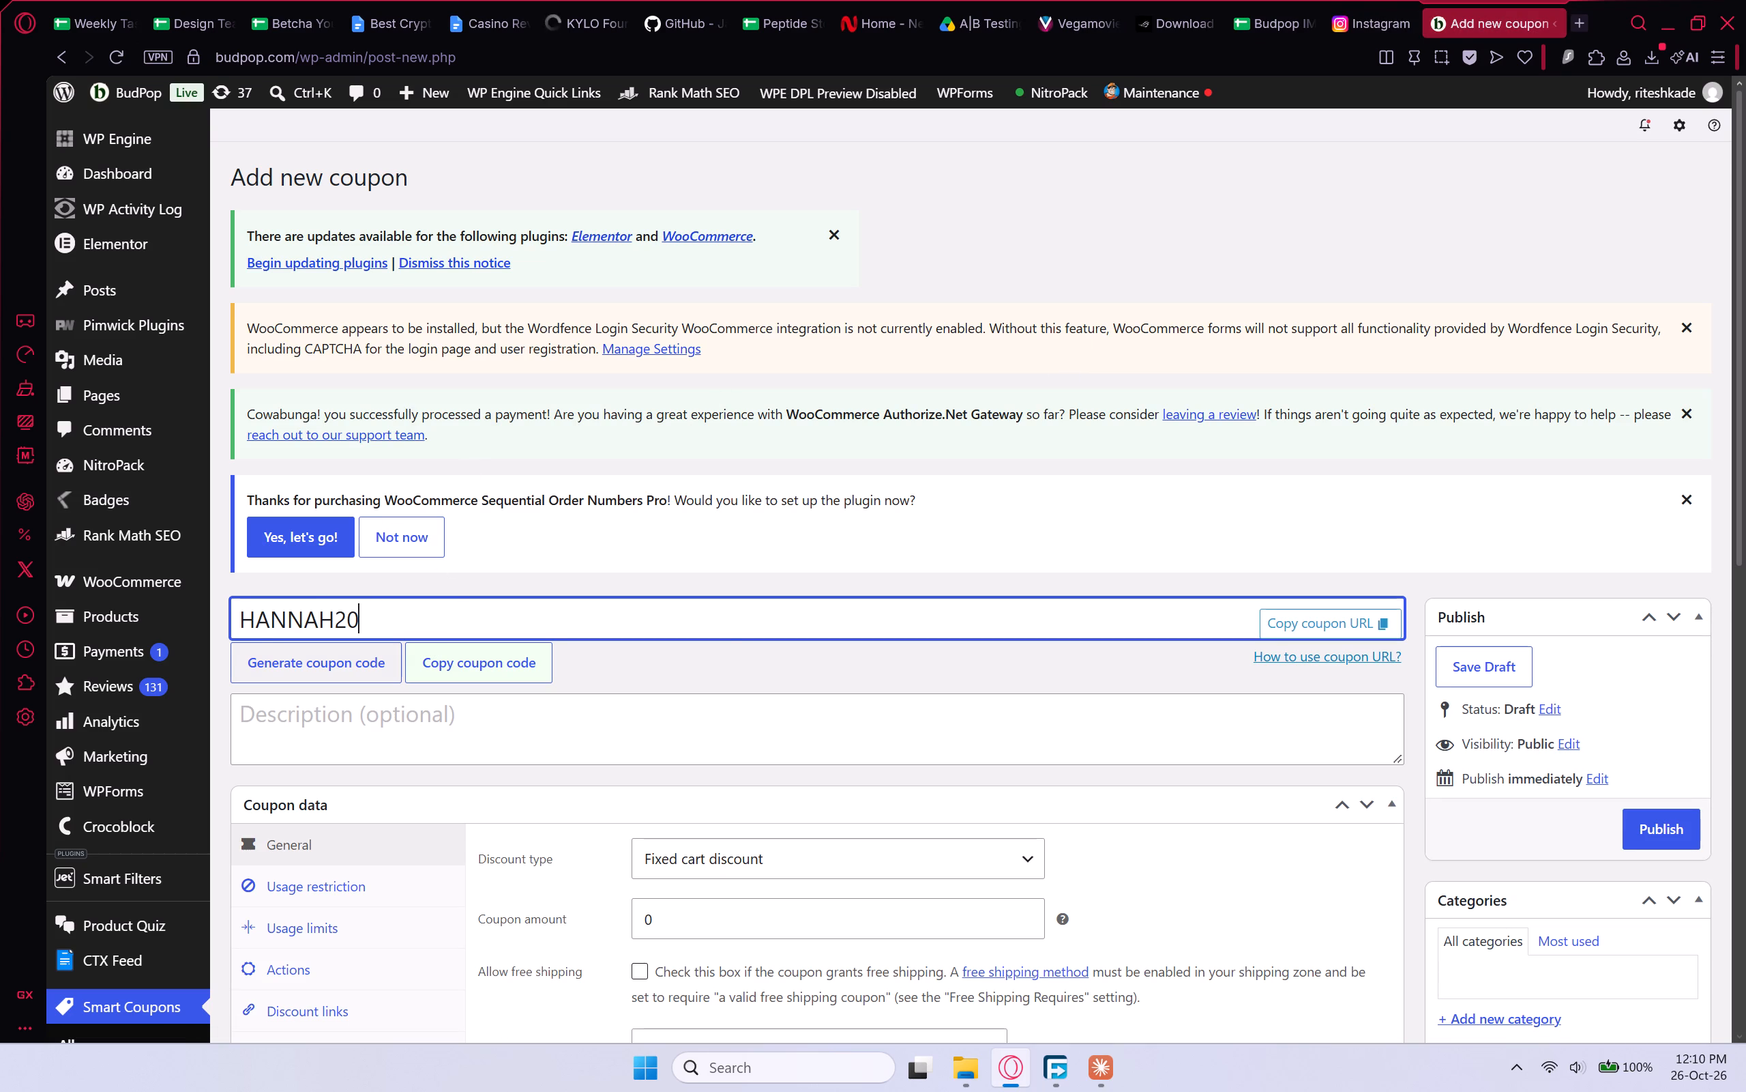
click(667, 843)
click(688, 629)
double_click(689, 932)
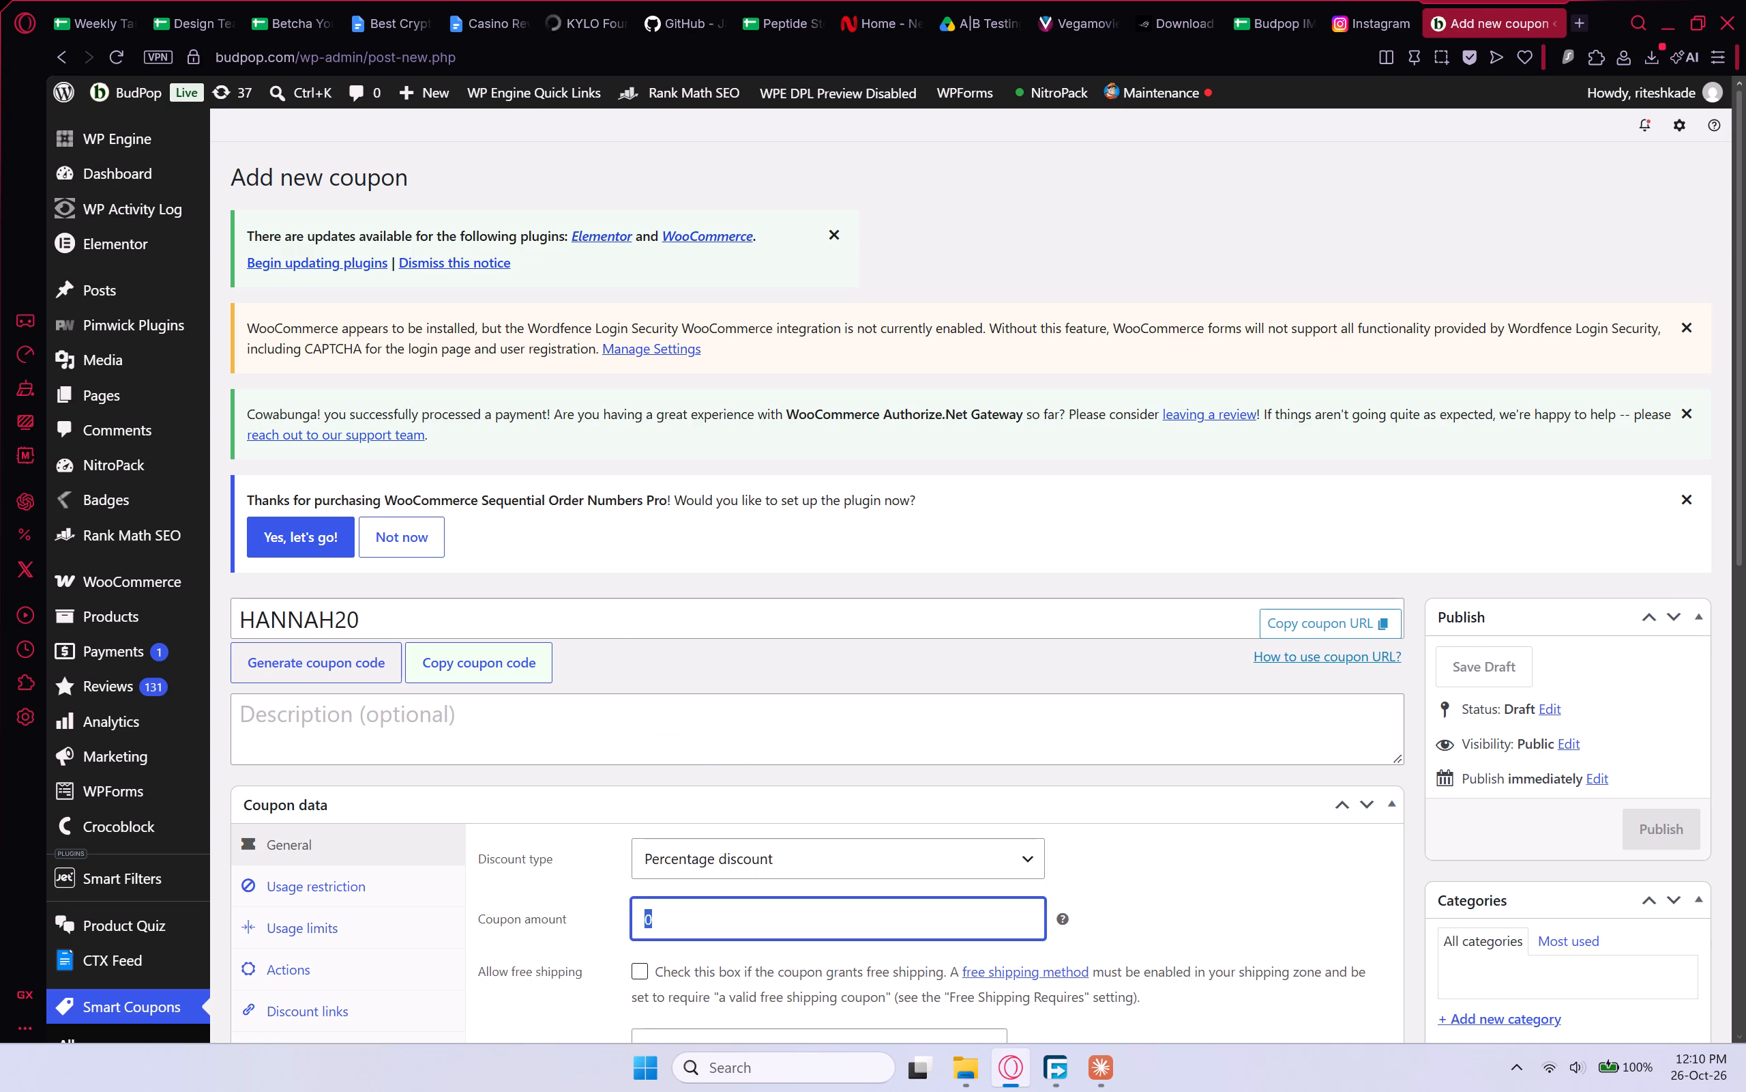
text(20)
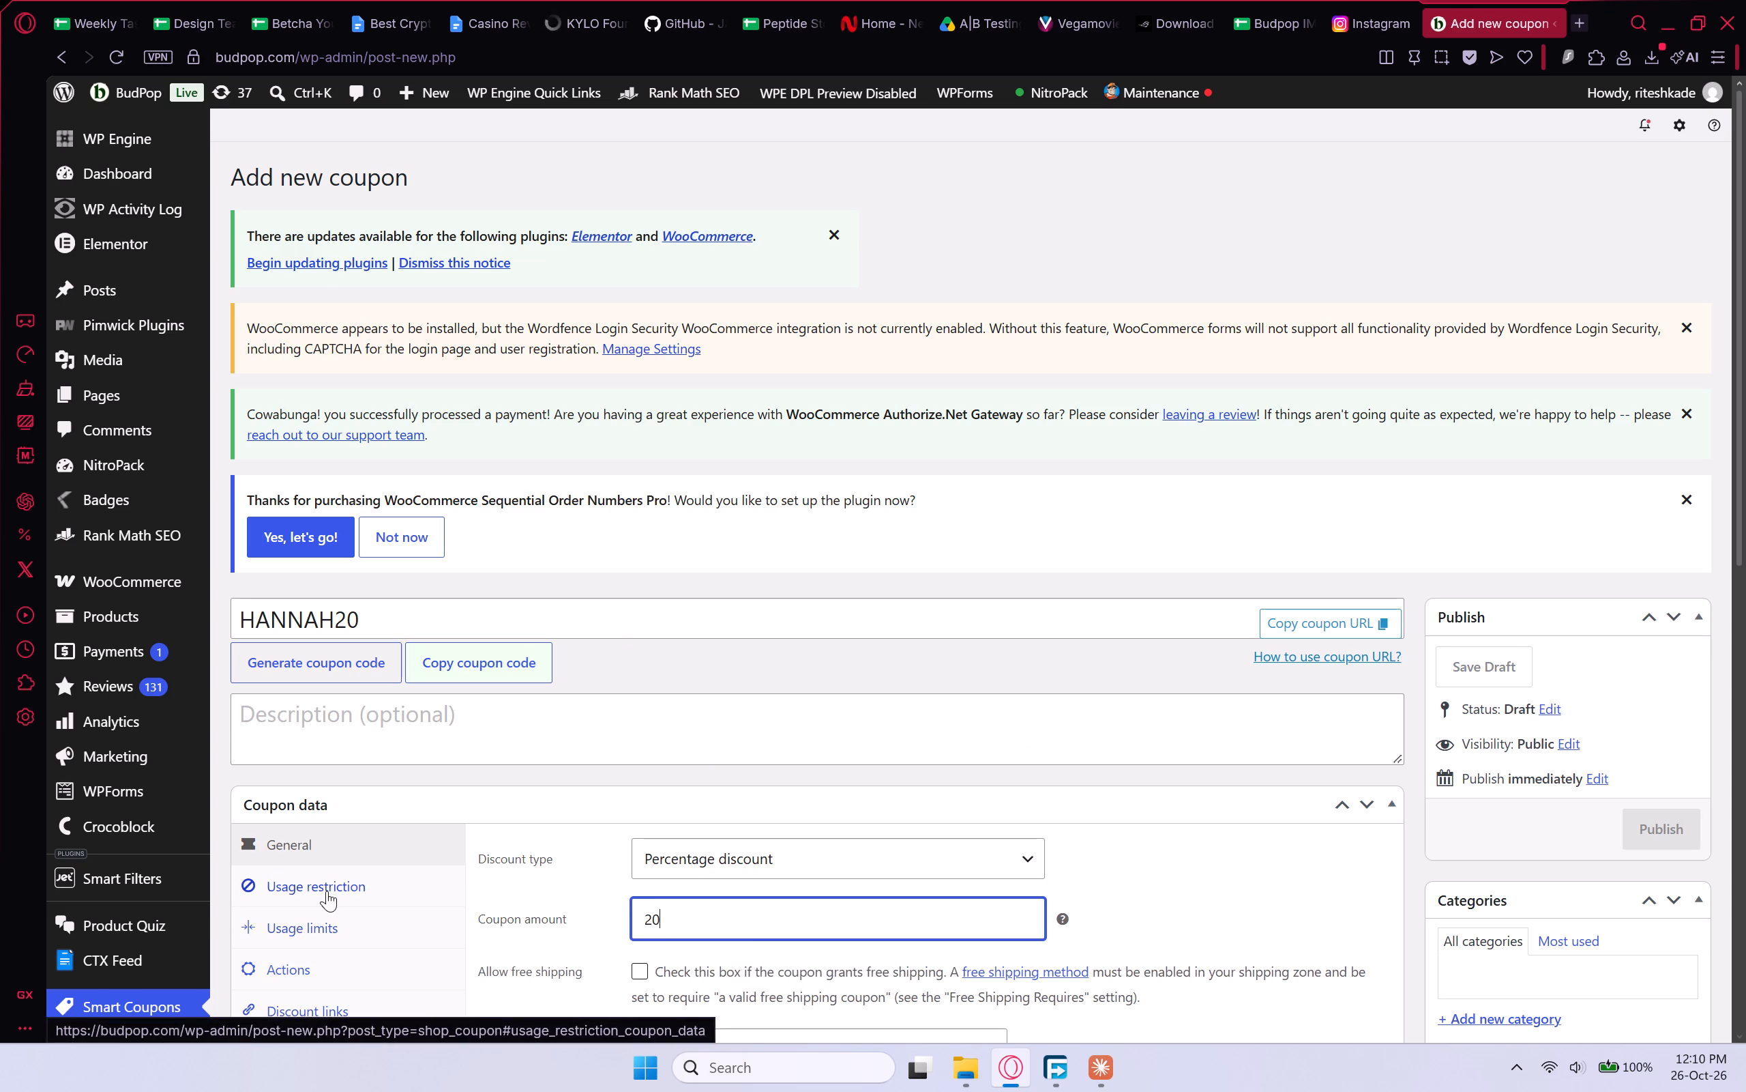
In the HANNAH20 coupon's usage restrictions, enable individual use only so it cannot be combined with other coupons.
click(327, 891)
scroll(704, 921, down, 3)
click(647, 779)
click(640, 774)
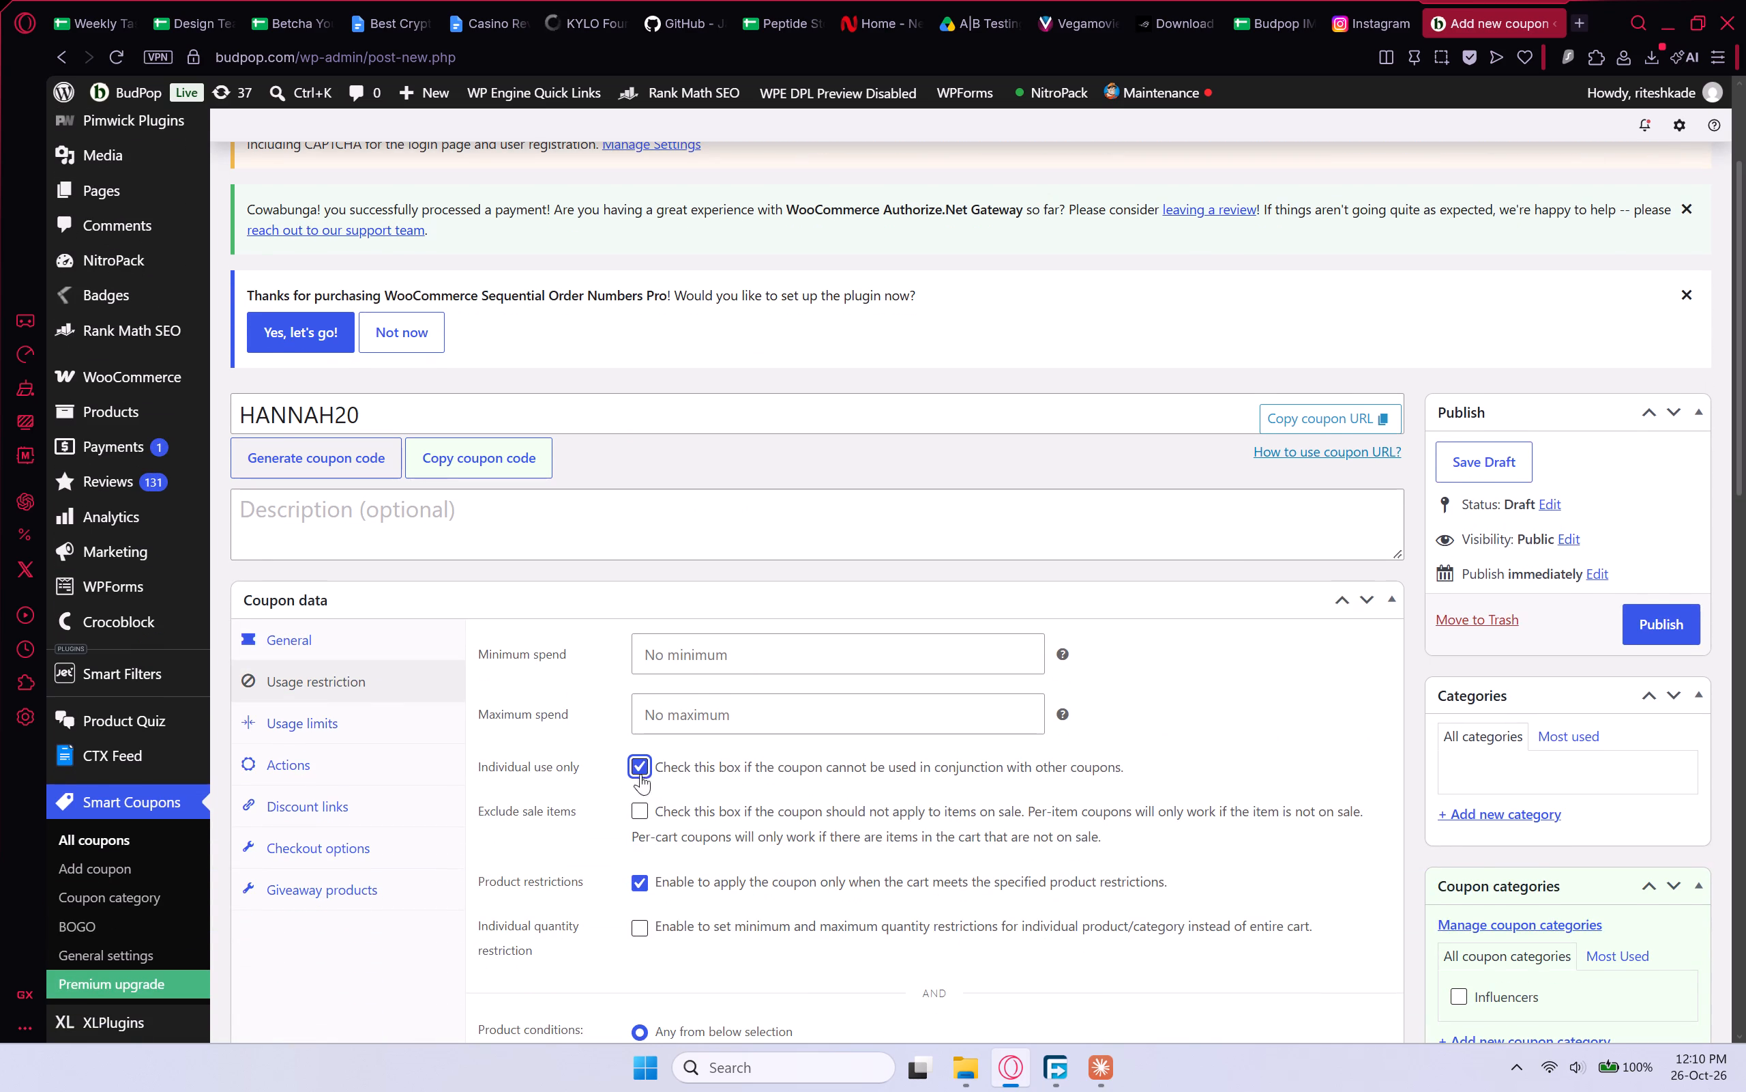
Set the HANNAH20 coupon's usage limit per user to 1.
click(345, 729)
click(713, 788)
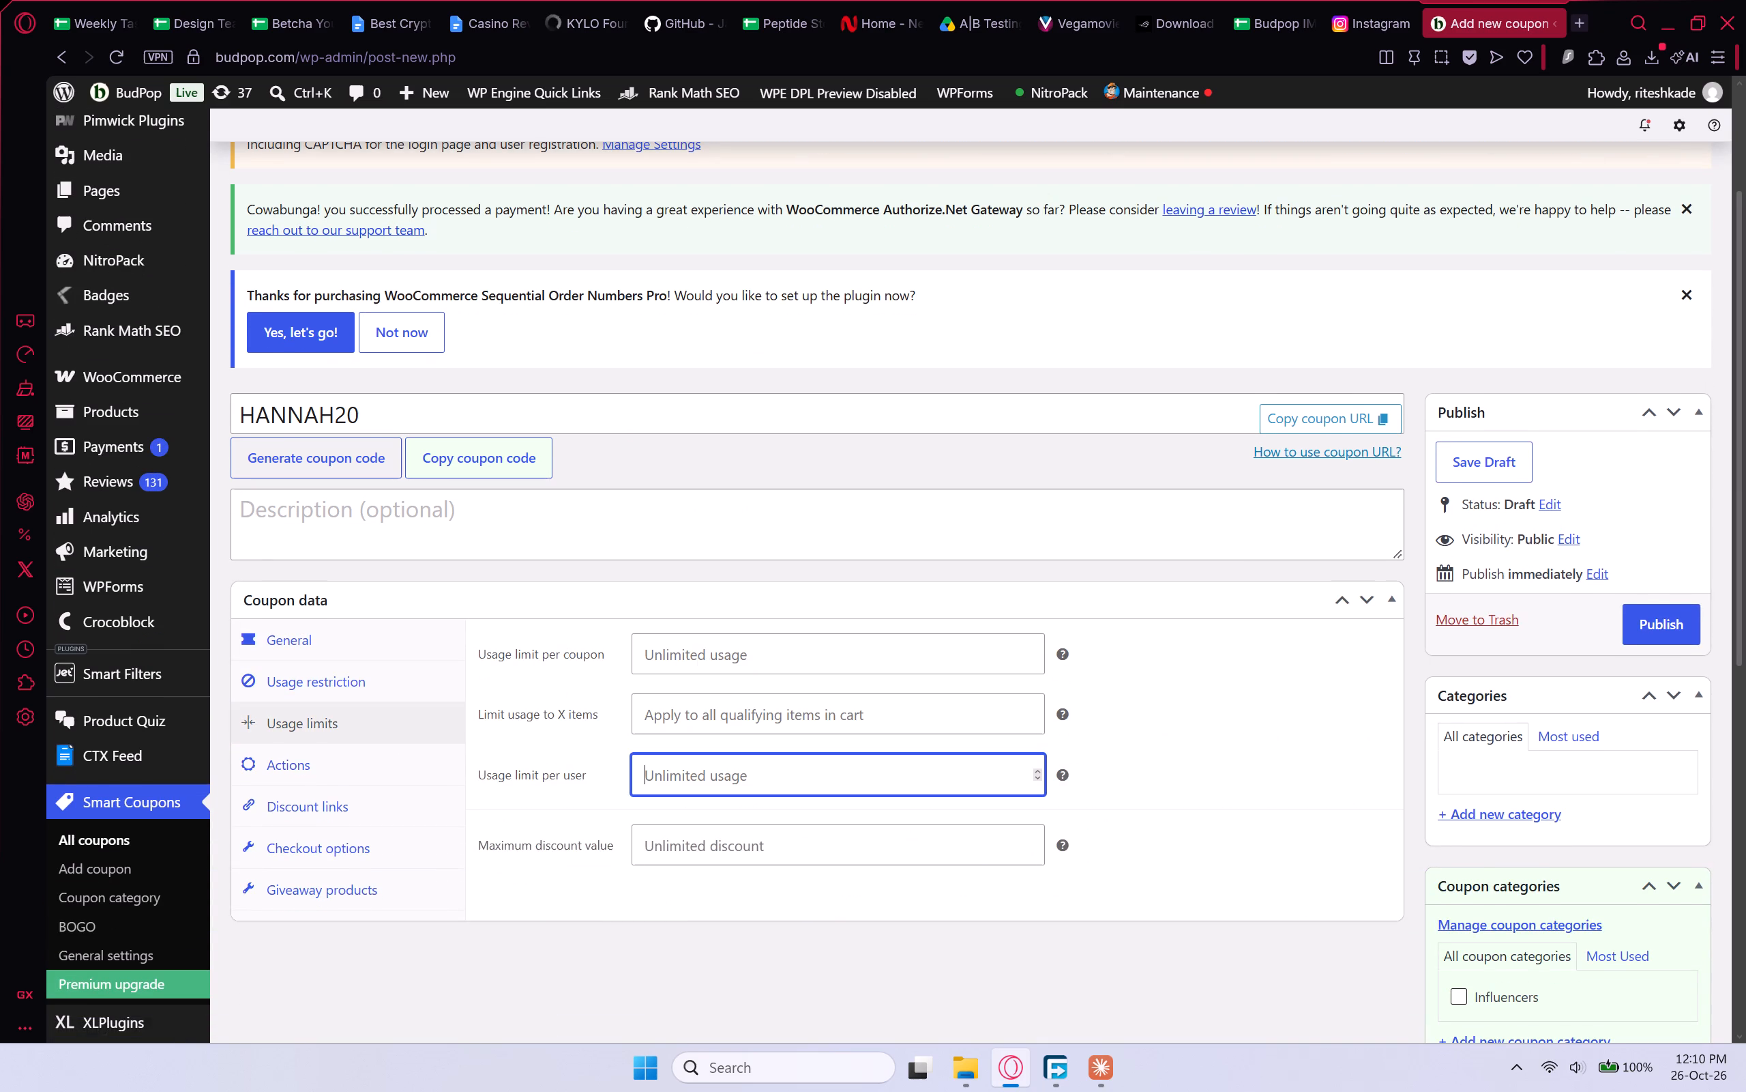
key(1)
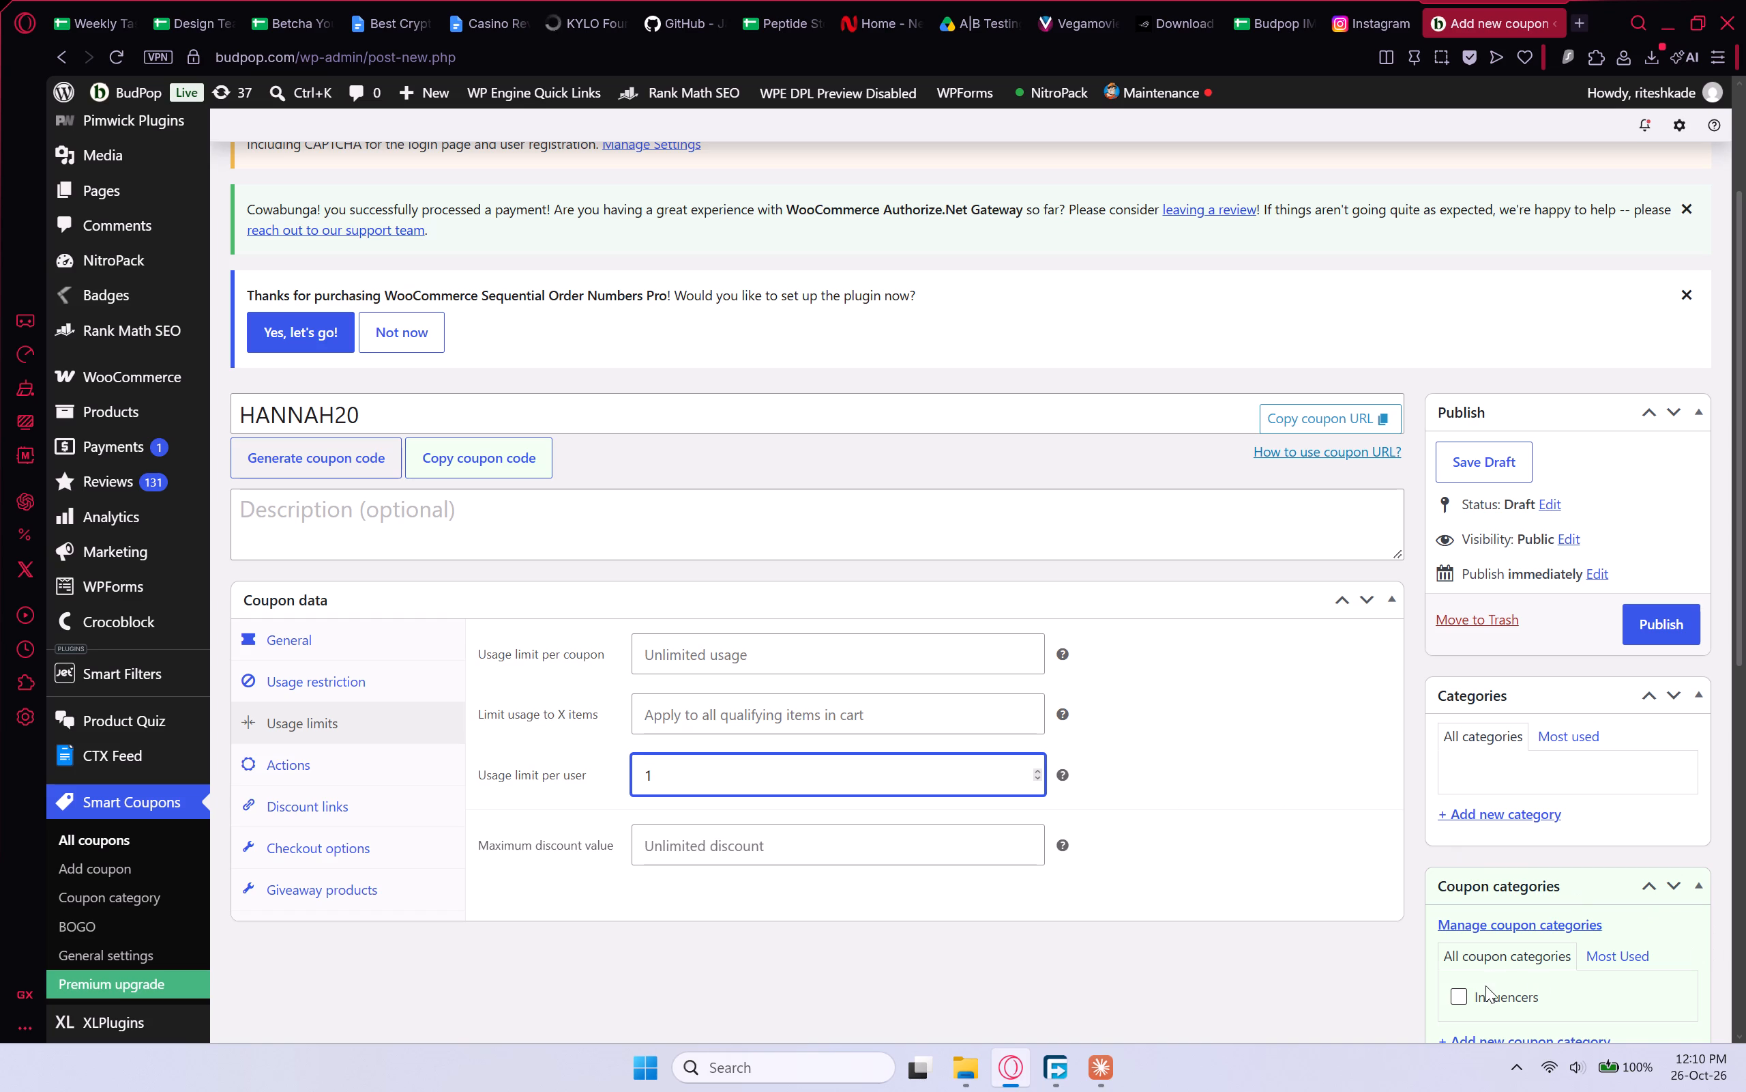
Assign the HANNAH20 coupon to the Influencers coupon category and publish it.
click(1448, 992)
click(1458, 994)
click(1661, 631)
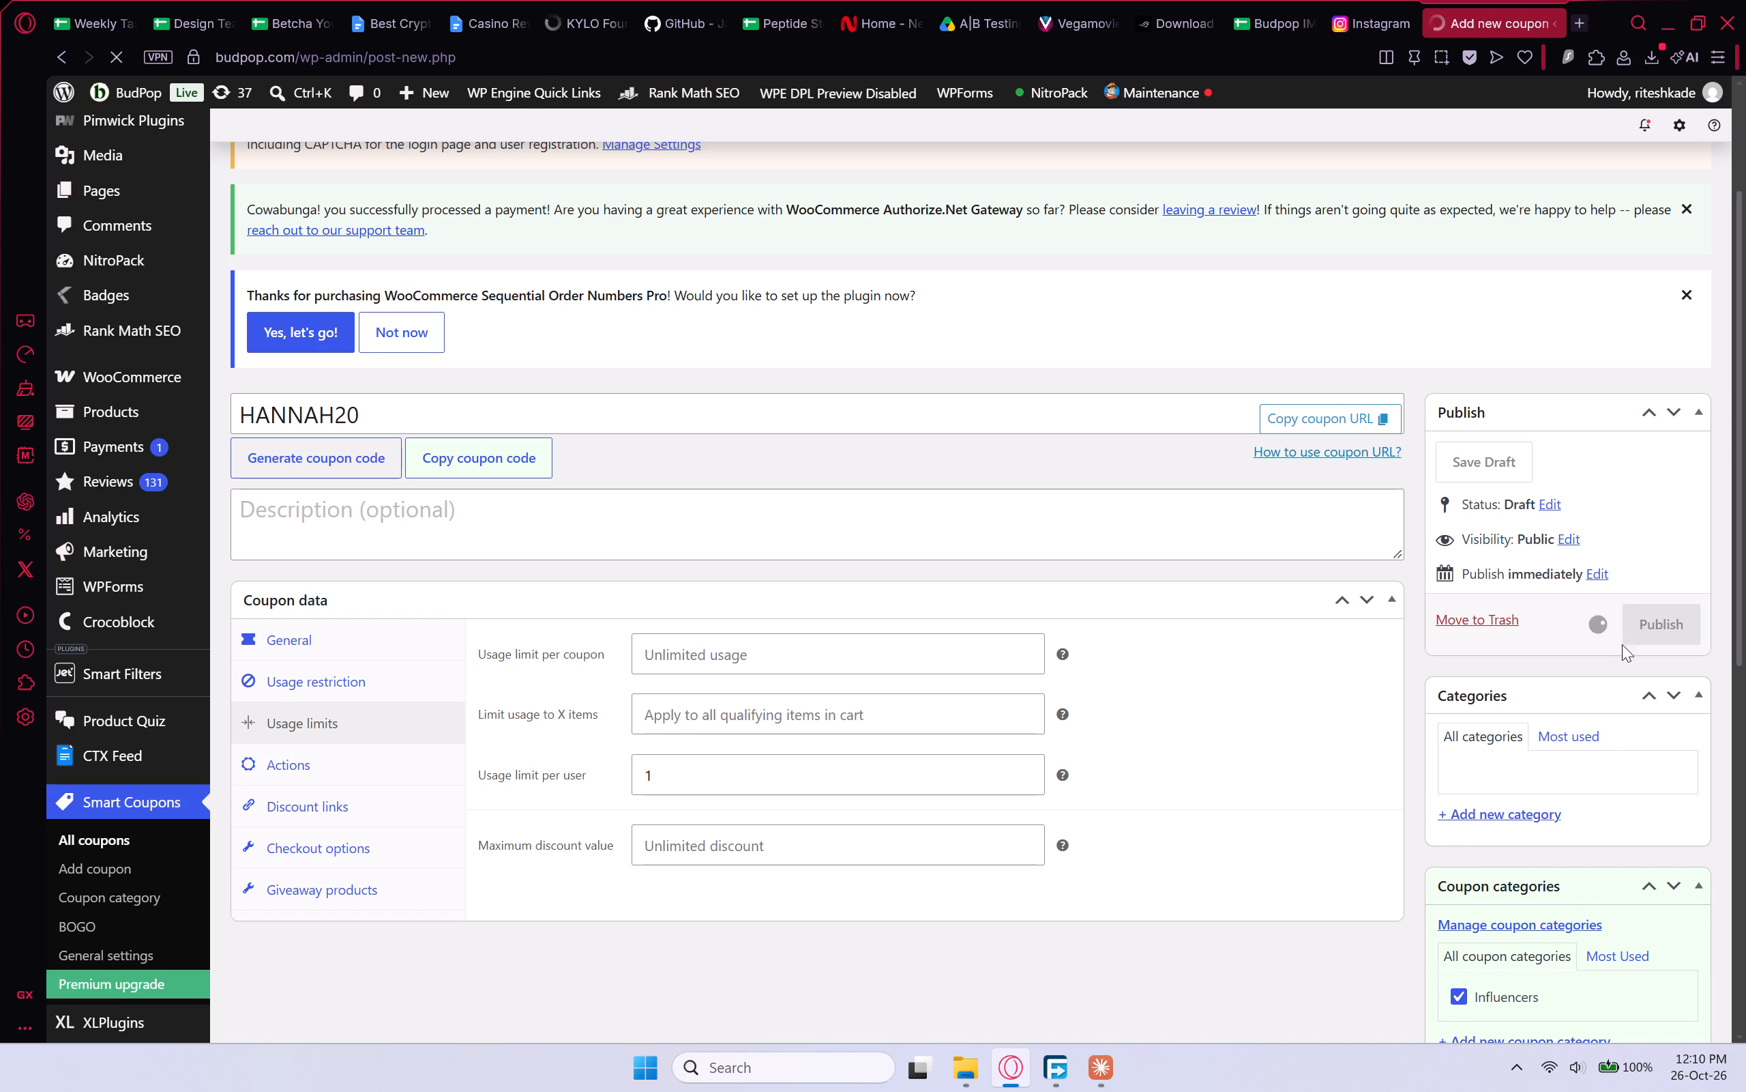
Close the browser tabs for the Instagram profile, Vegamovies, the download page and the A|B Testing Drive folder.
click(1384, 0)
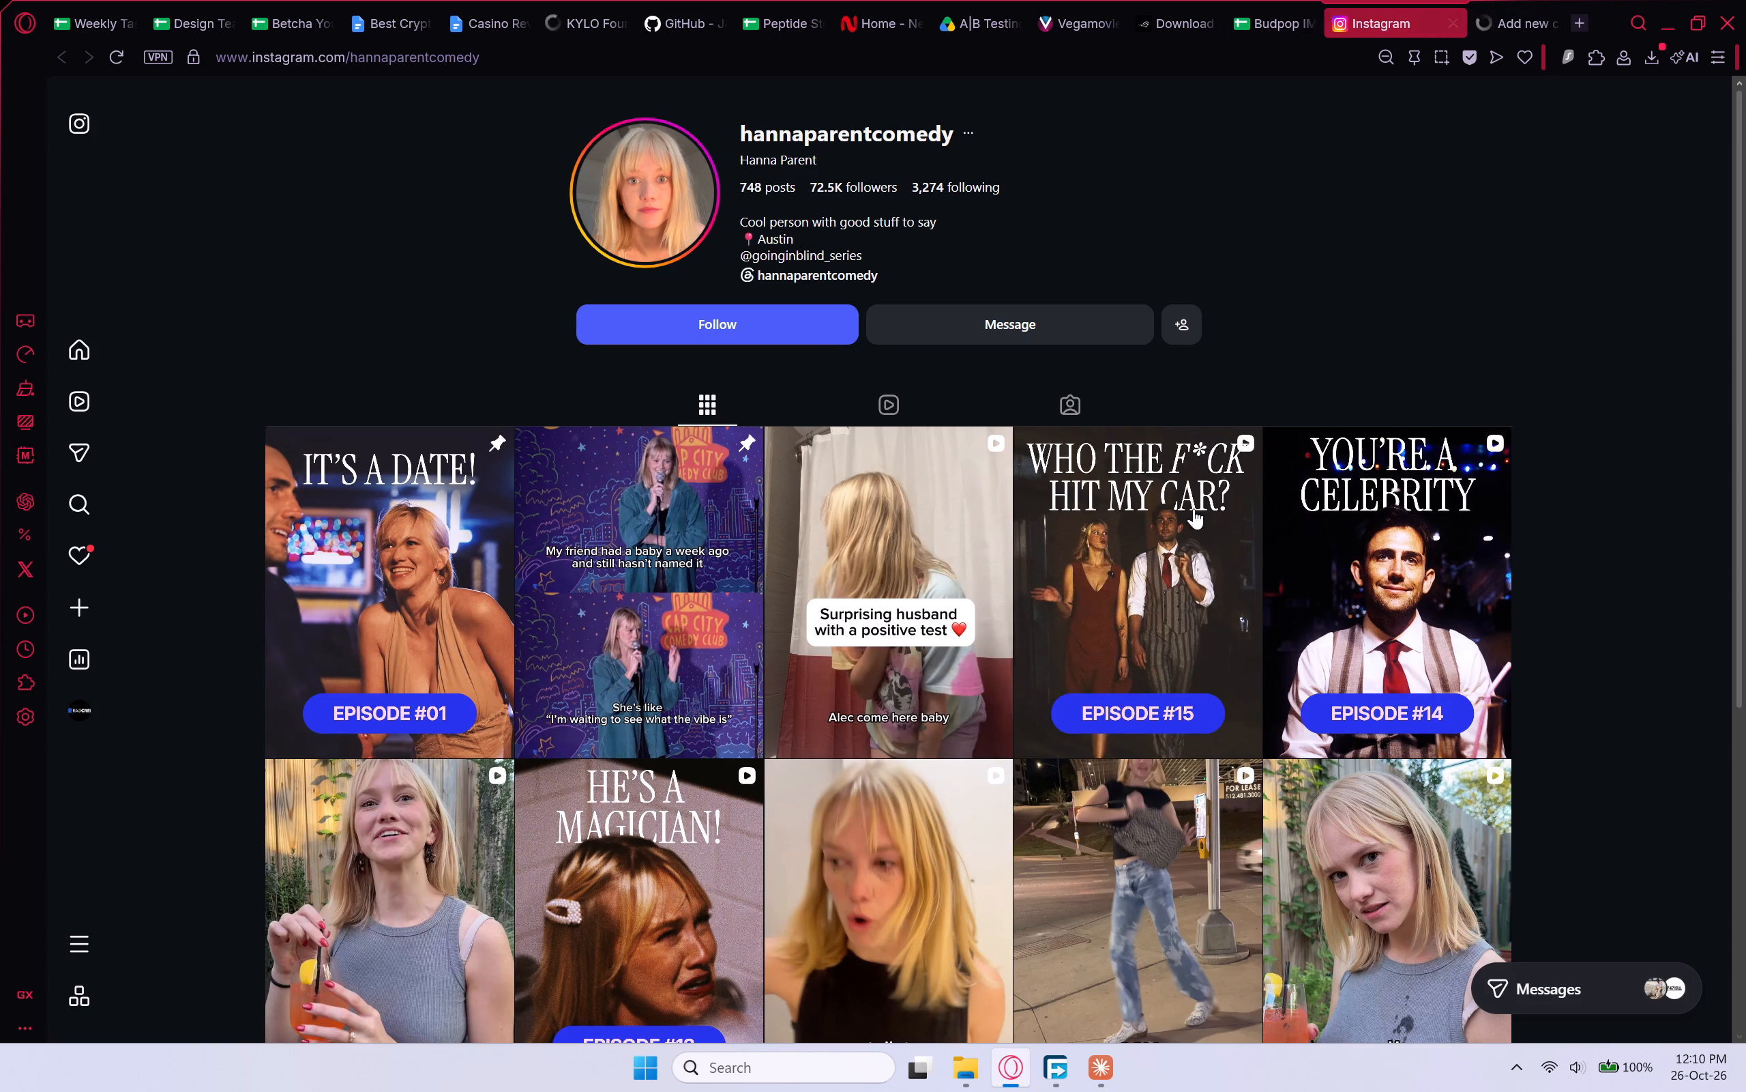
middle_click(1379, 2)
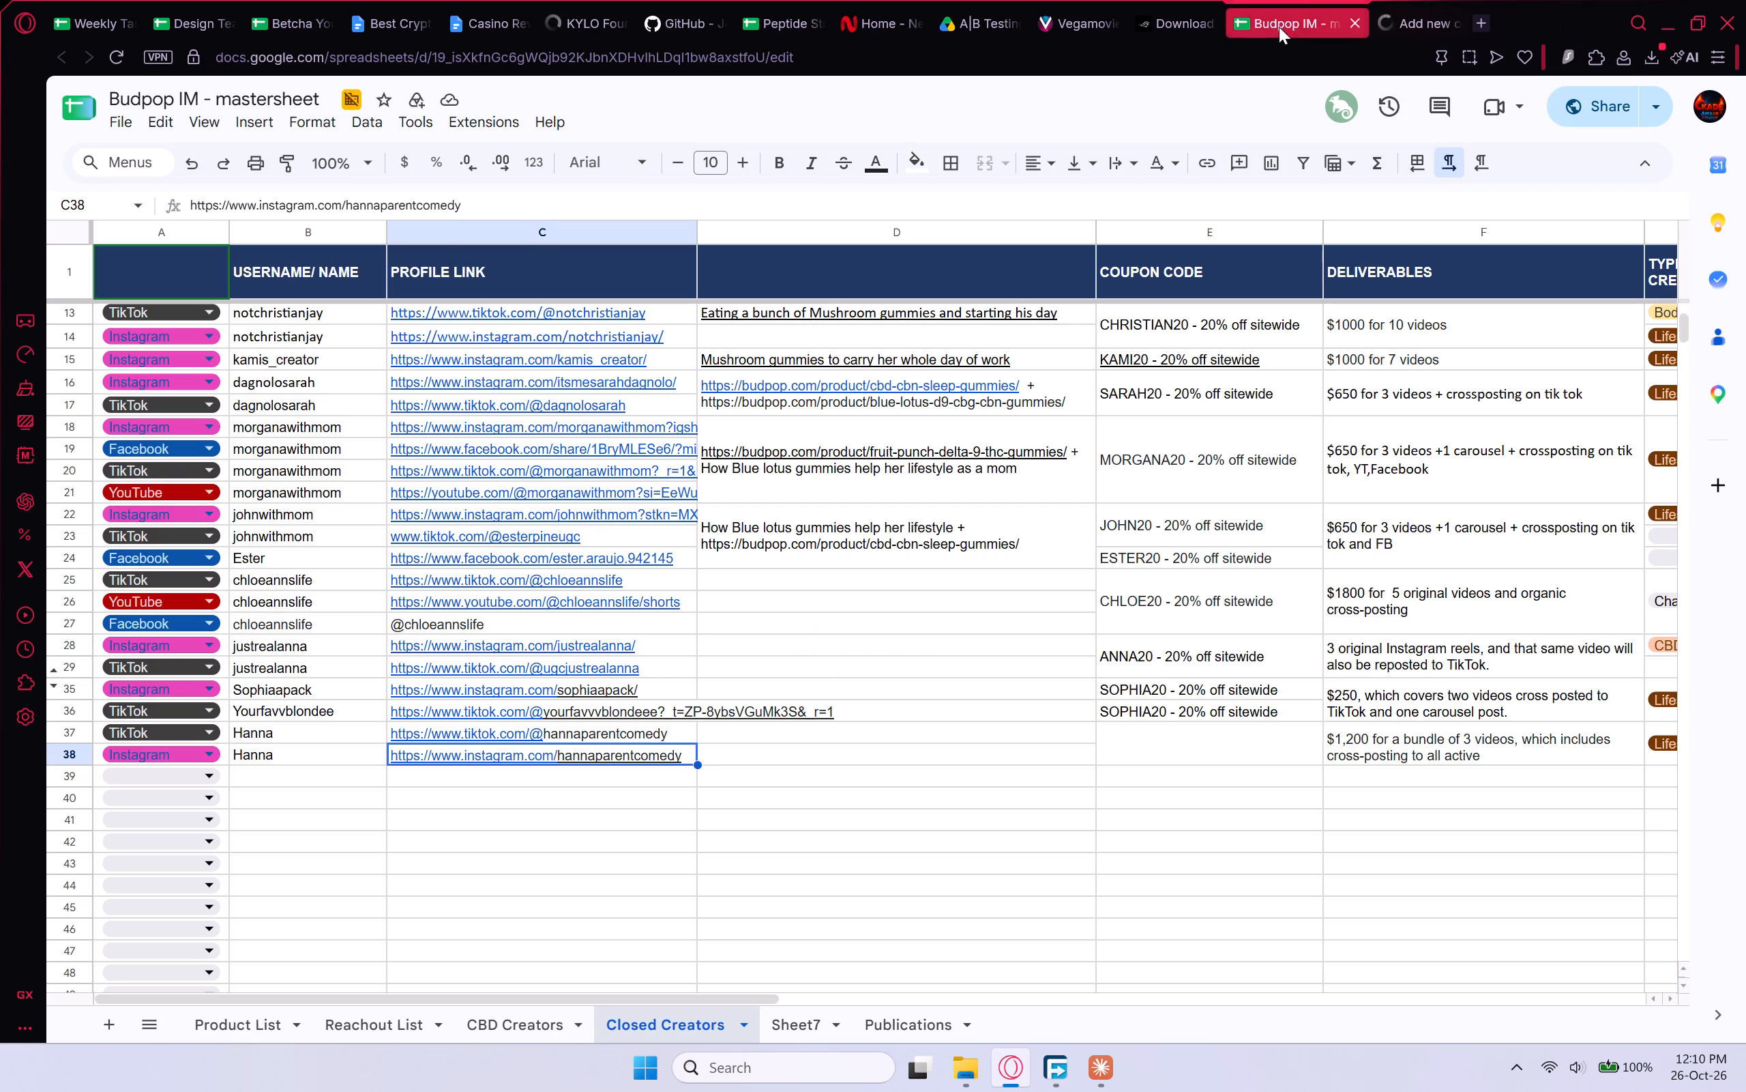
click(1170, 0)
click(1294, 0)
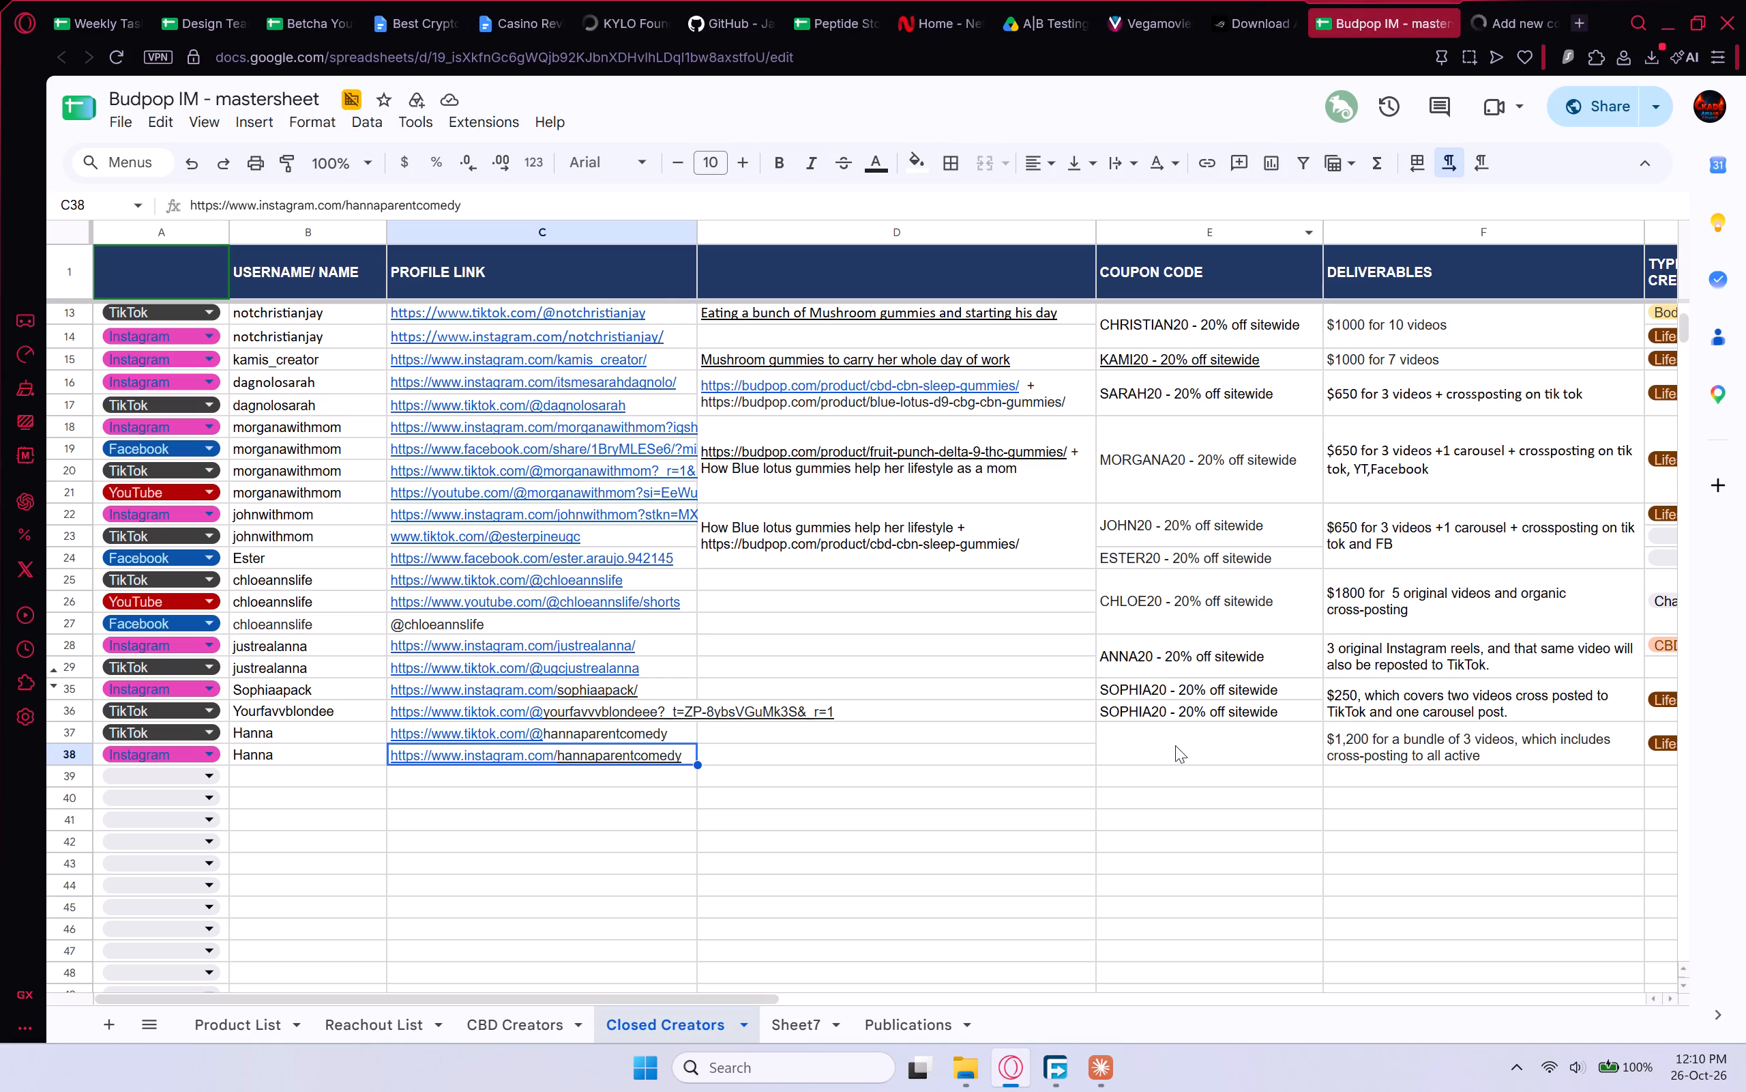
click(1175, 745)
middle_click(1159, 0)
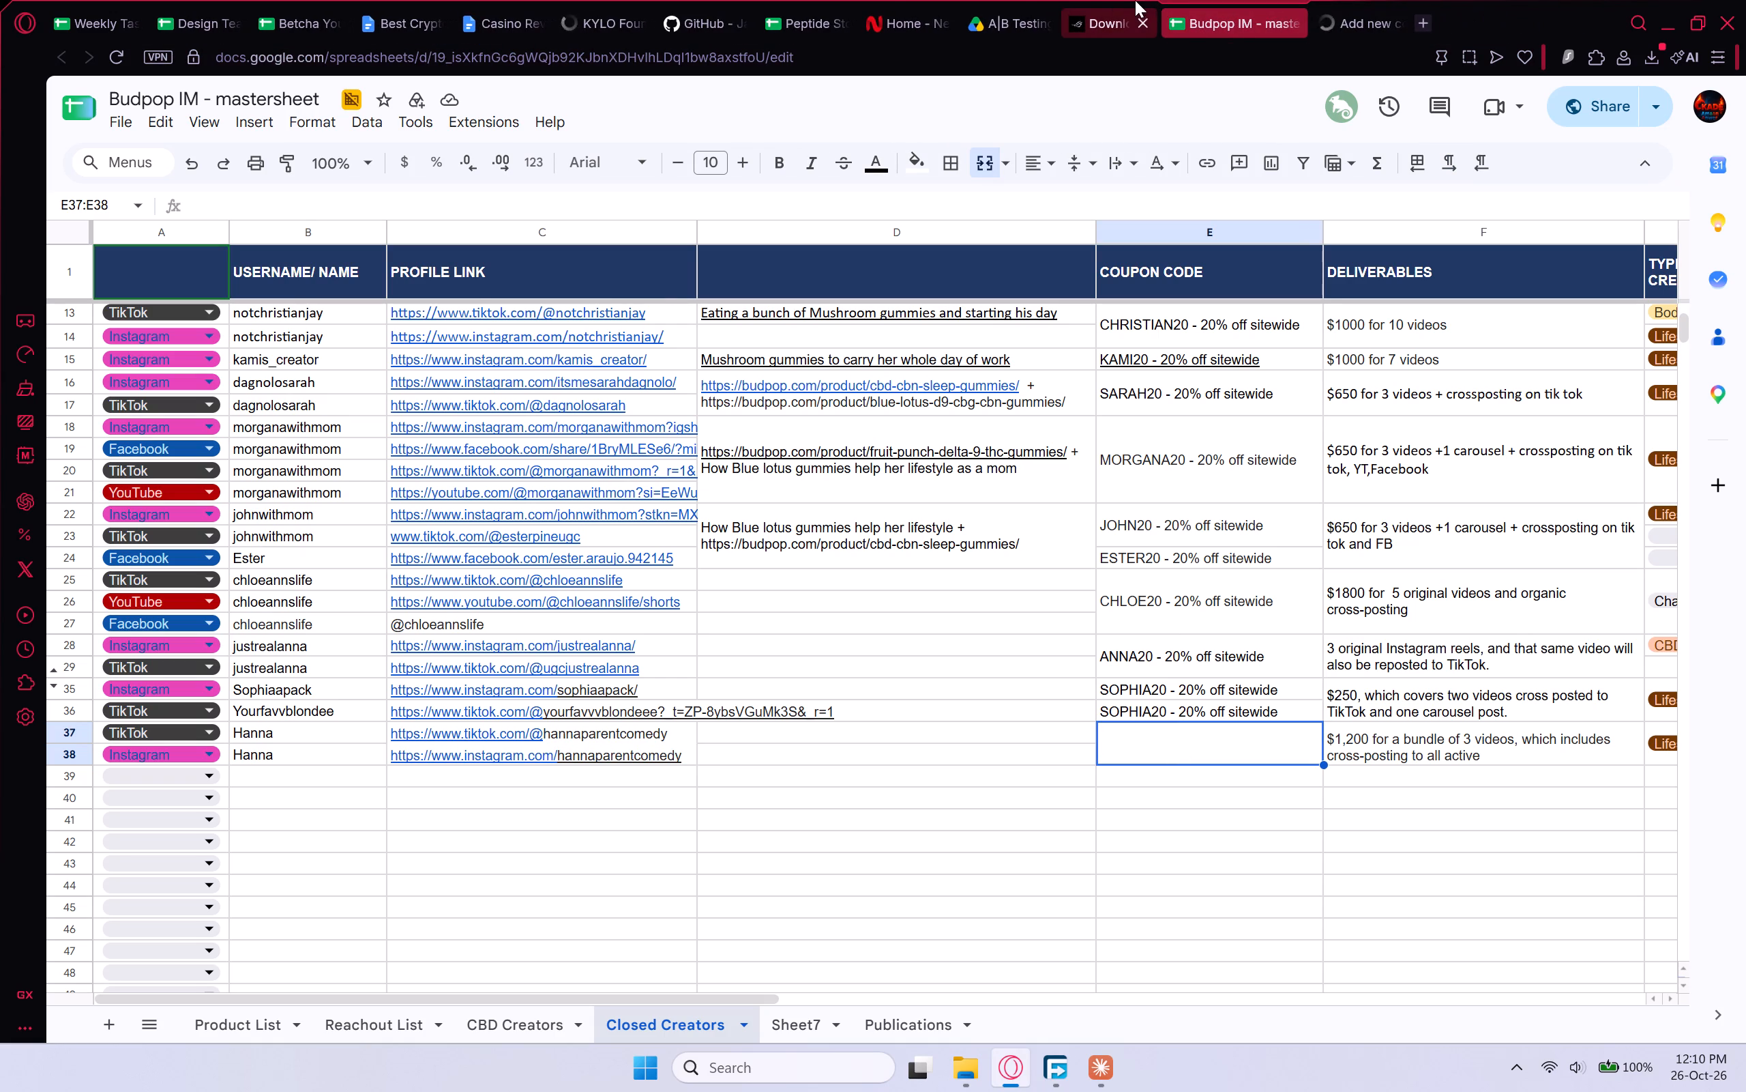
click(1104, 0)
middle_click(1104, 0)
click(1024, 0)
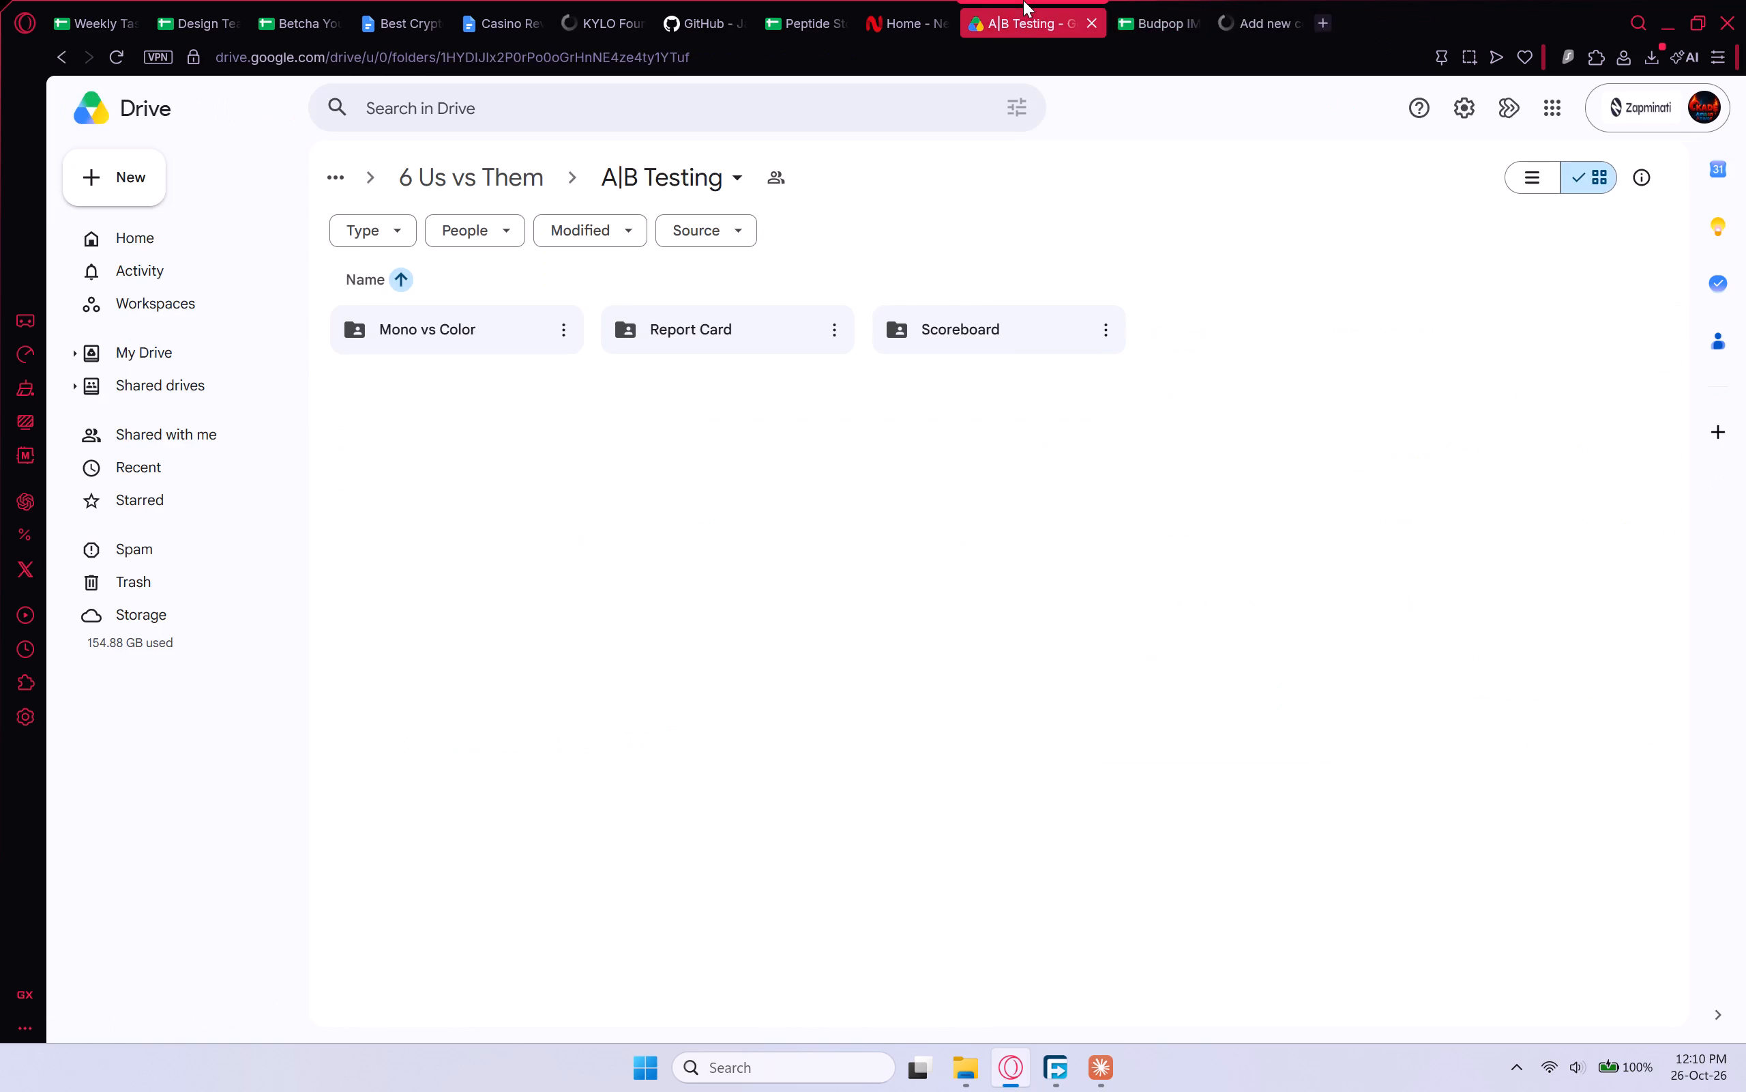
middle_click(1023, 0)
Enter "HANNA20 - 20% off sitewide" in Hanna's merged coupon code cell of the Budpop IM mastersheet's Closed Creators sheet.
double_click(1239, 738)
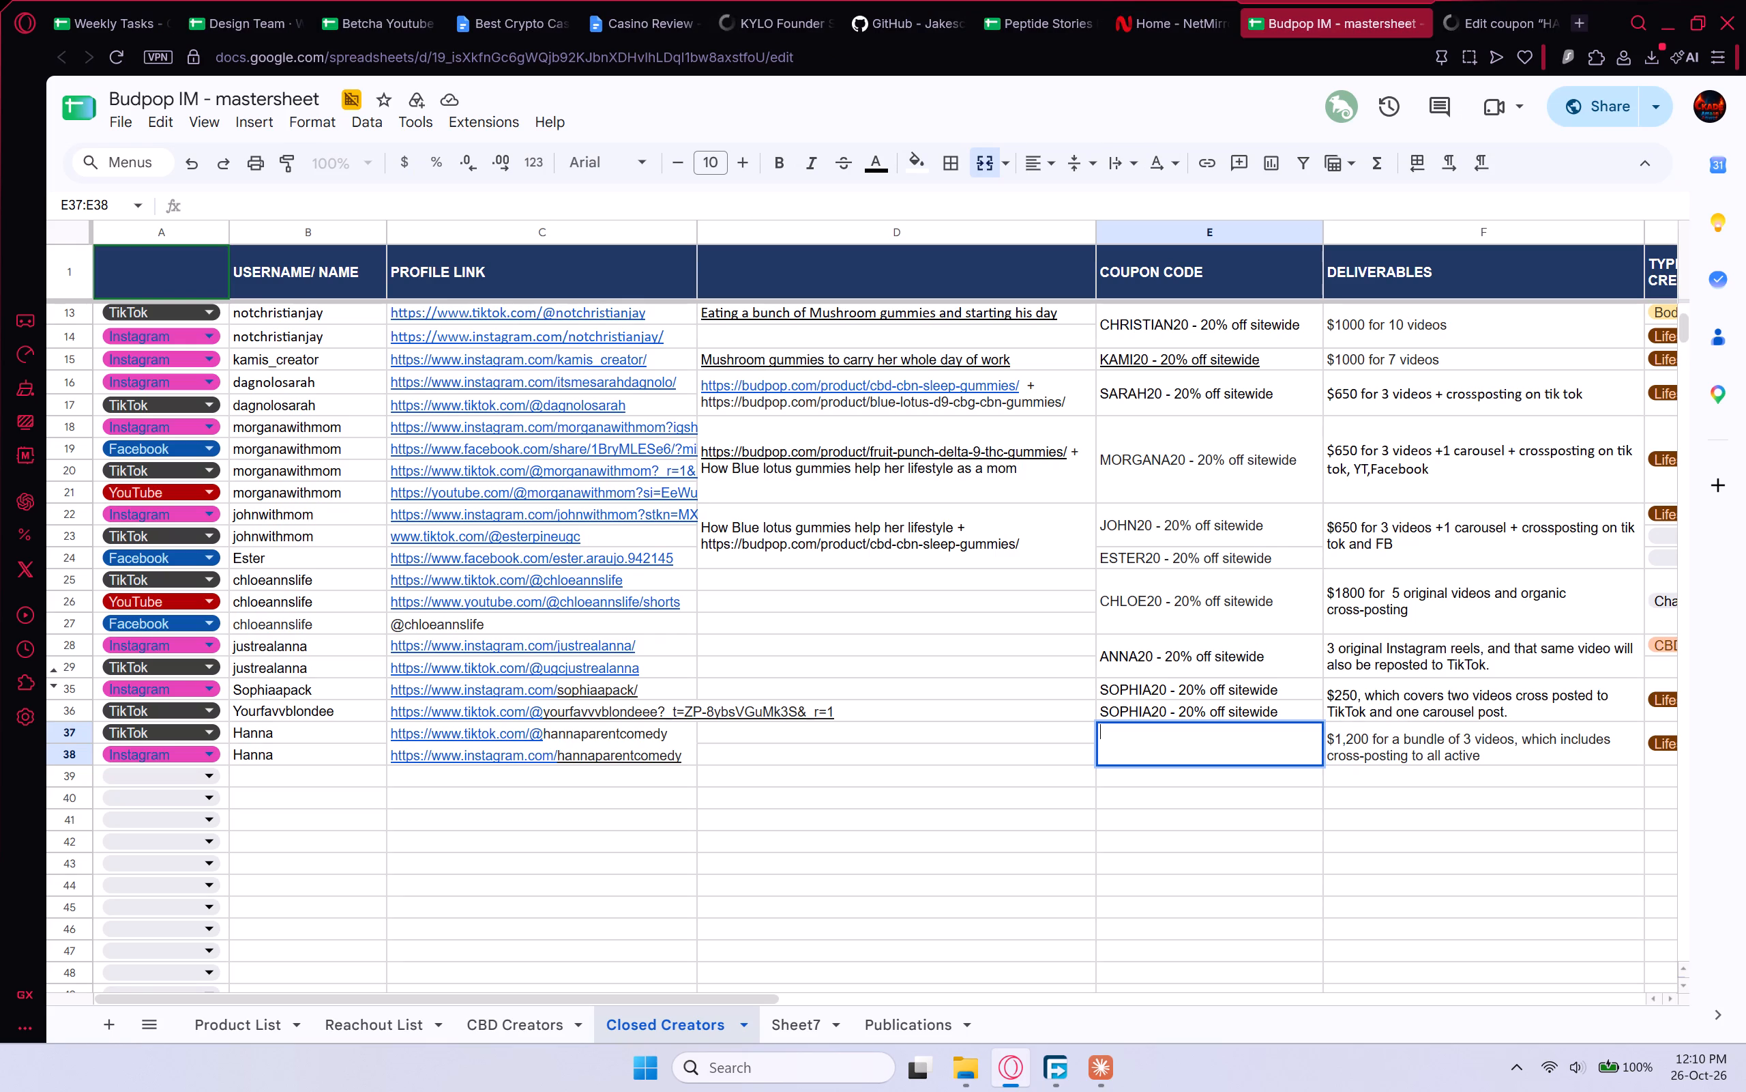
text(HANNA)
text(20)
key(space)
text(-)
key(space)
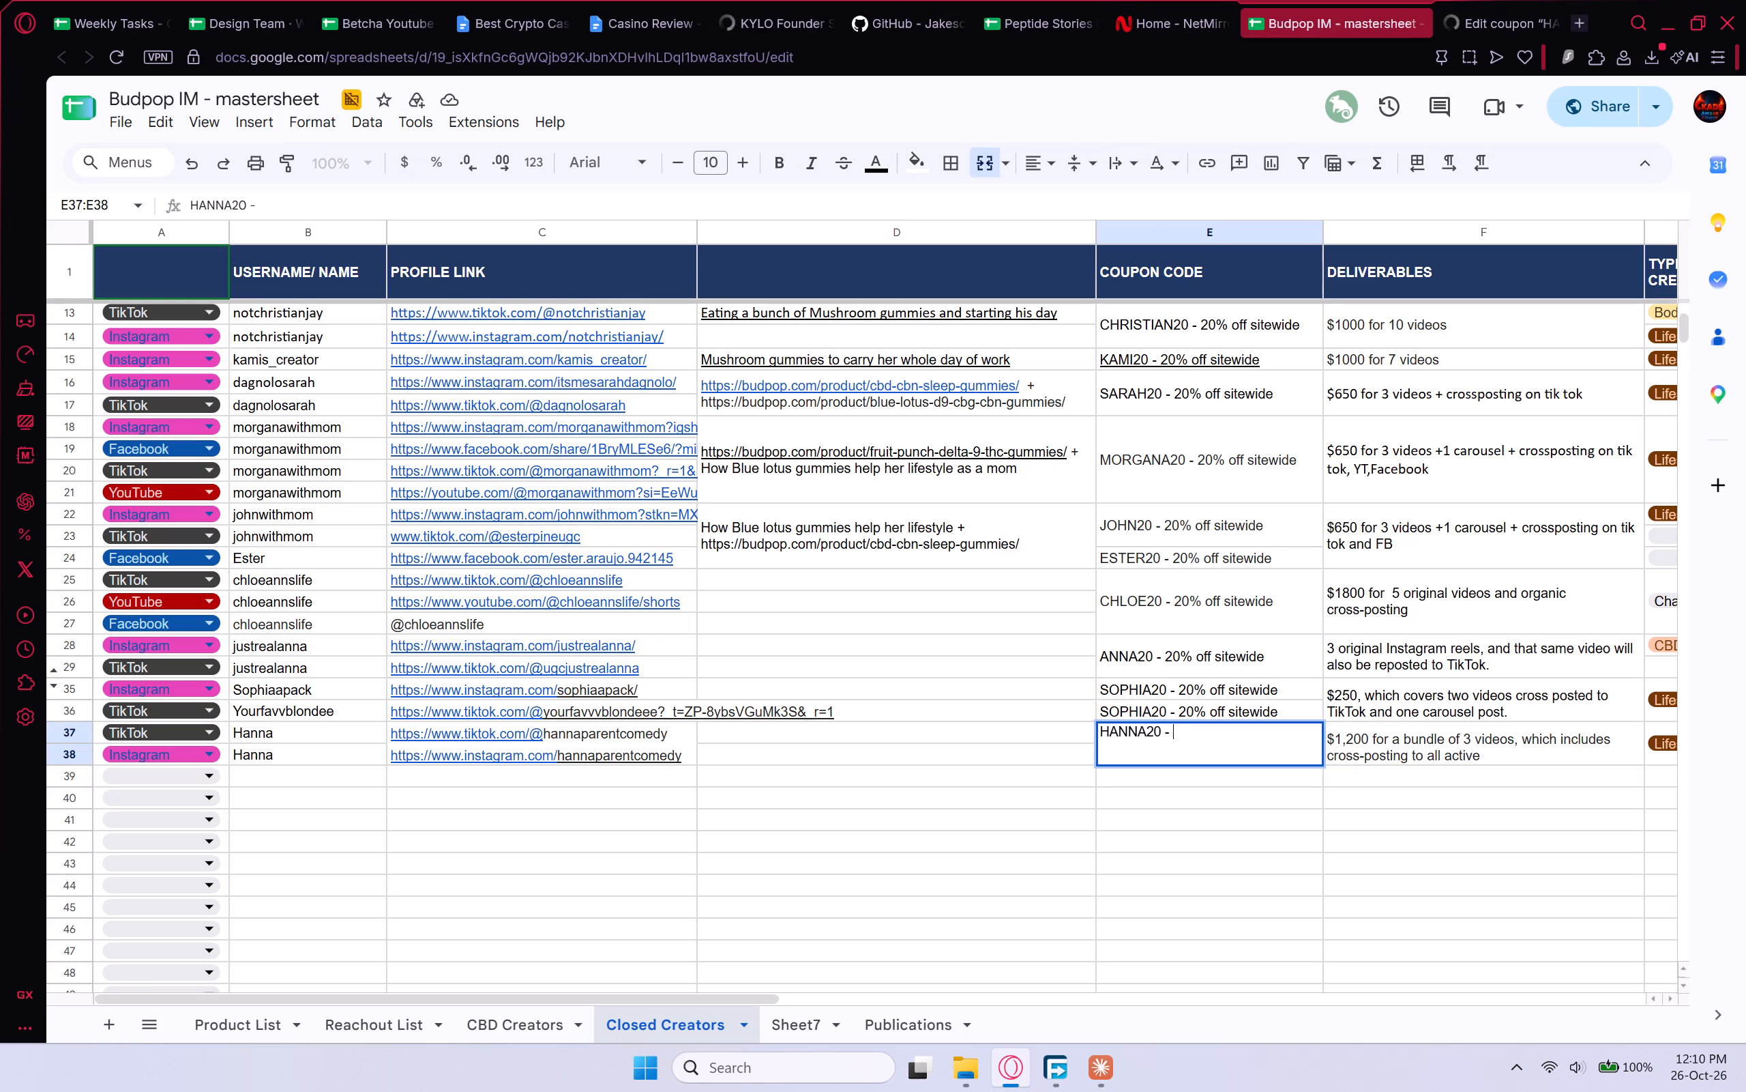
text(20% off sitewide)
click(1297, 786)
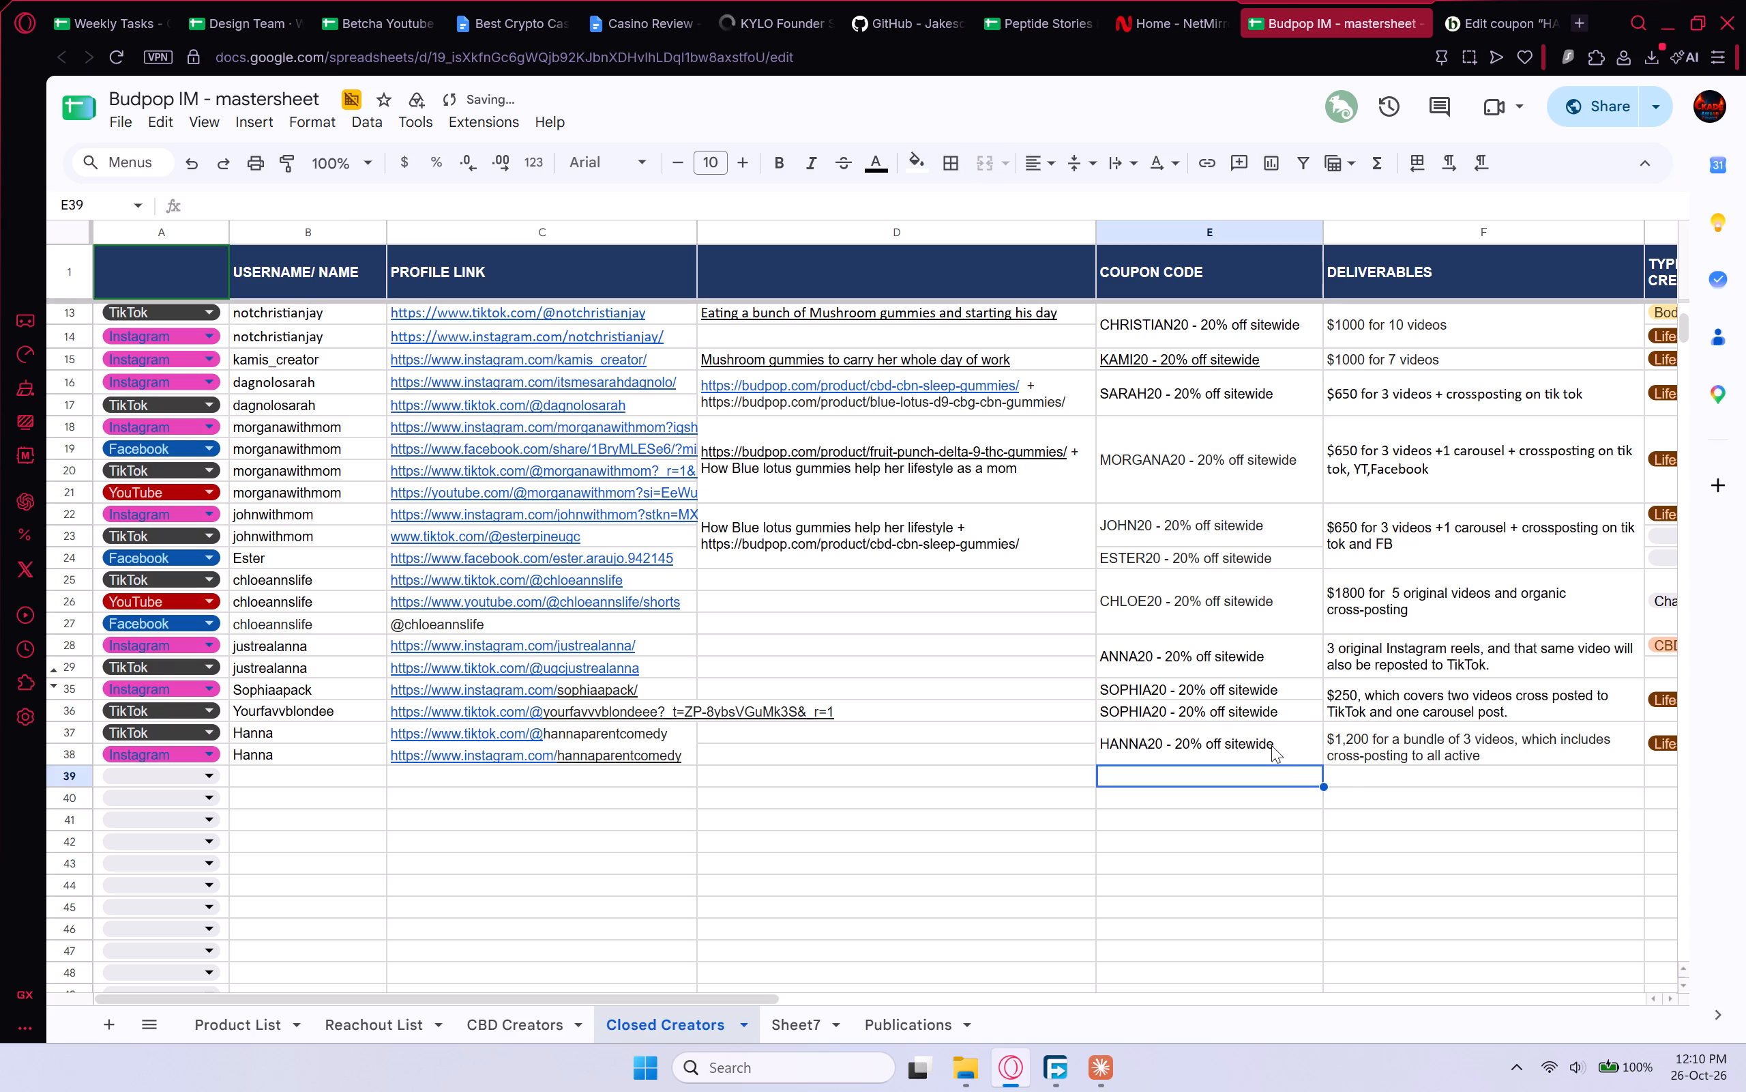
click(1271, 745)
Open the full coupon list in BudPop WordPress and review the coupons in the Influencers category.
click(1479, 0)
scroll(993, 490, up, 8)
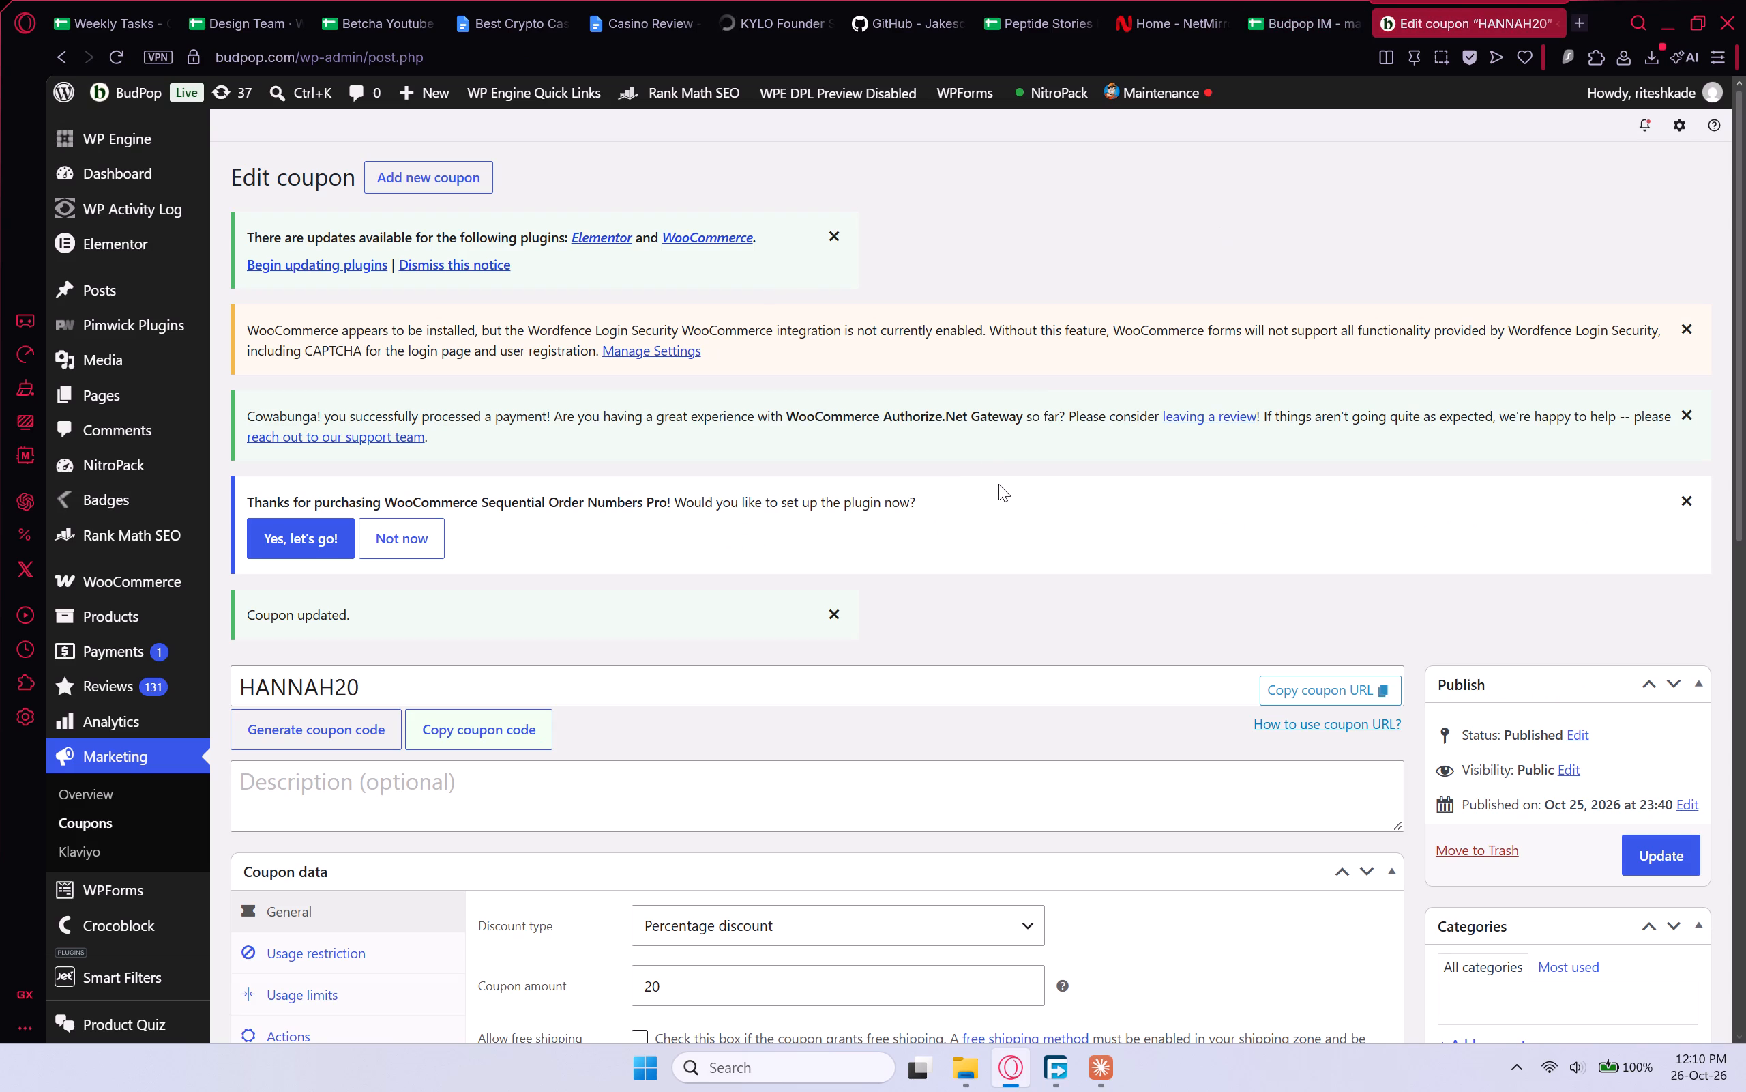
click(103, 820)
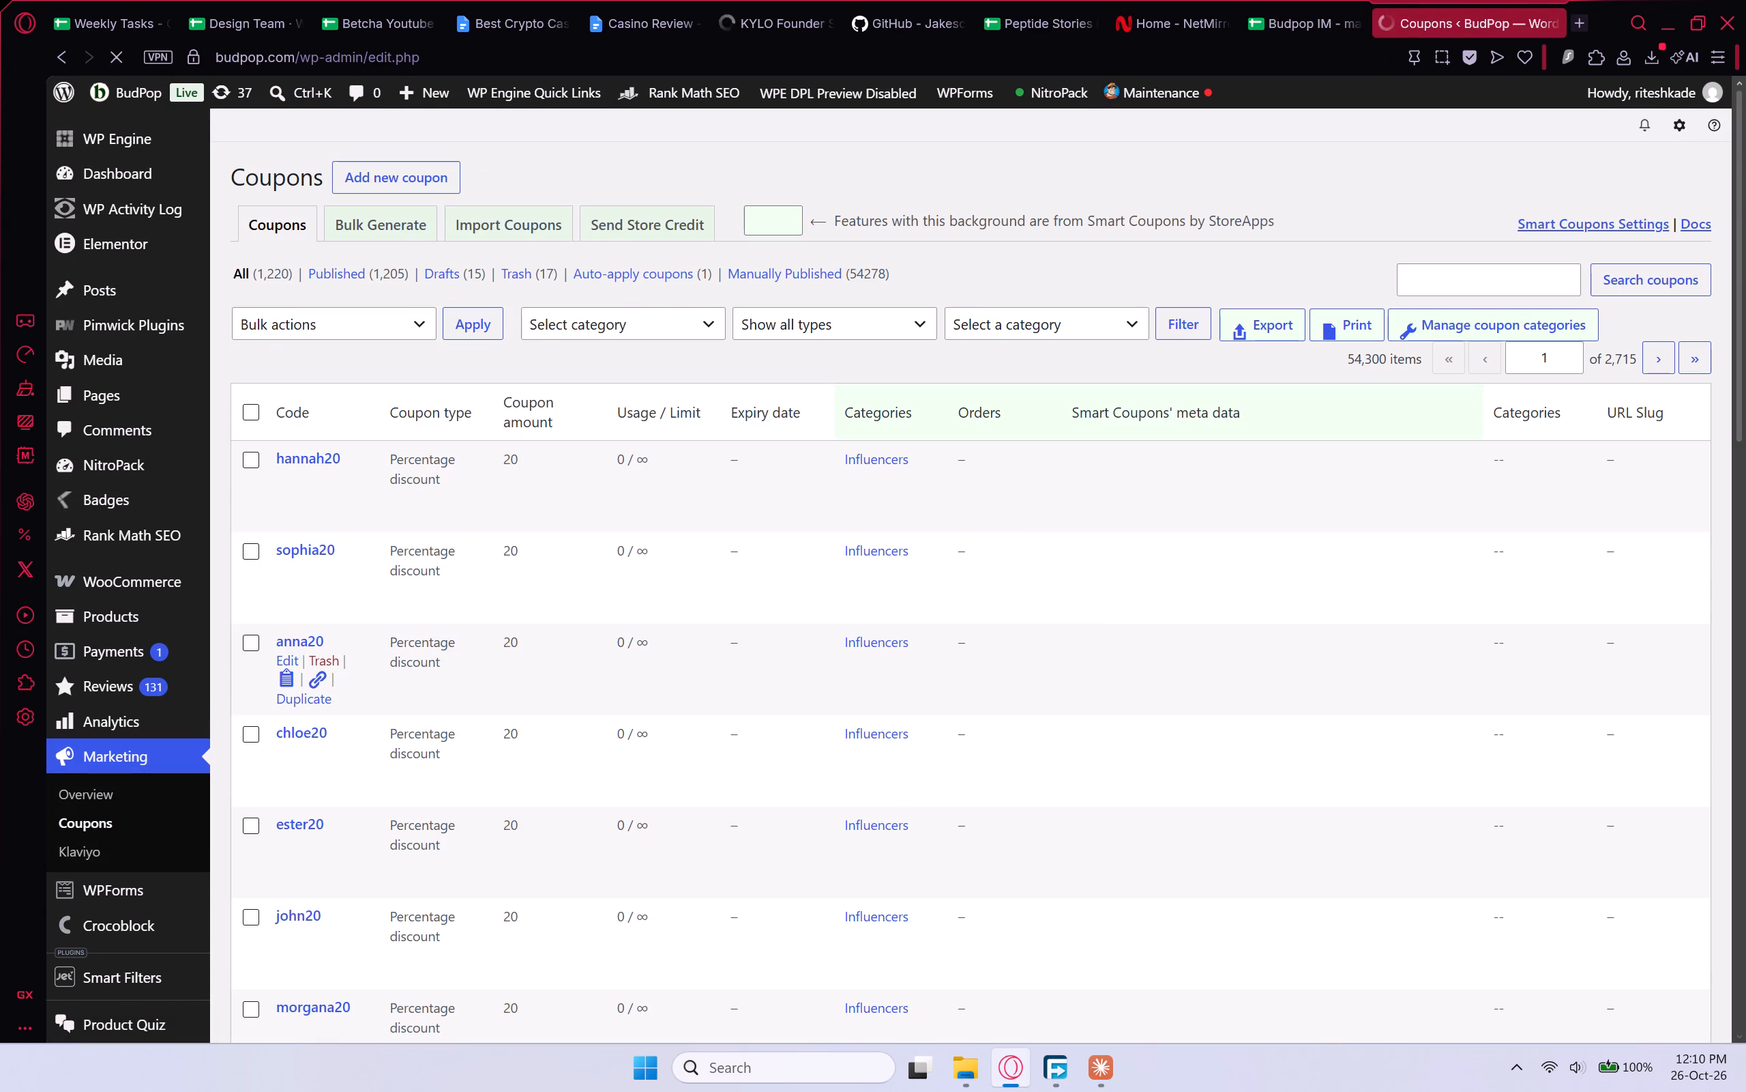
scroll(1013, 670, down, 8)
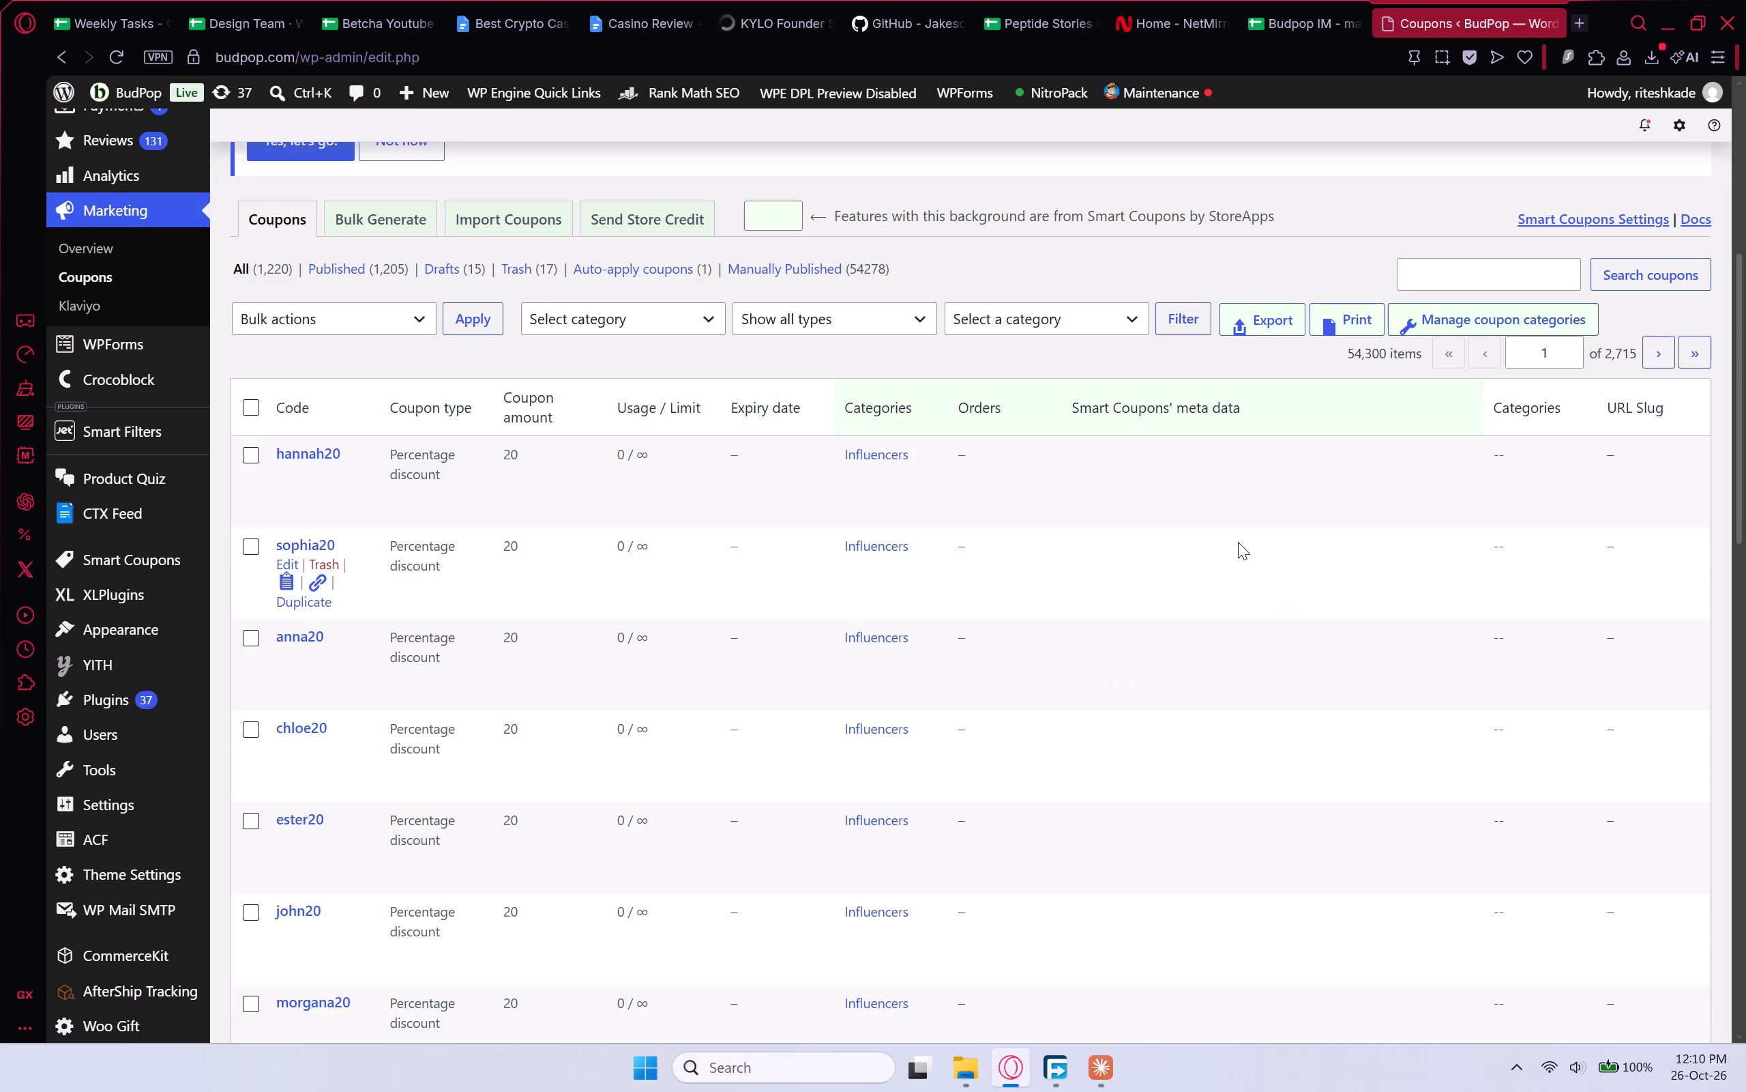
scroll(1246, 540, down, 3)
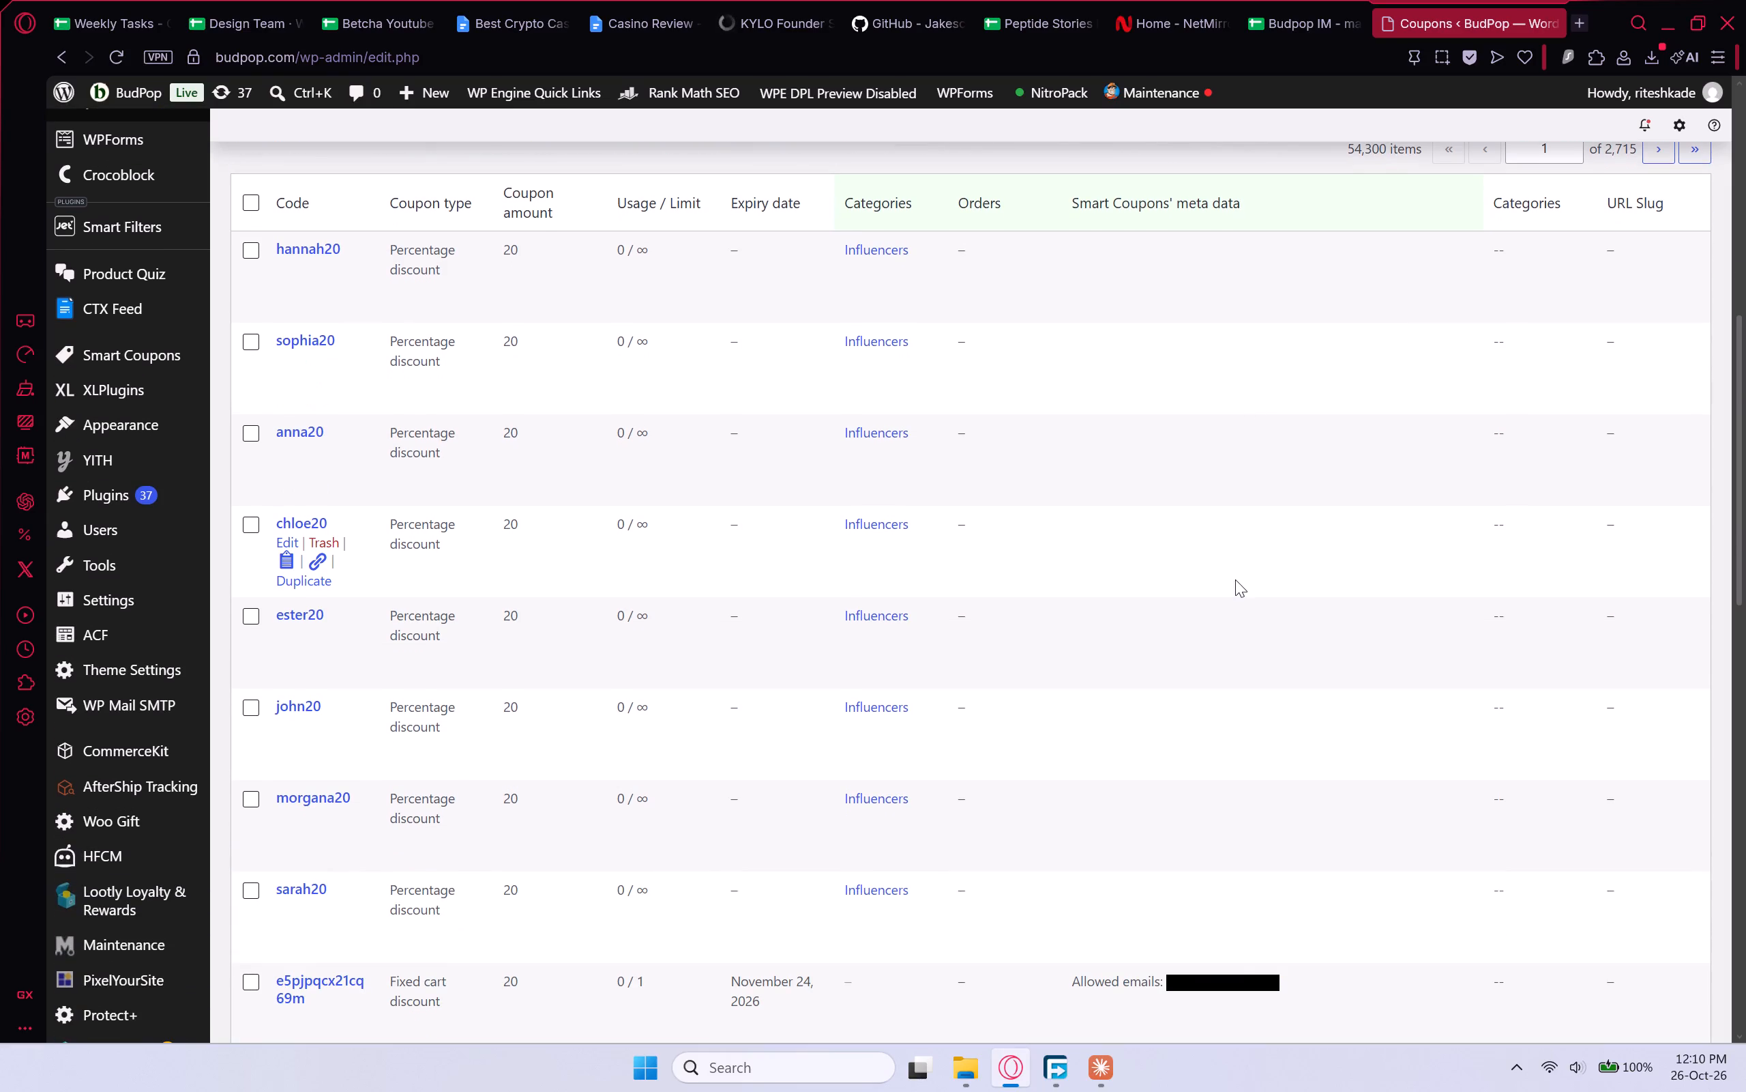
scroll(1319, 461, down, 3)
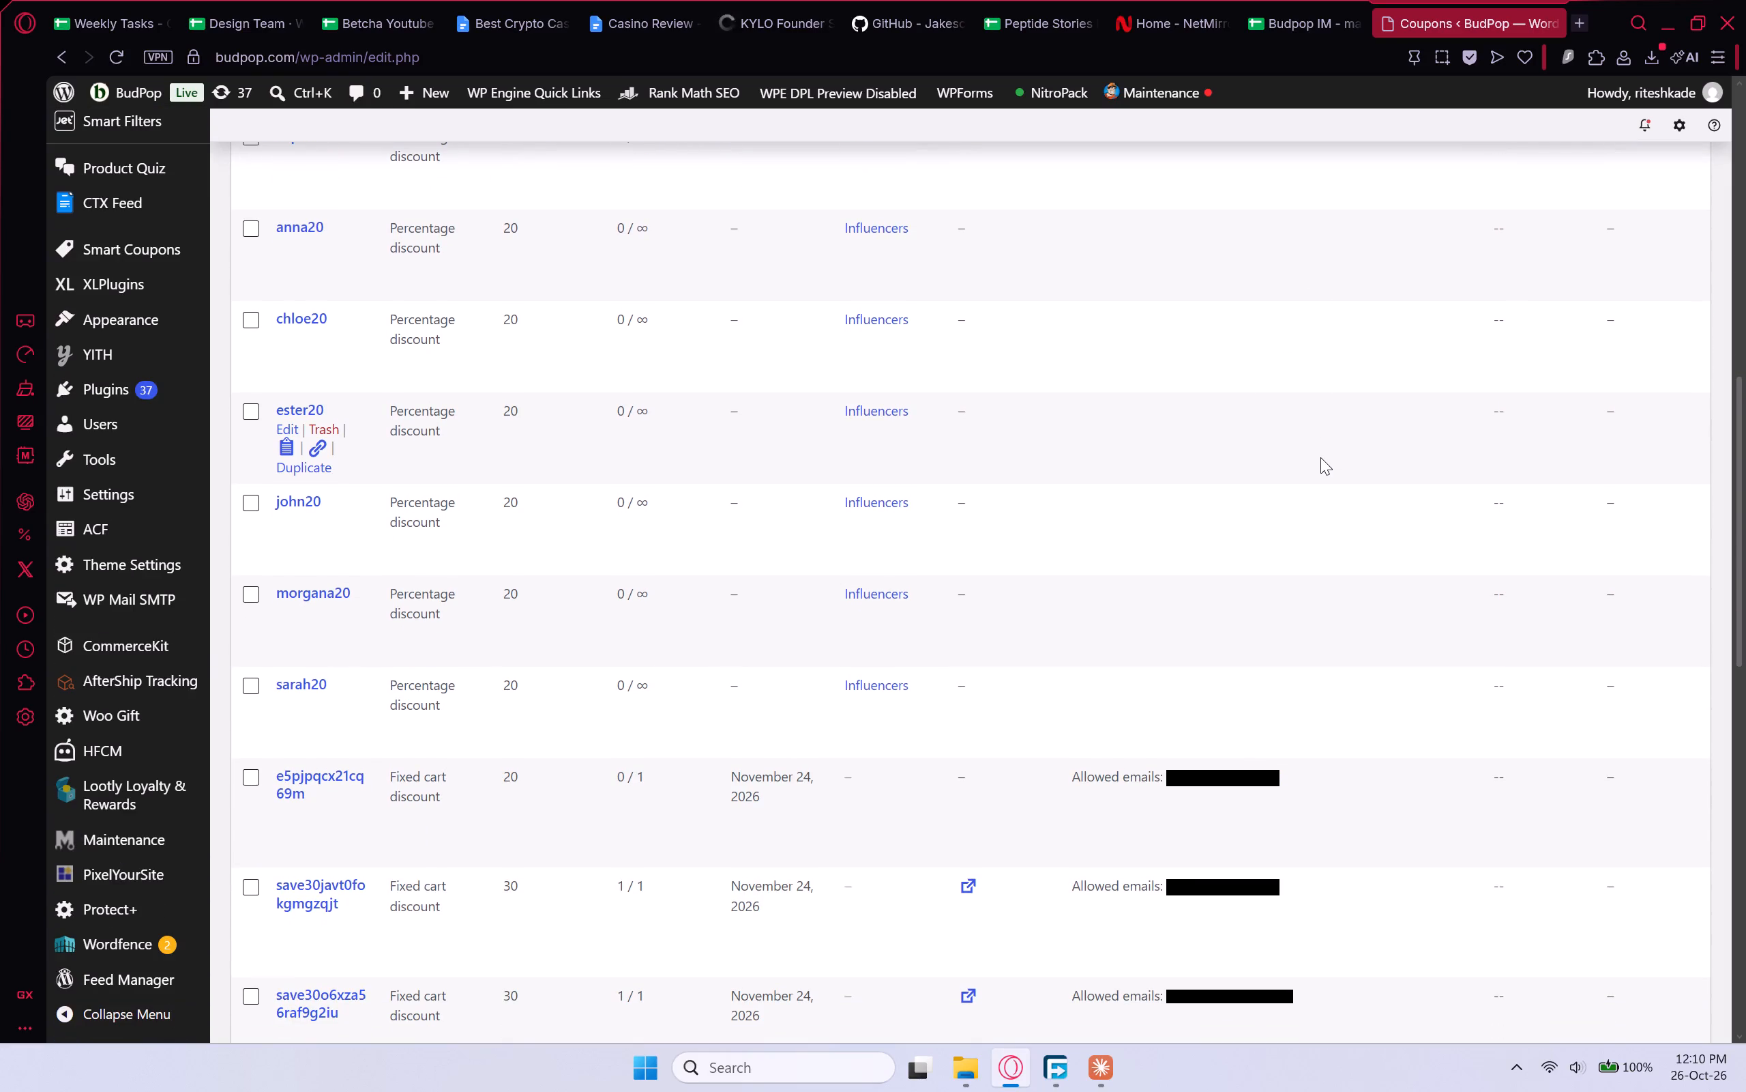
Select the coupon code cells from VICTORIA20 through HANNA20 in the Budpop IM mastersheet to count them.
click(1322, 1)
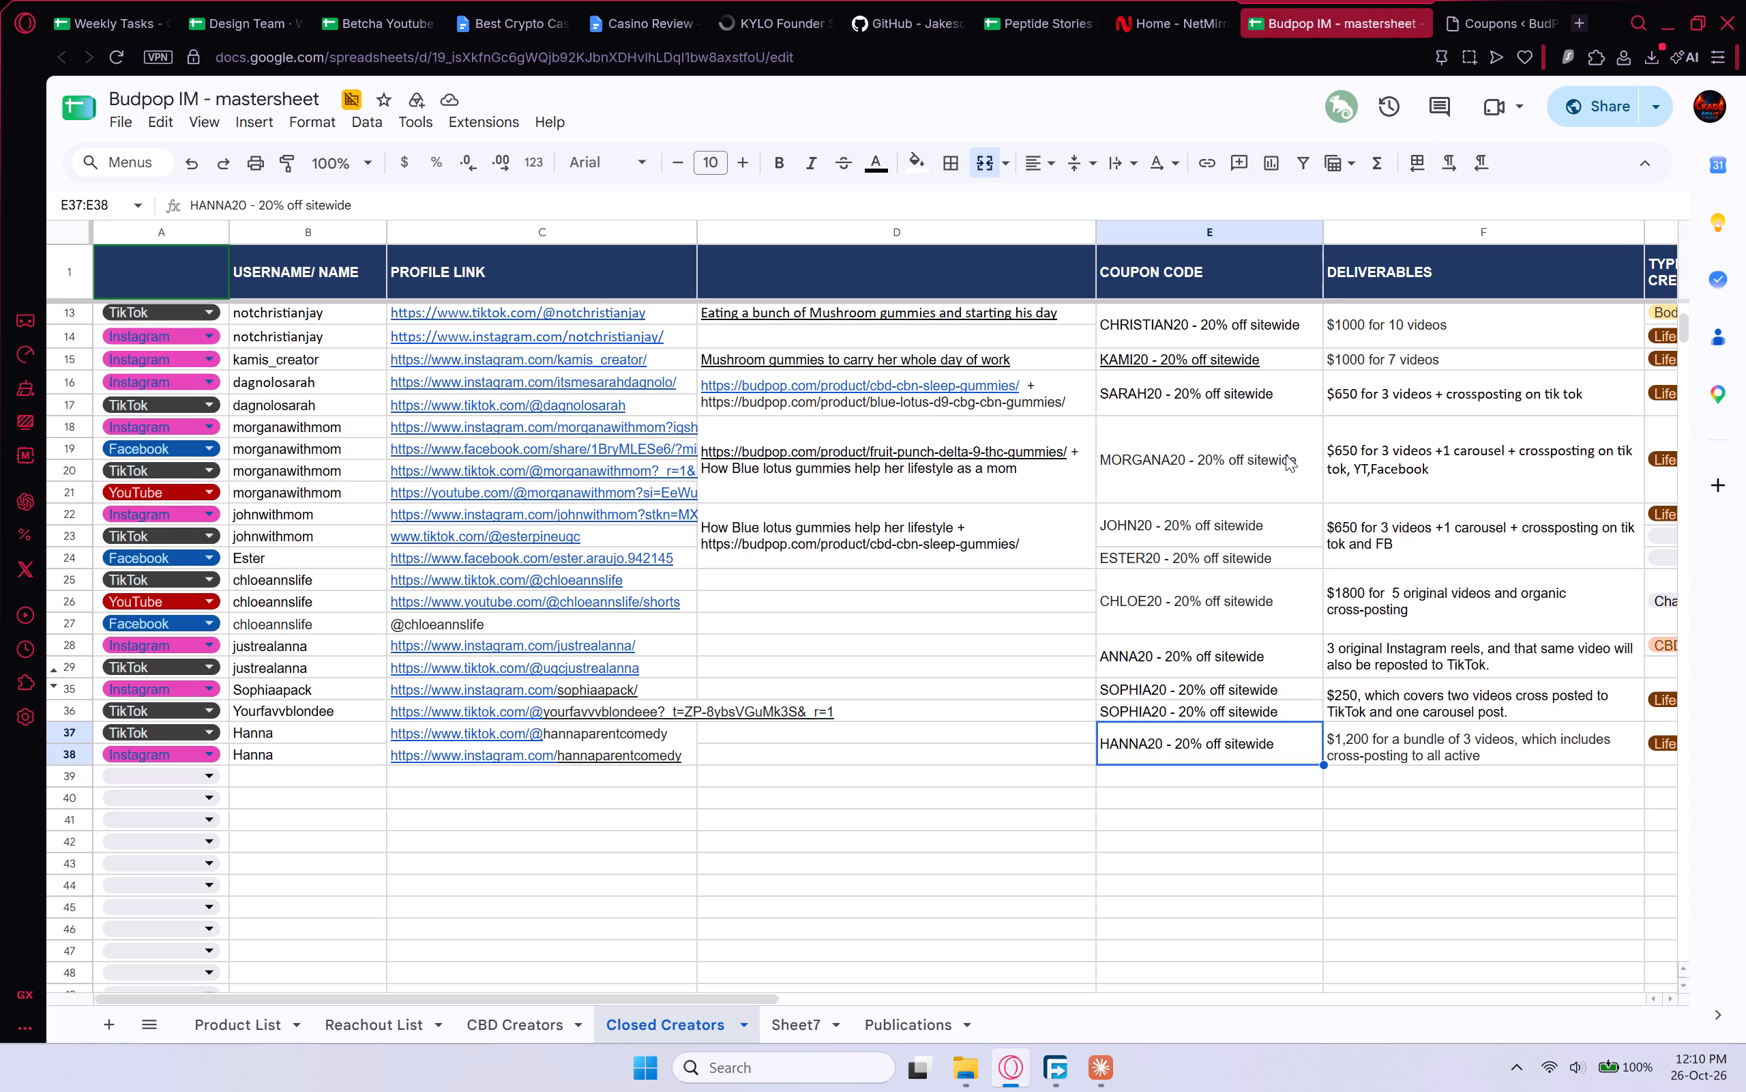
scroll(1282, 449, down, 5)
scroll(1282, 449, up, 7)
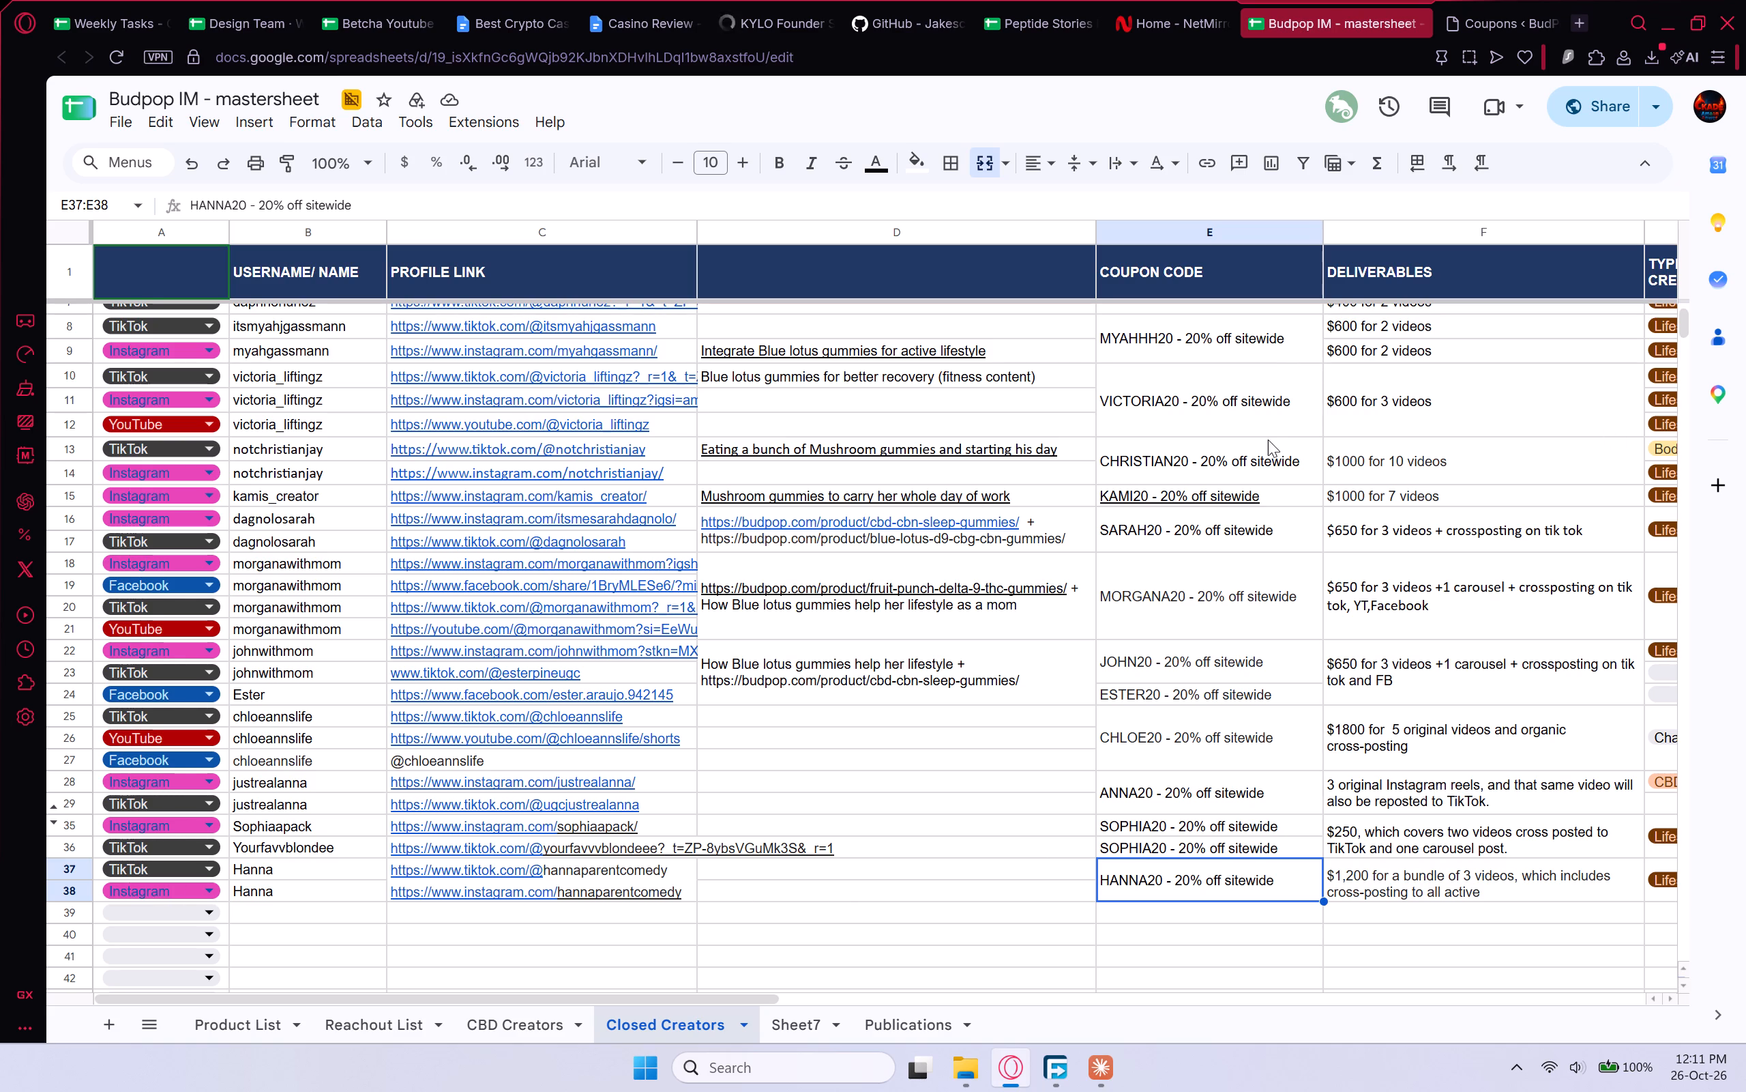
click(1236, 392)
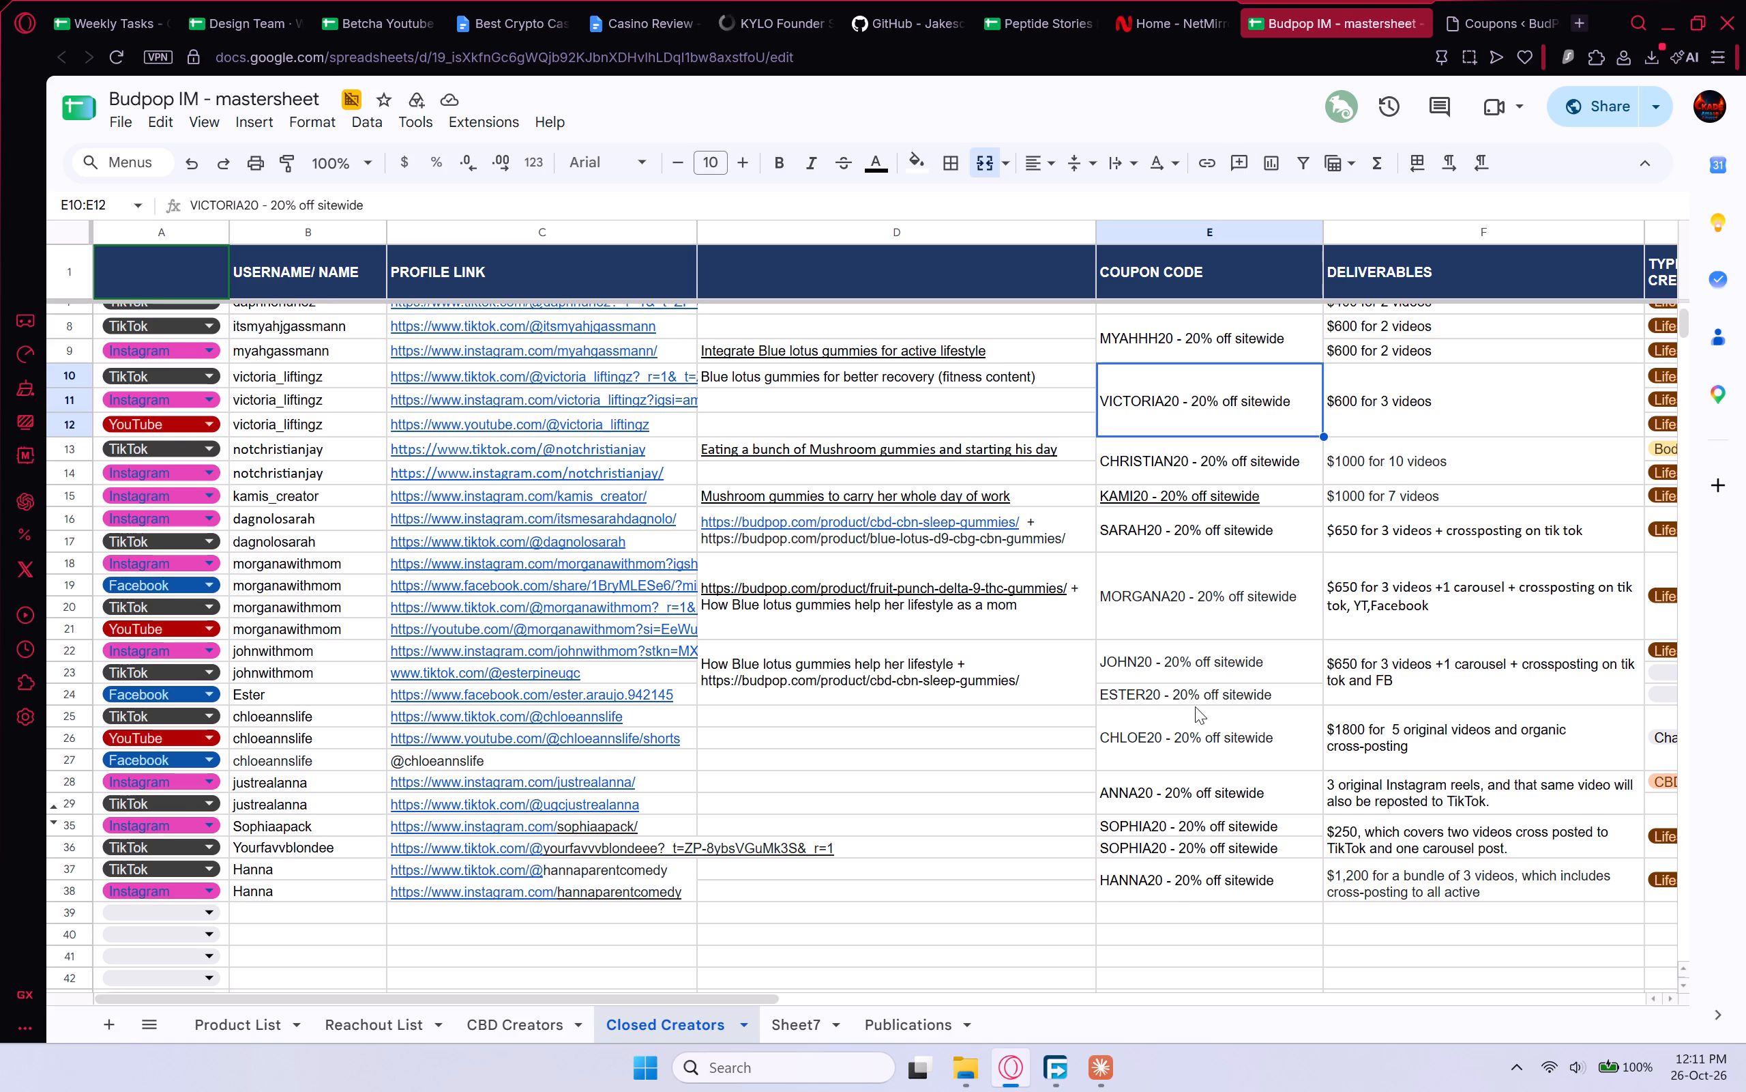
shift+click(1168, 882)
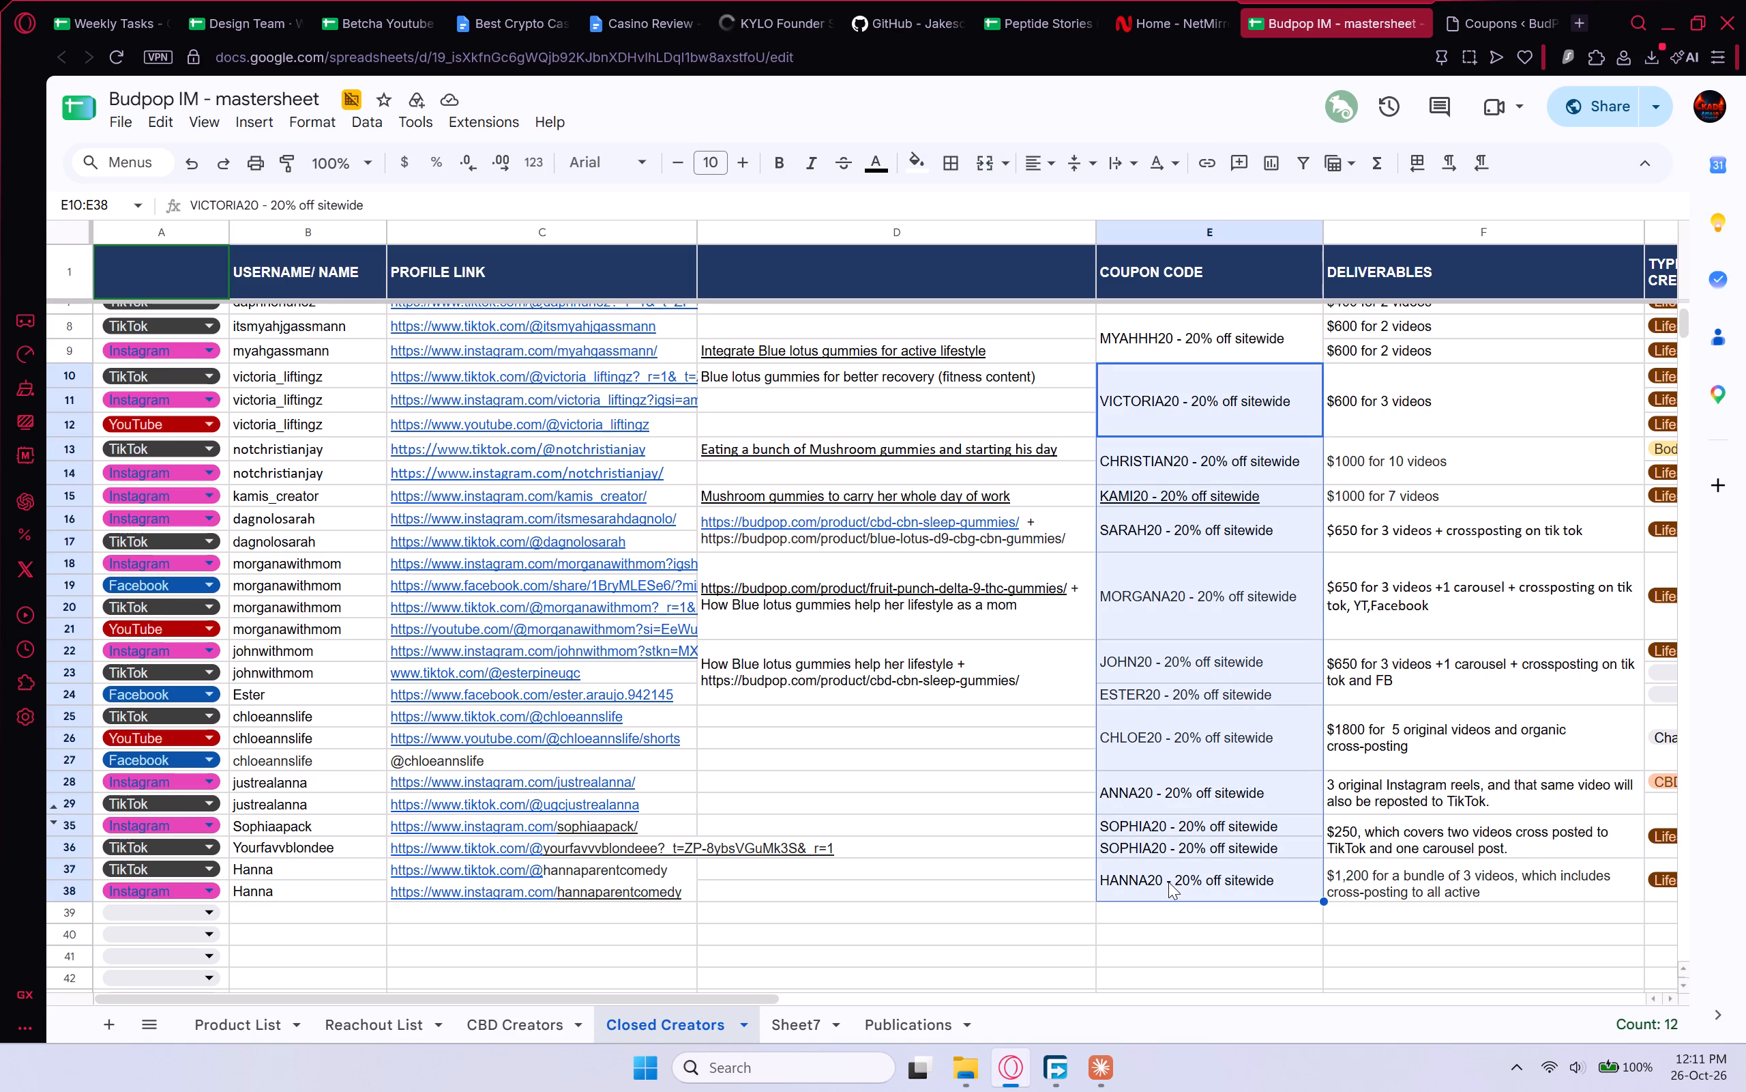
In Amaan's Weekly Tasks sheet, enter "10 coupon codes generated Budpop 20% off sitewide" as task 1 for 26th Oct 2026 - 30th Oct 2026.
click(119, 0)
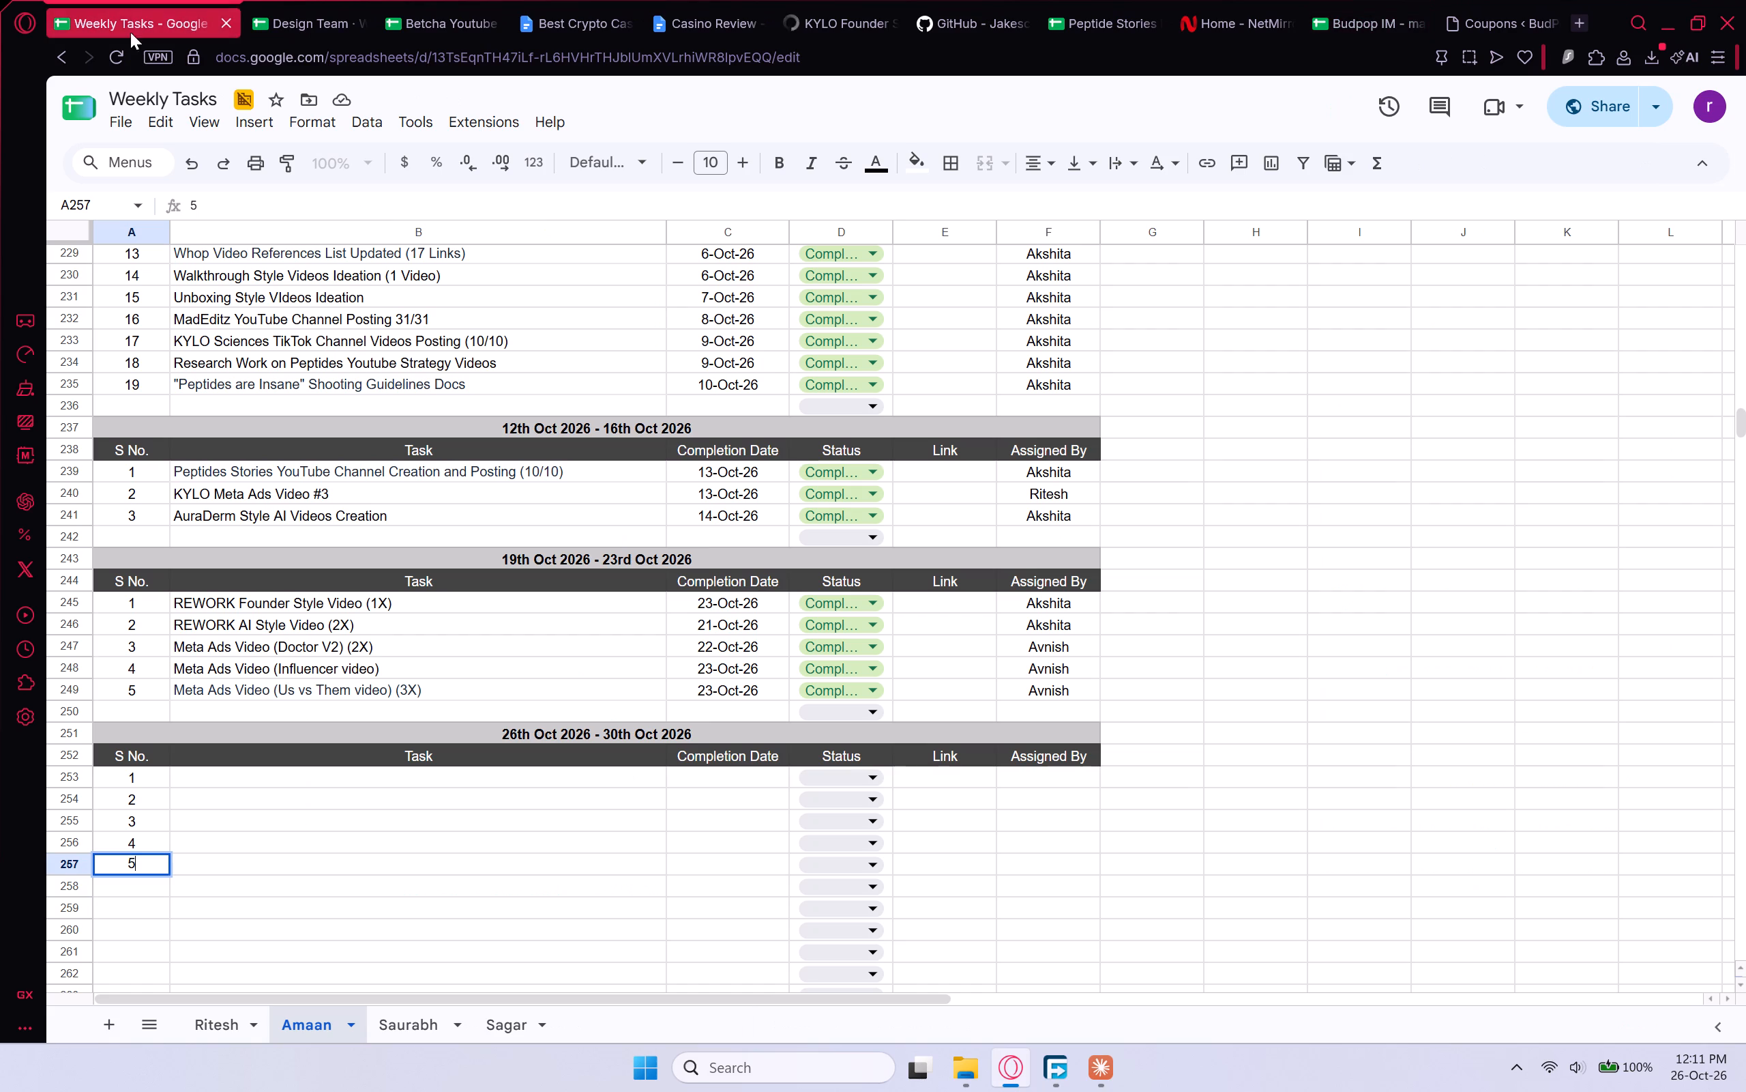
click(304, 779)
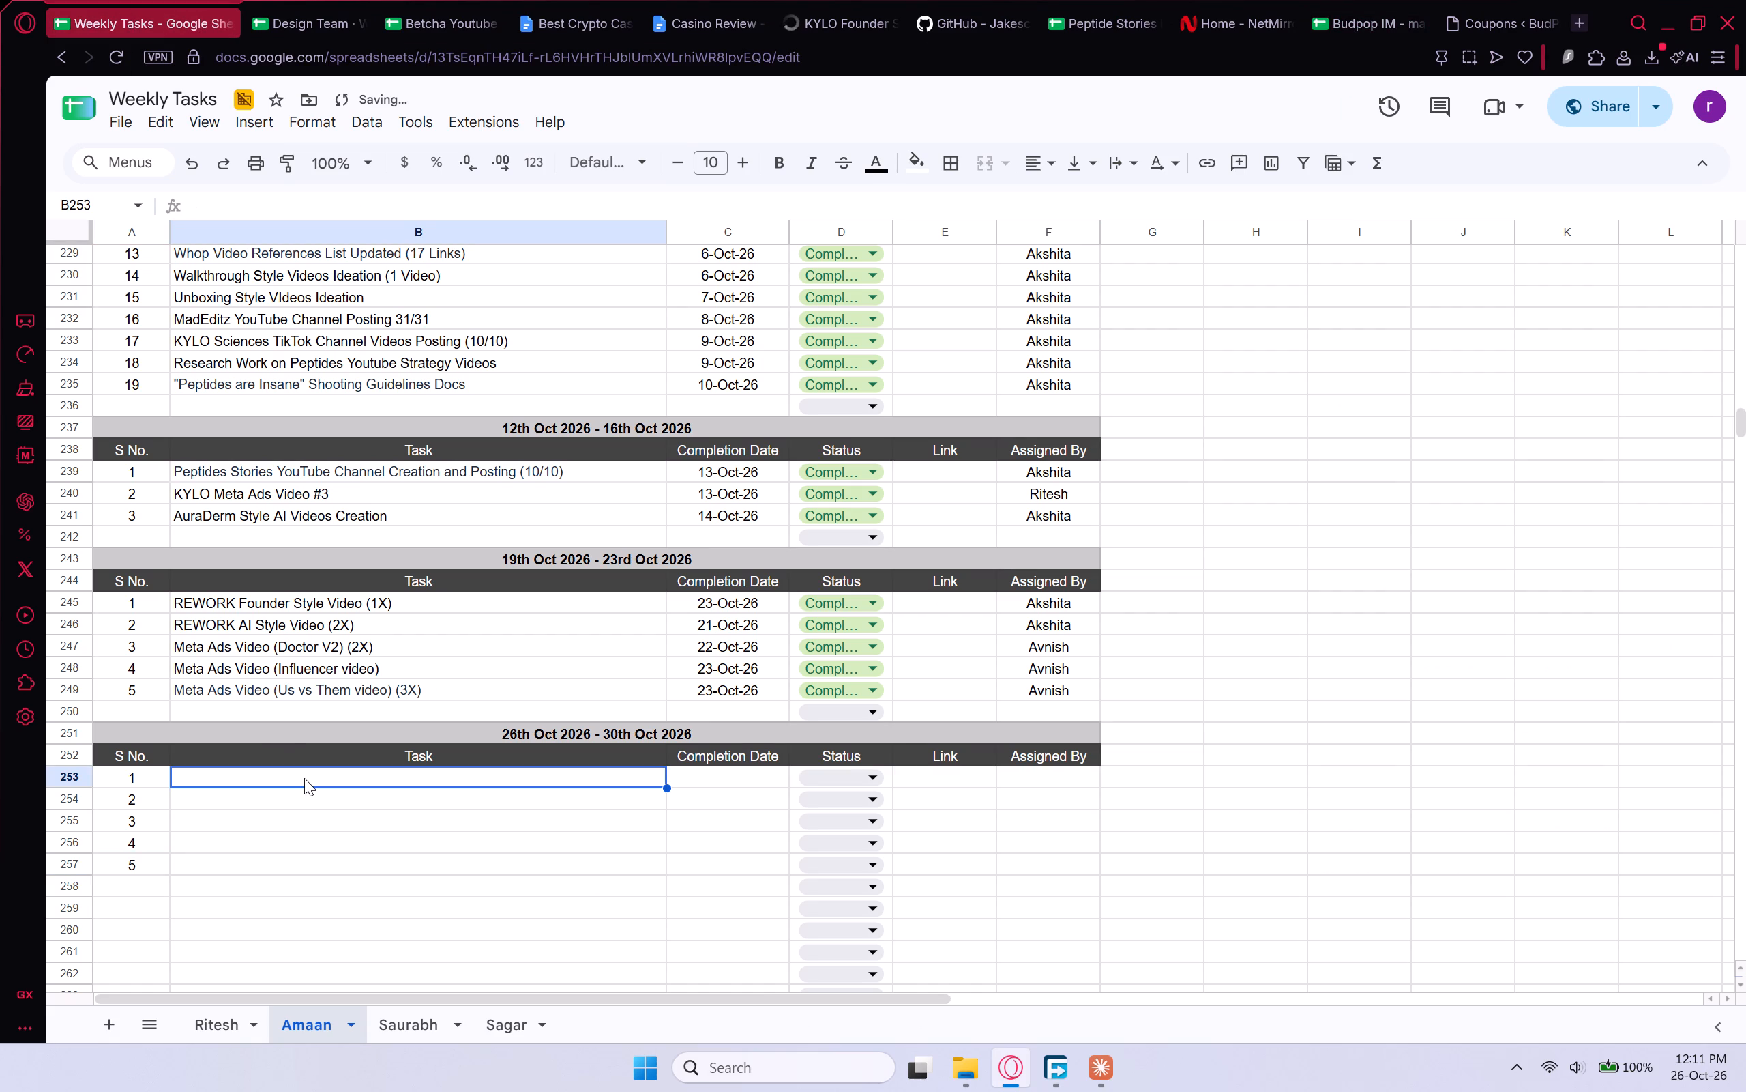
text(10 co)
text(upon codes generated Budpop)
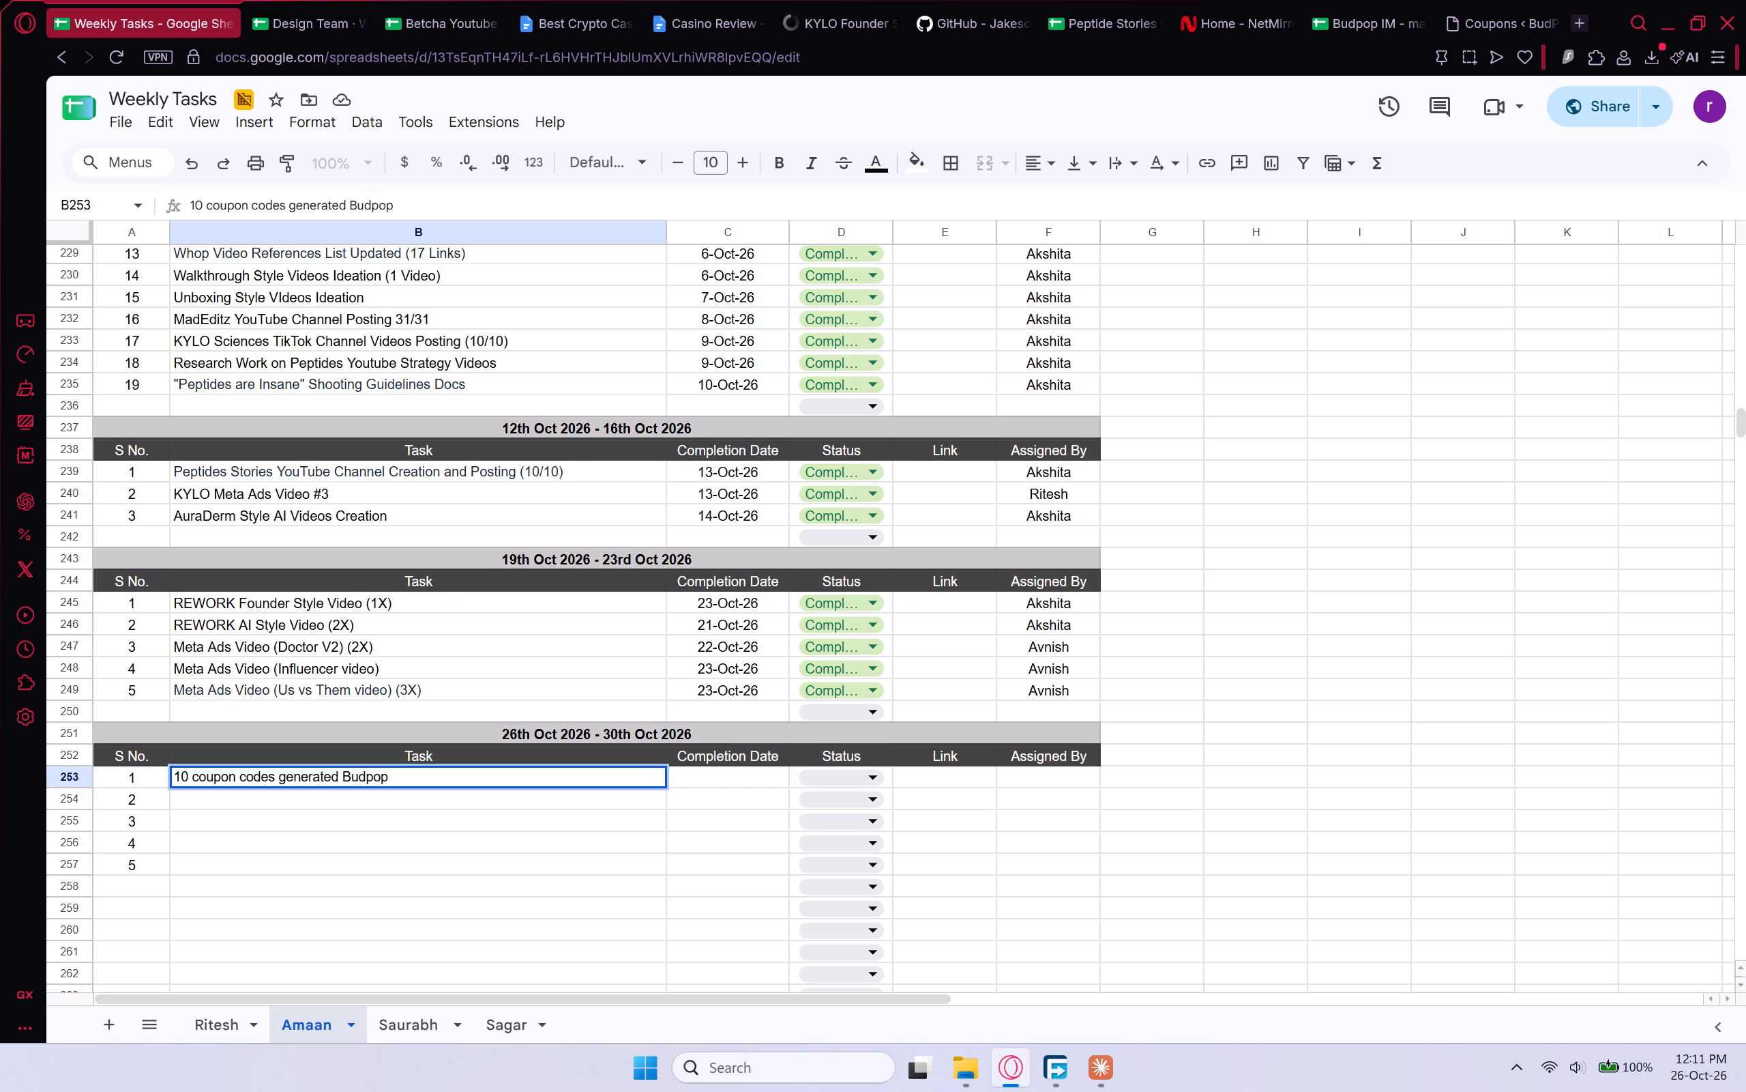
key(space)
text(20% off sitewide)
Copy the last 23-Oct-26 completion date into the coupon codes task and change it to 26-Oct-26.
double_click(691, 784)
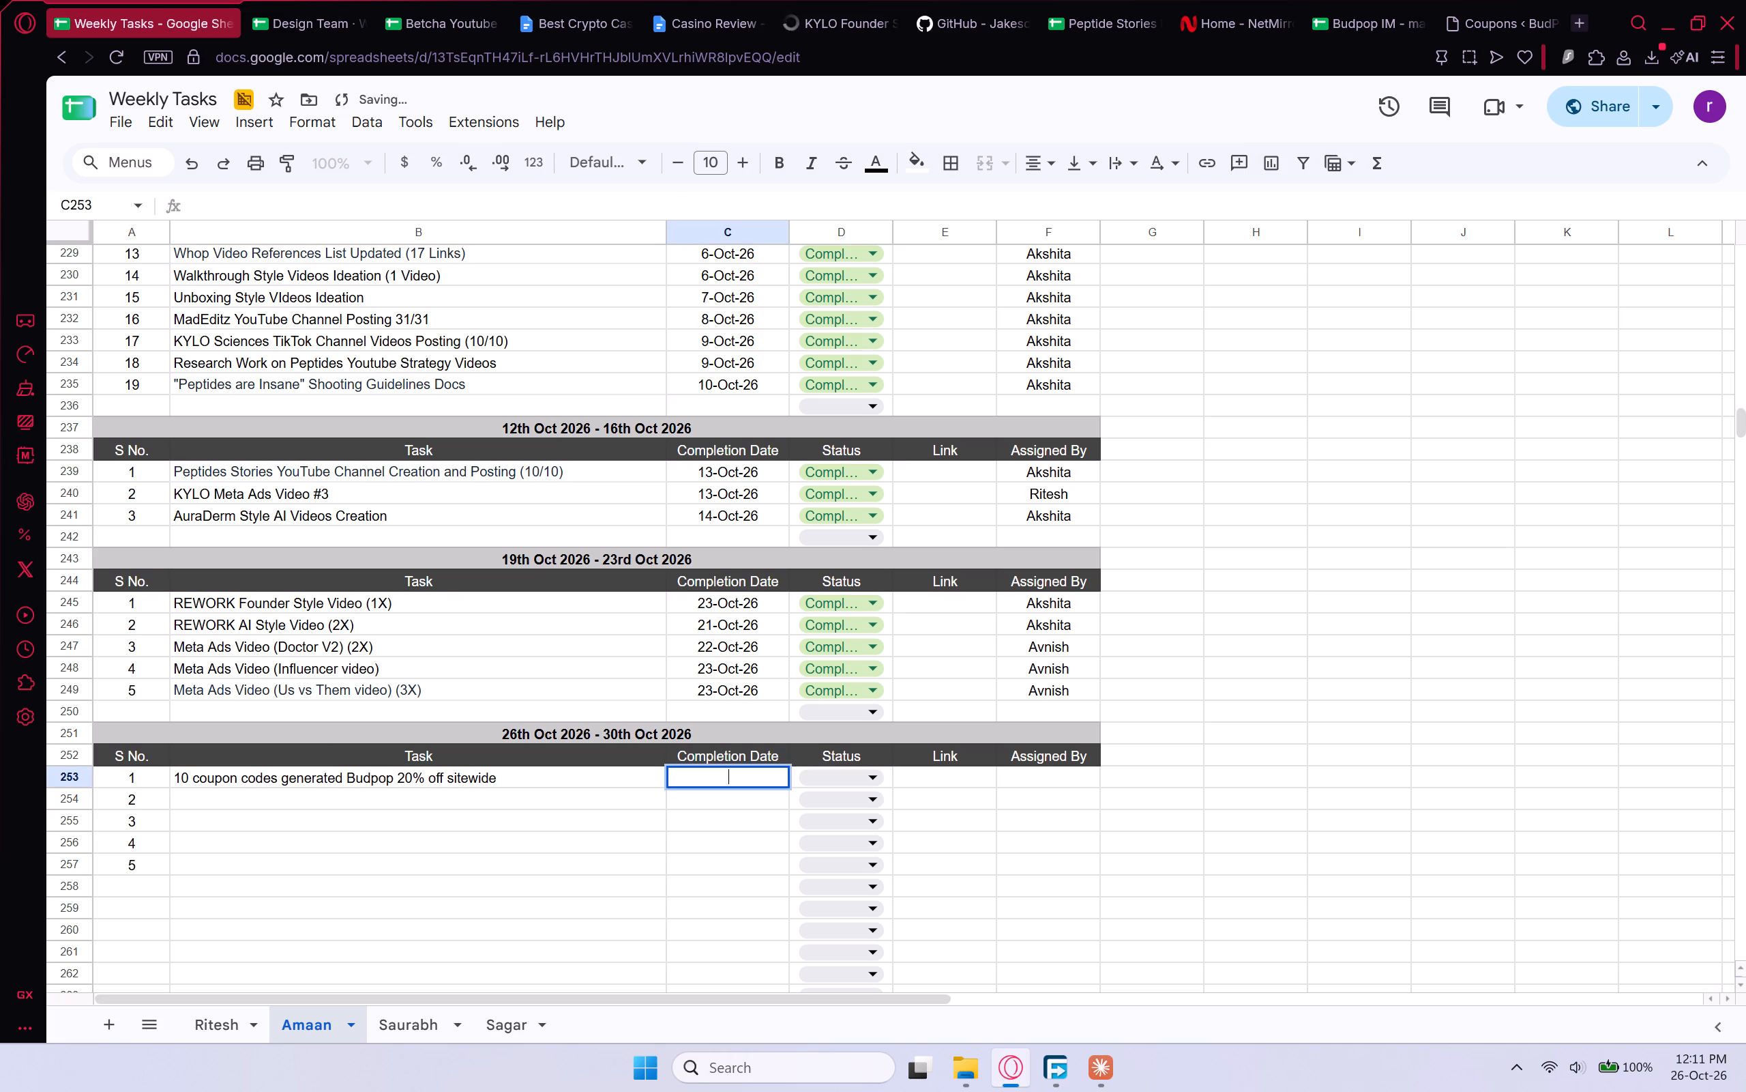
click(718, 698)
key(ctrl+c)
click(720, 771)
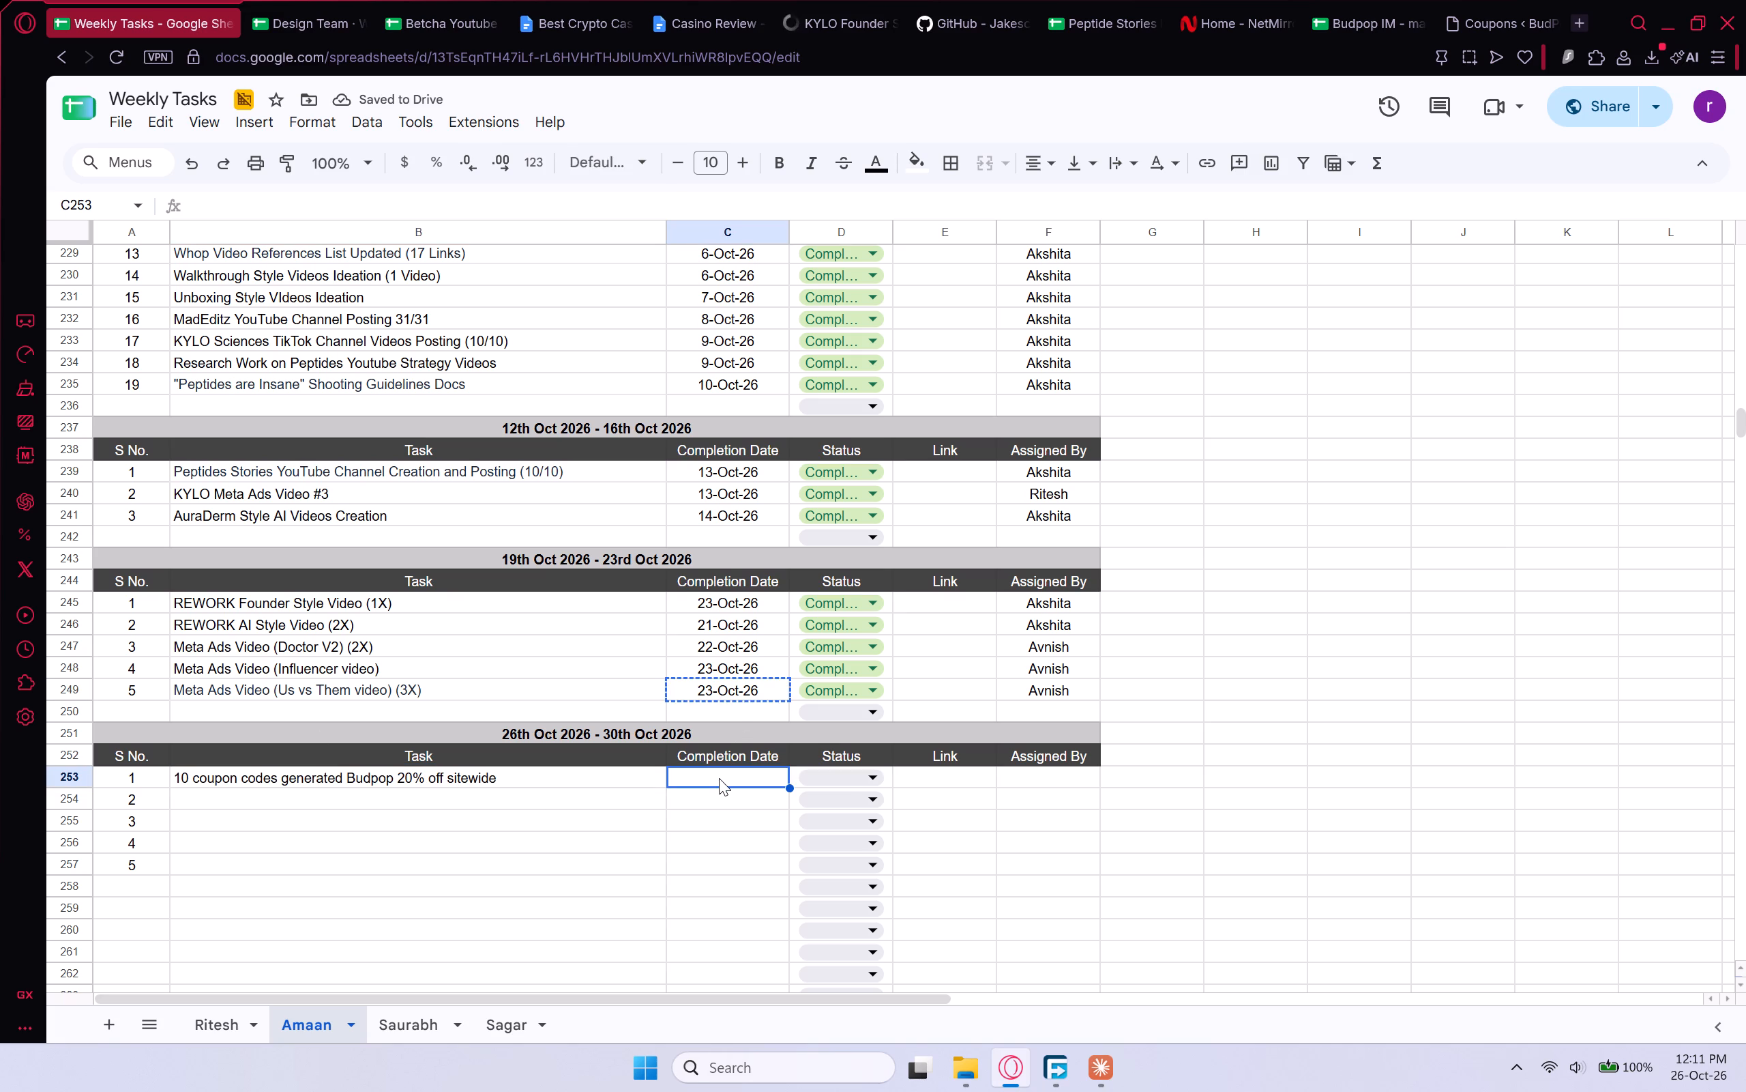
key(ctrl+v)
double_click(723, 777)
click(670, 685)
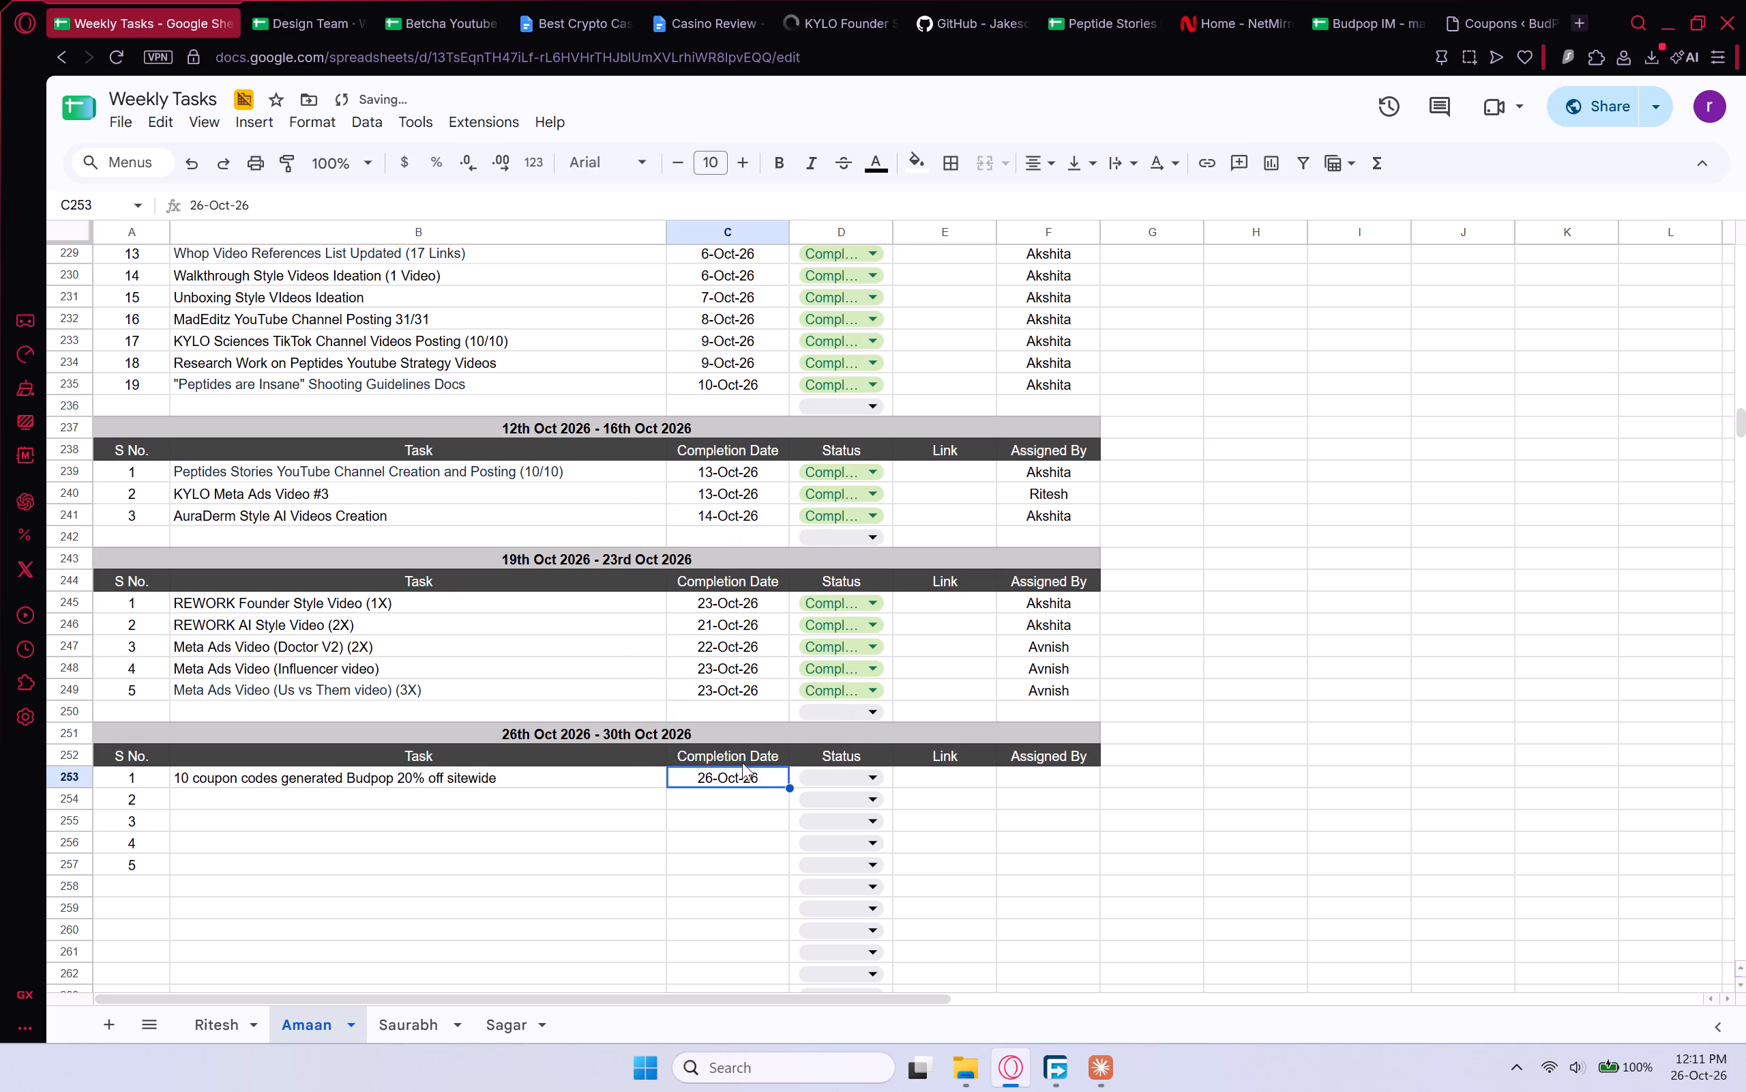
Set the coupon codes task's status to Completed and enter Ritesh under Assigned By.
click(857, 781)
click(849, 835)
click(1059, 770)
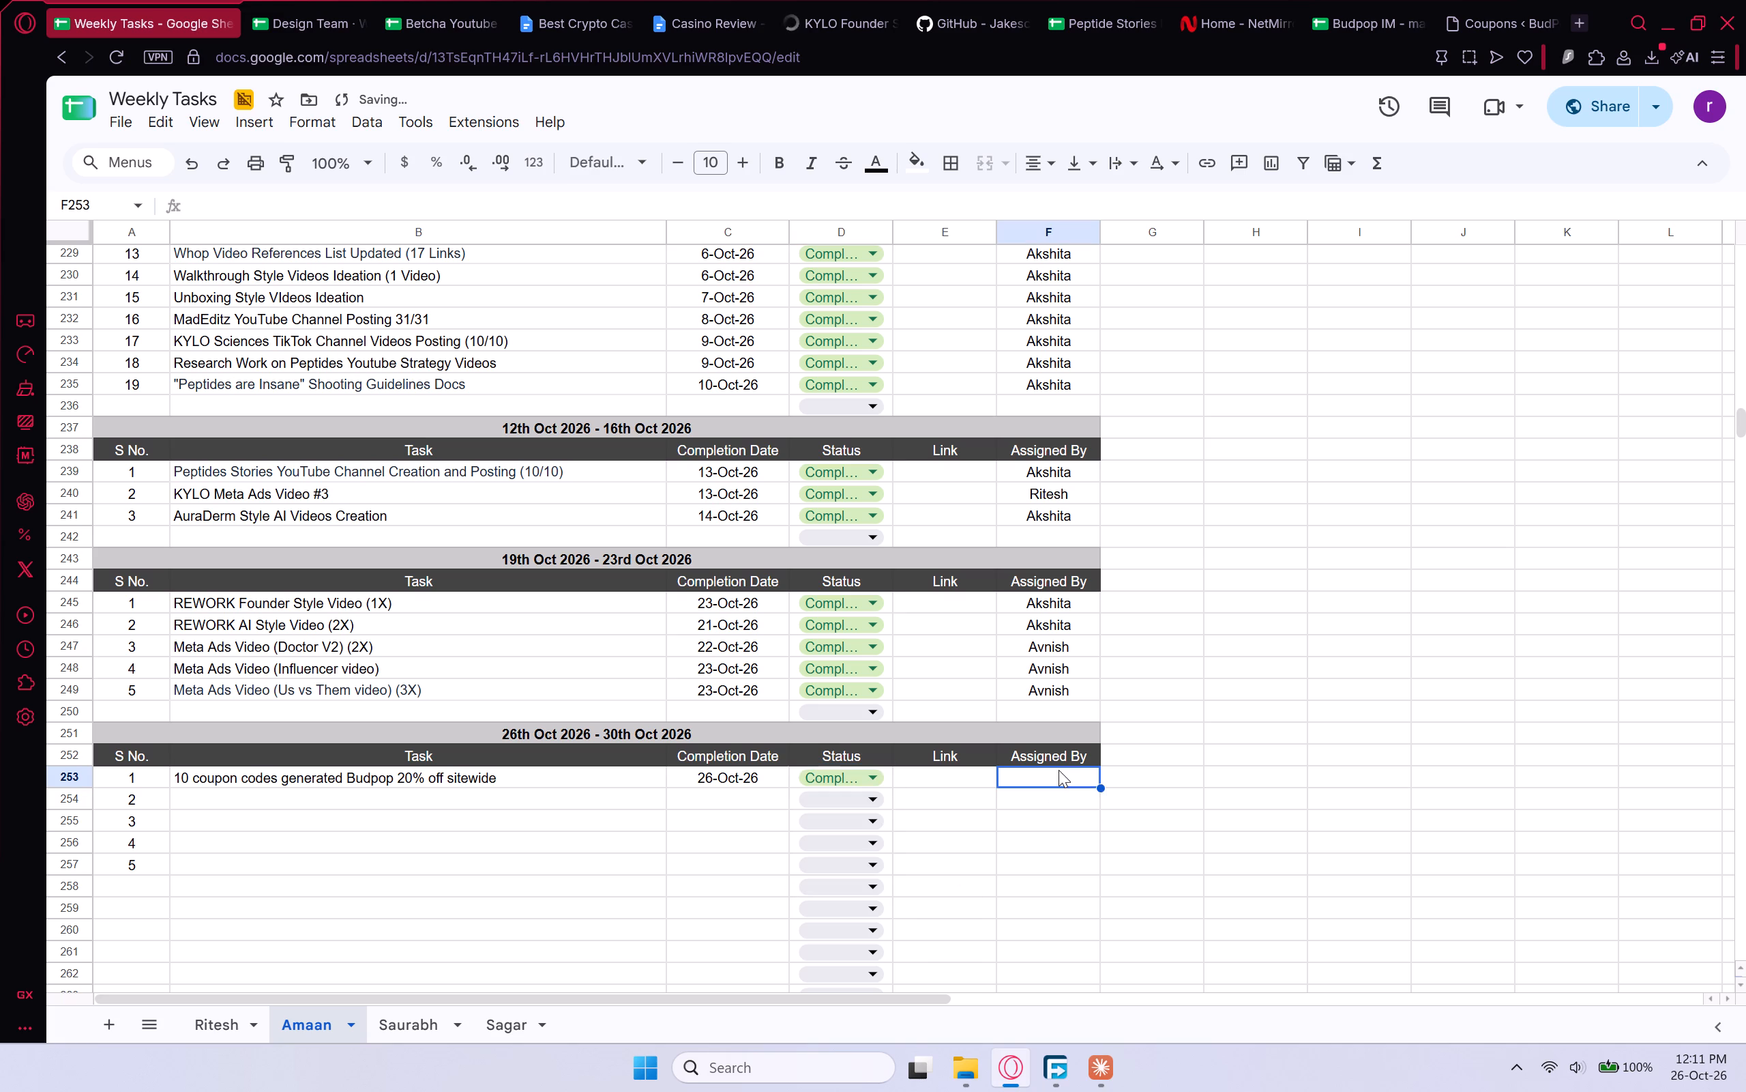
text(Ritesh)
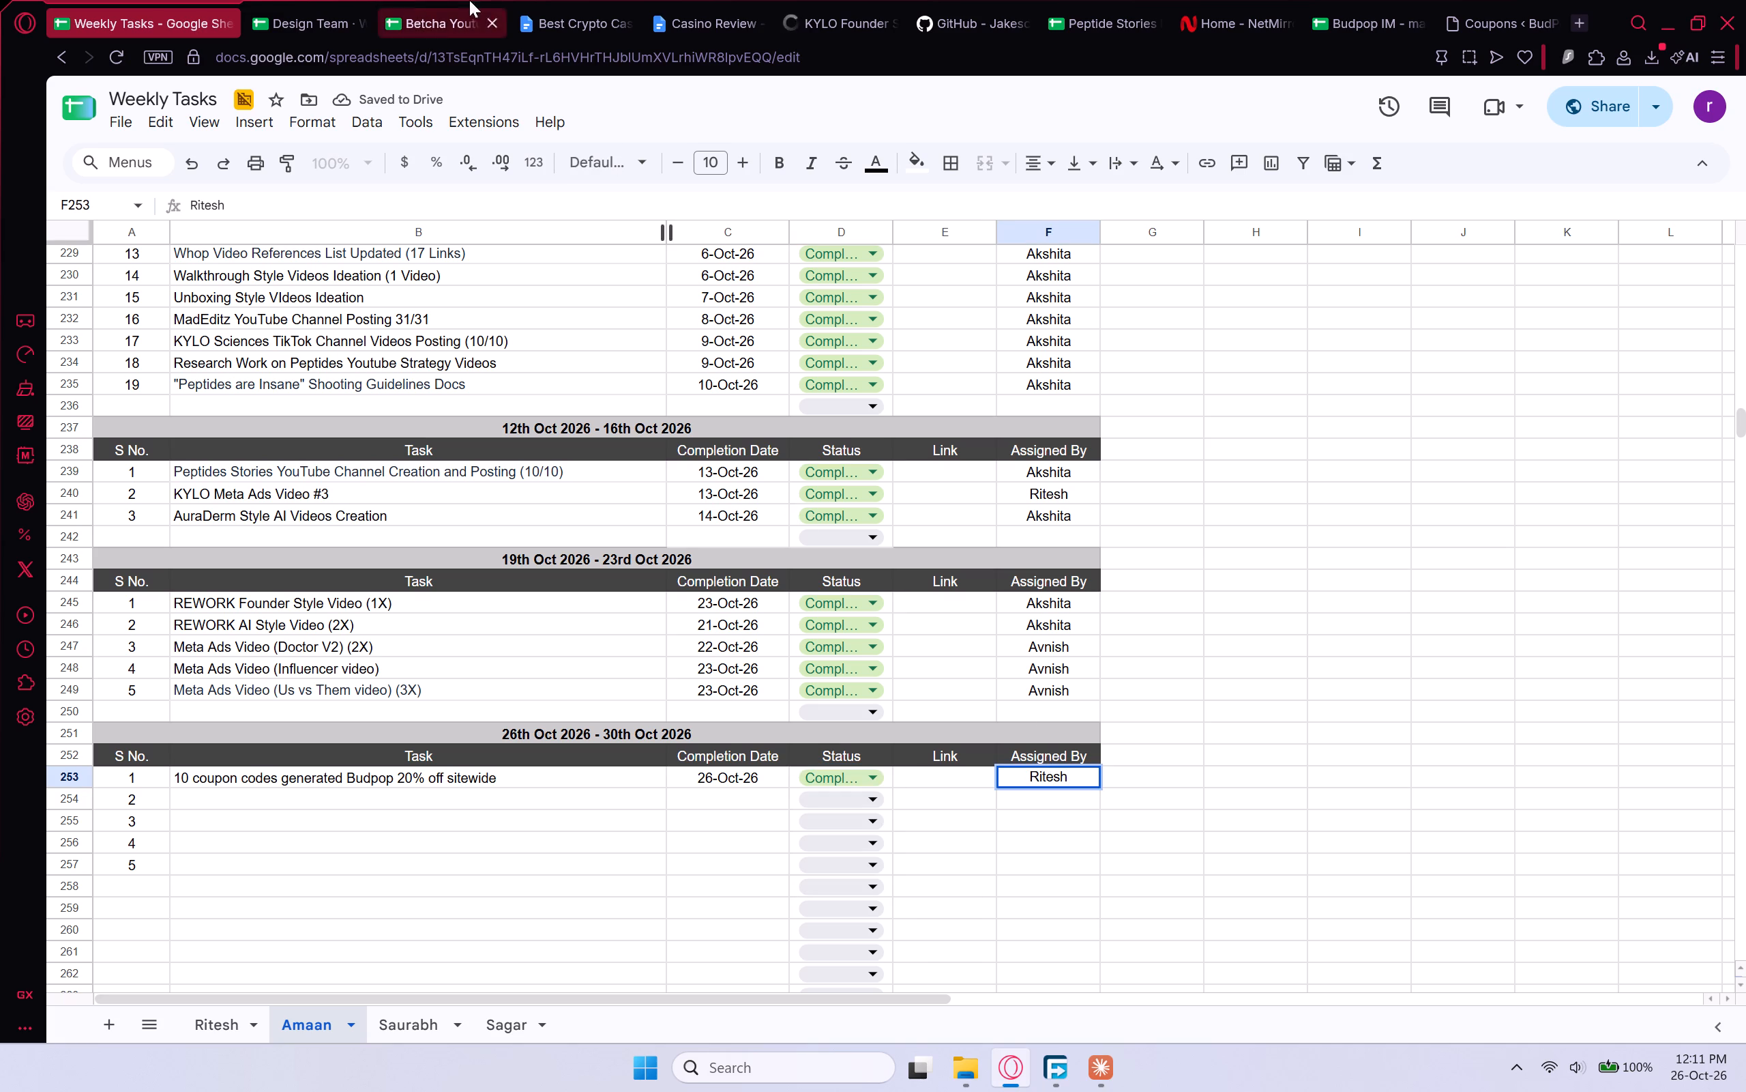
Switch to Amaan's sheet in the Design Team Work Tracker.
click(344, 0)
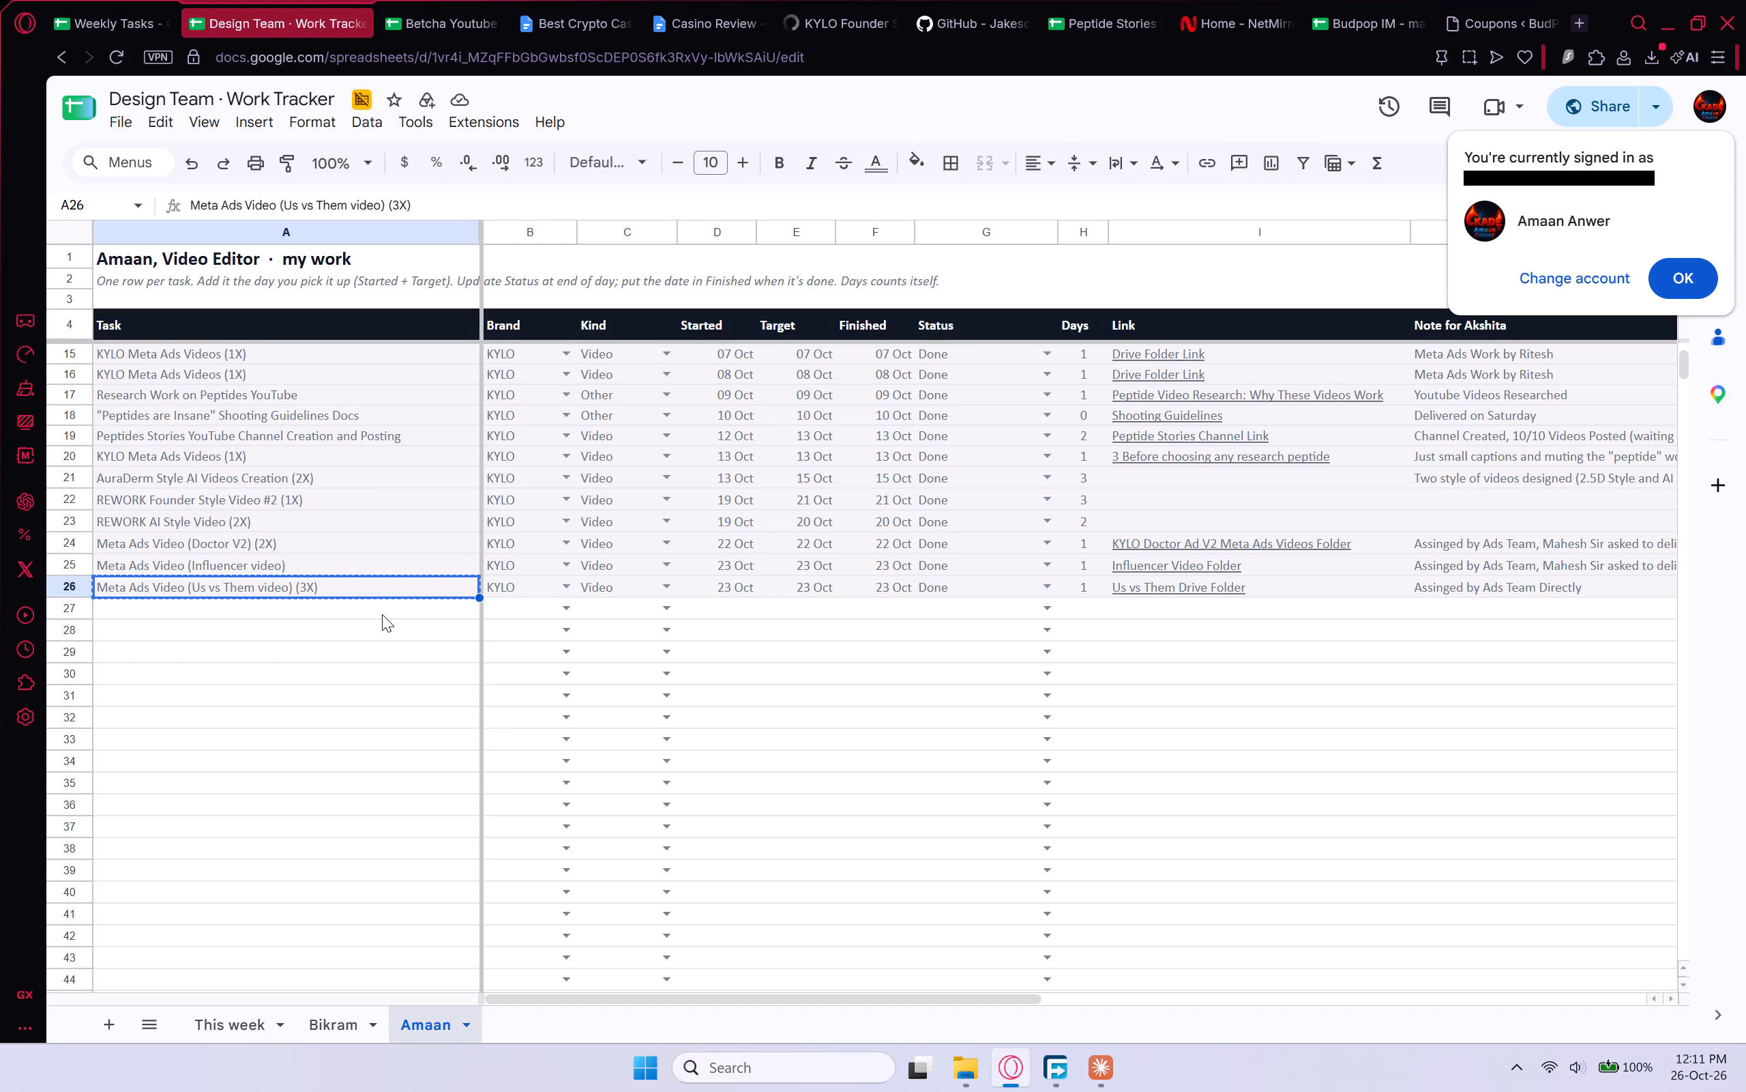